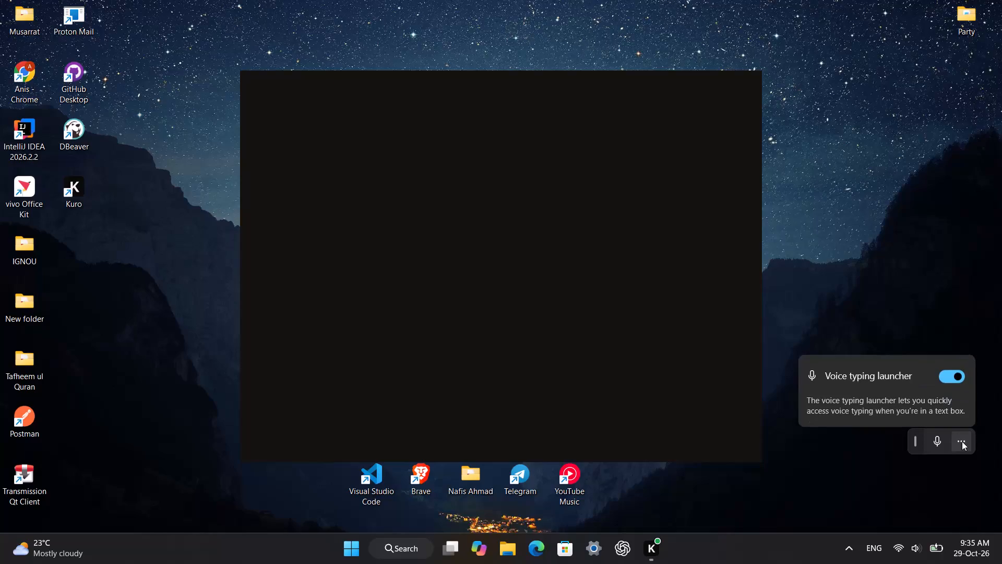
Turn off the voice typing launcher.
click(915, 447)
click(874, 446)
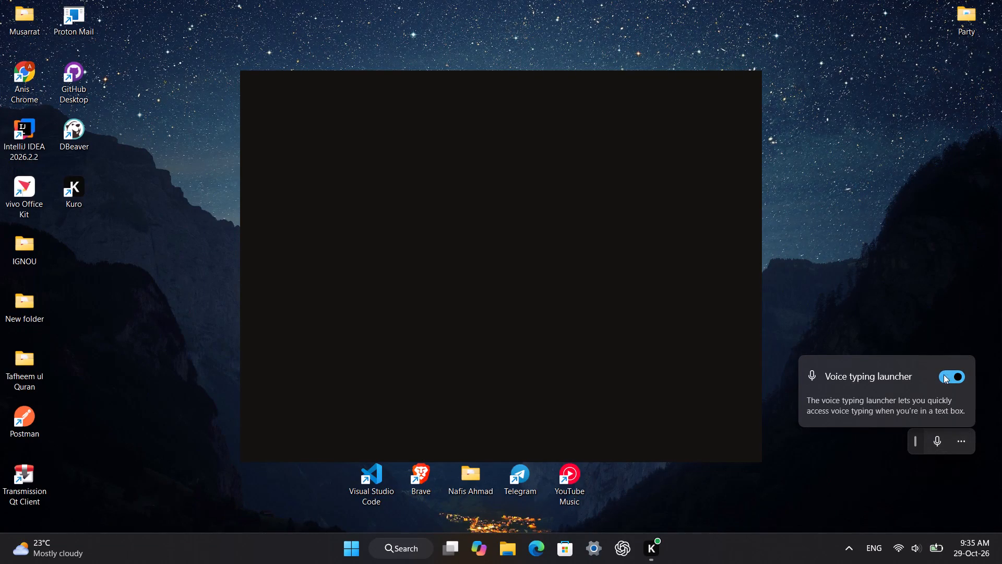
click(960, 381)
click(956, 380)
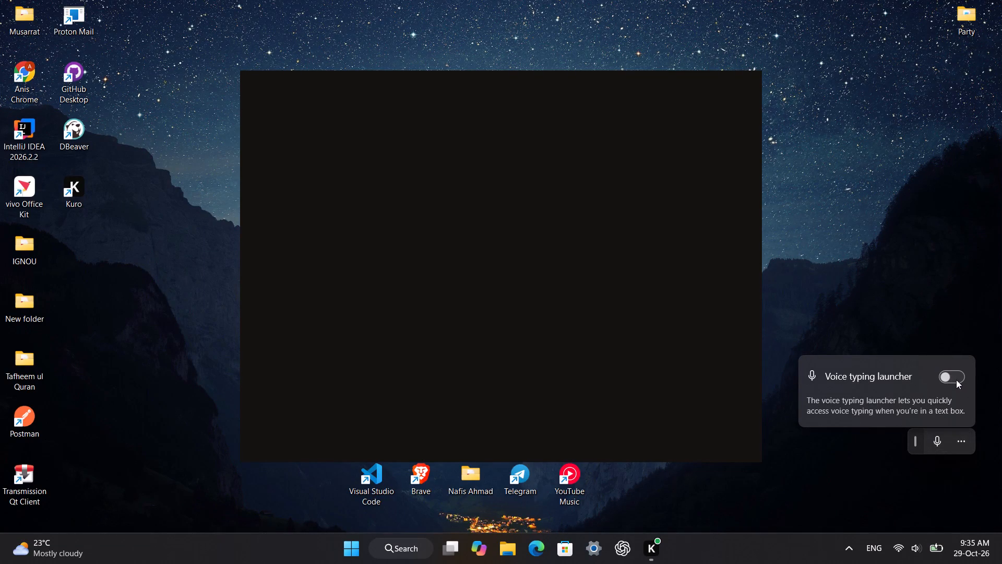
click(949, 380)
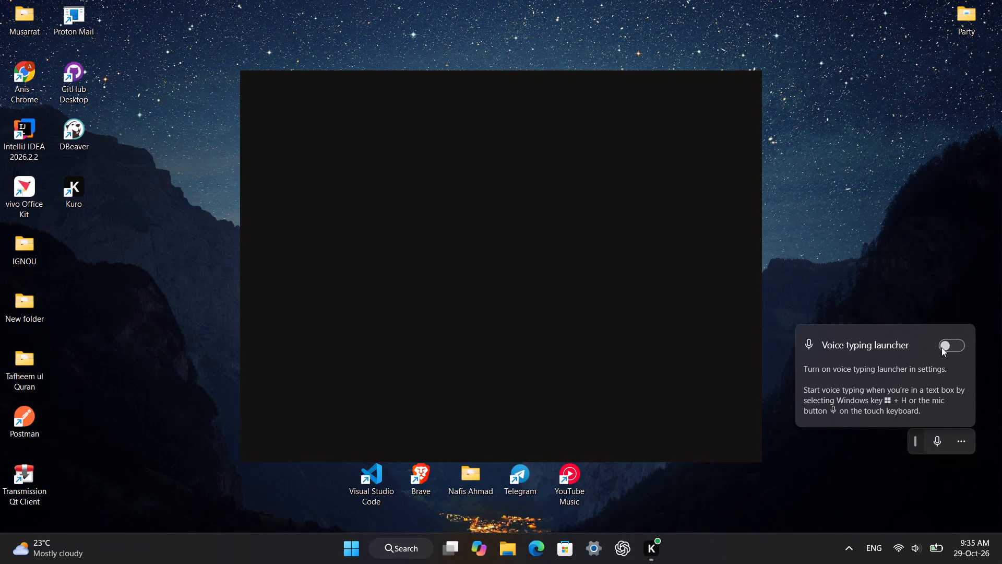
click(941, 347)
click(953, 346)
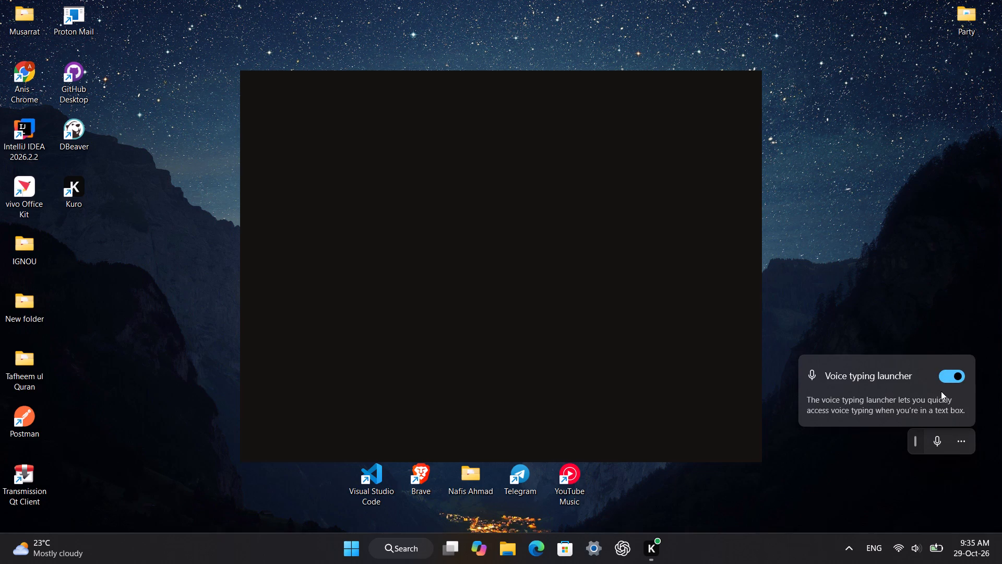
click(955, 380)
click(884, 463)
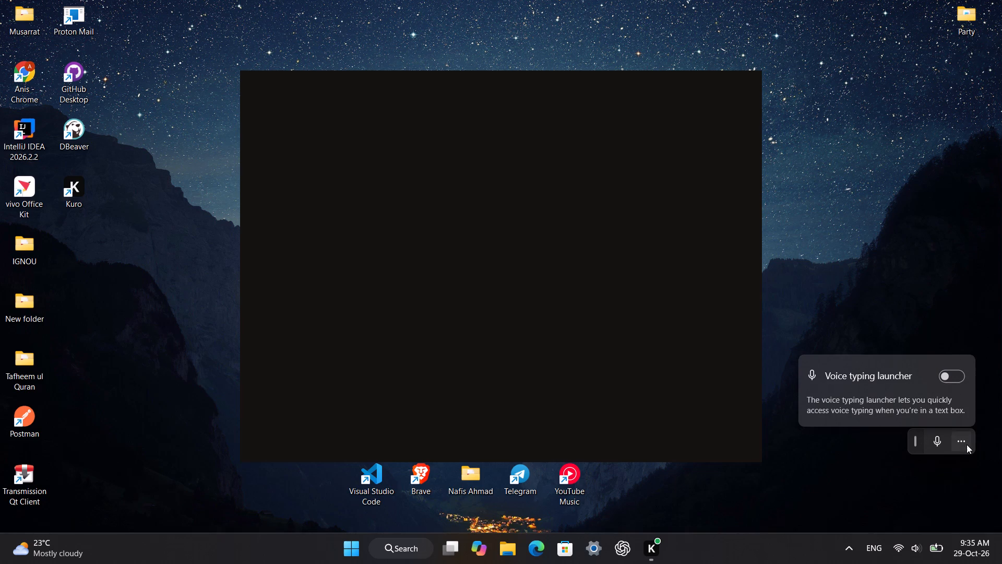
click(967, 444)
click(967, 444)
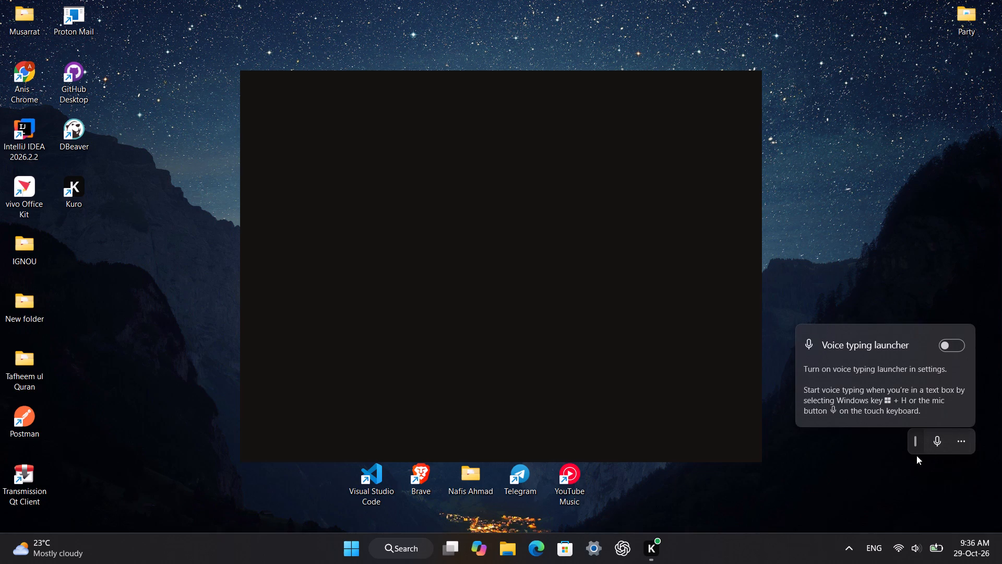
click(889, 276)
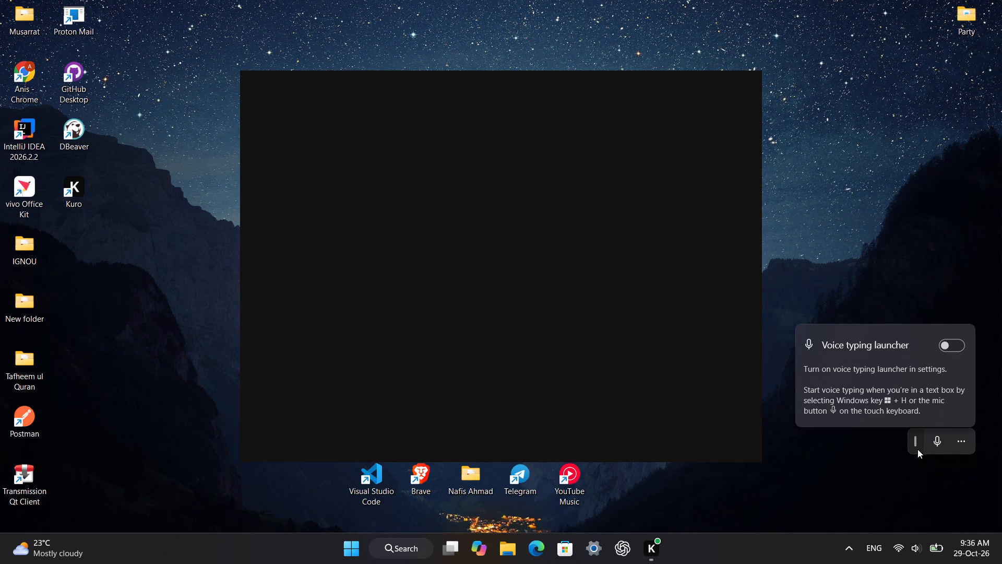
Move the voice typing launcher bar into the desktop corner just above the taskbar clock.
click(912, 440)
drag(915, 441, 1001, 433)
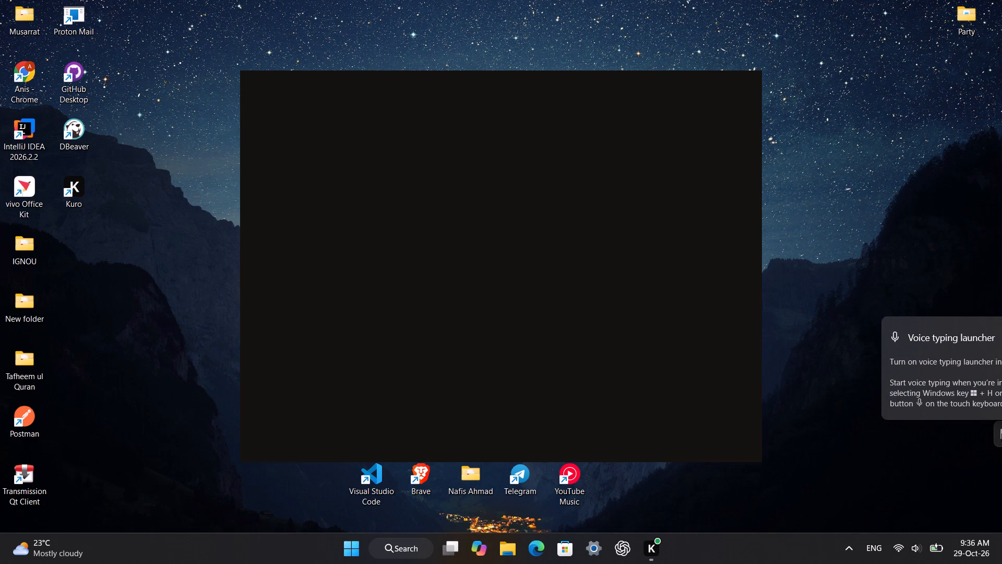
drag(1001, 433, 1000, 563)
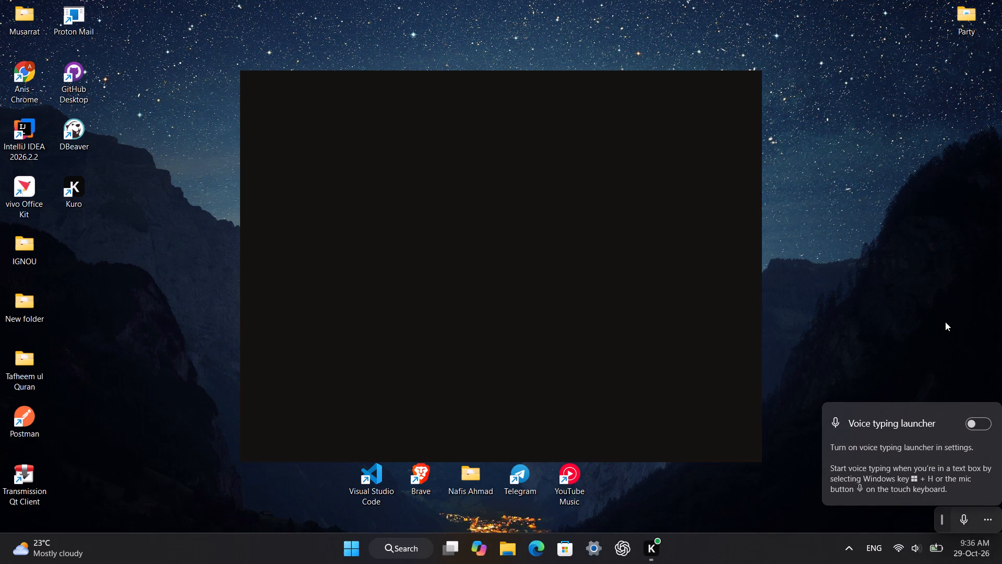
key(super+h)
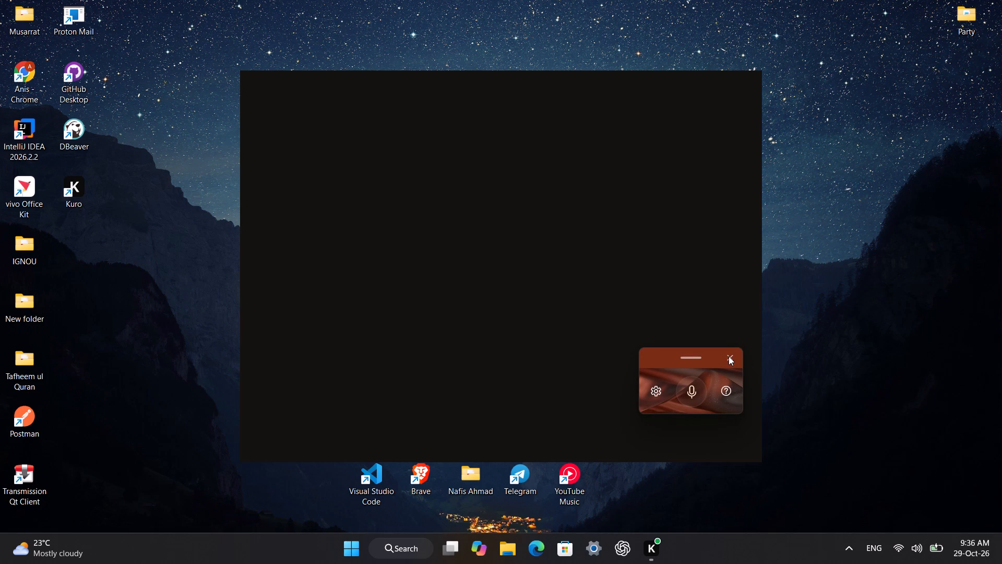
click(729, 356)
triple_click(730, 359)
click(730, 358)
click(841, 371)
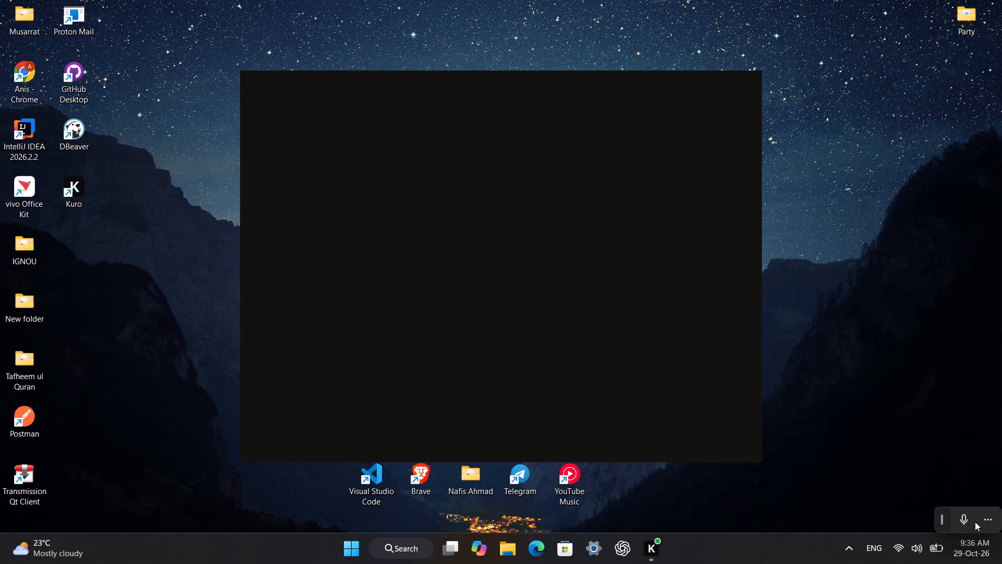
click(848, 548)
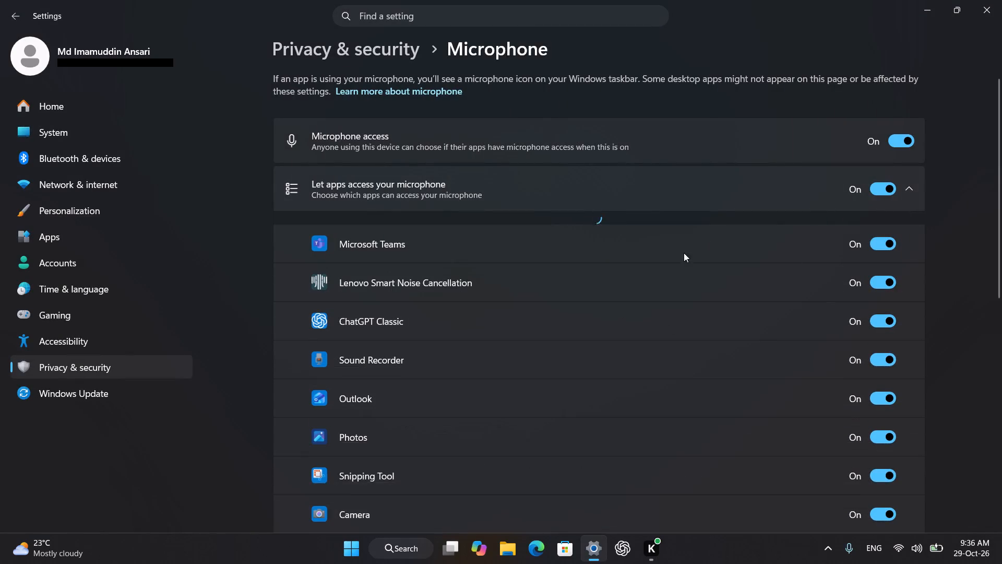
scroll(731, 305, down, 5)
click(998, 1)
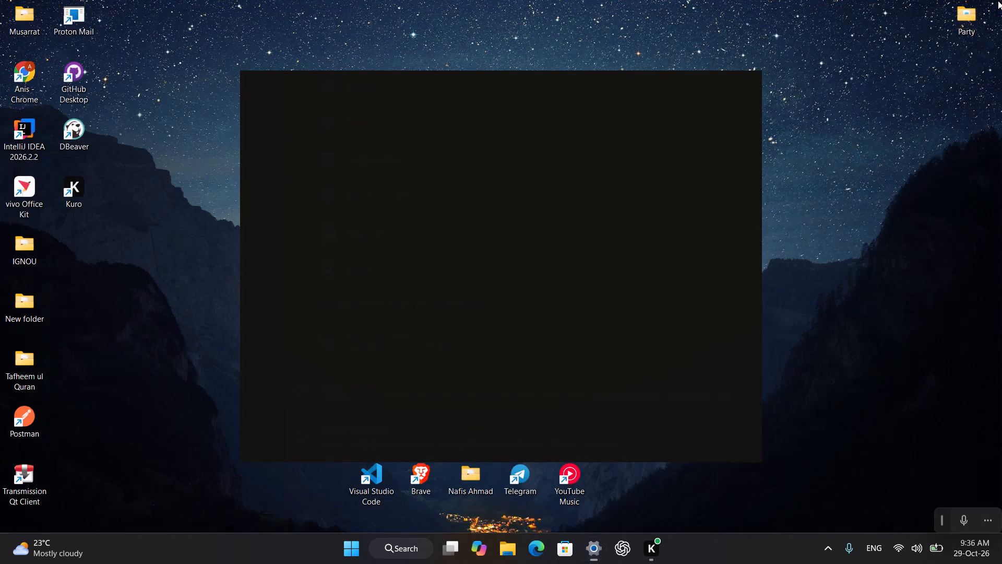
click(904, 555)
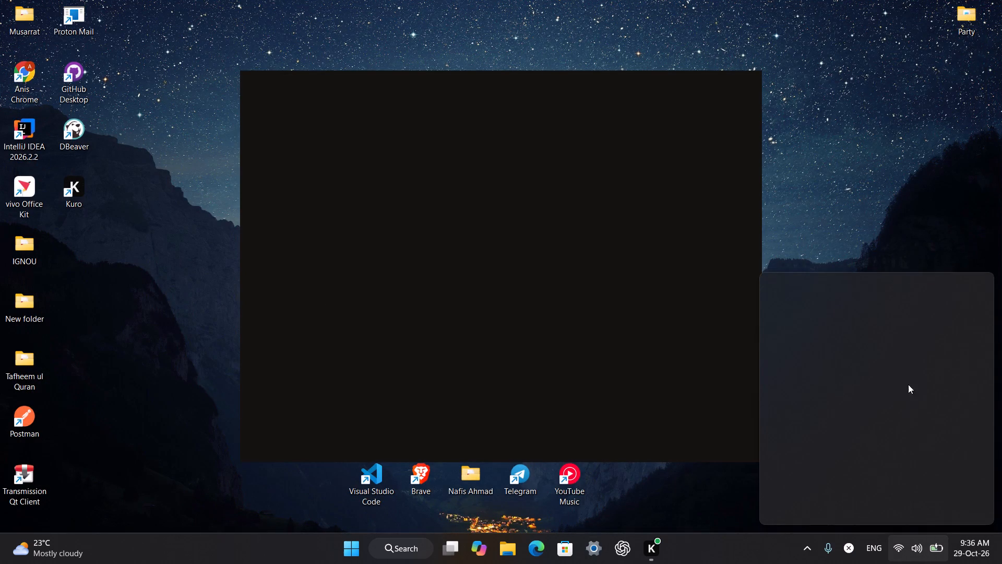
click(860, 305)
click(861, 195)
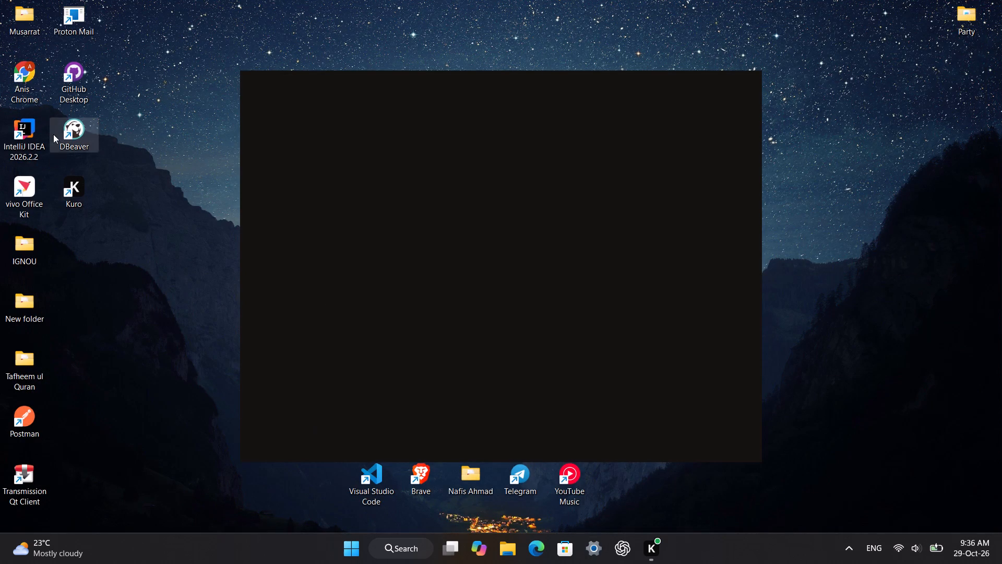
Switch to Chrome, search the web for excalidraw and open the Excalidraw Whiteboard site.
double_click(17, 84)
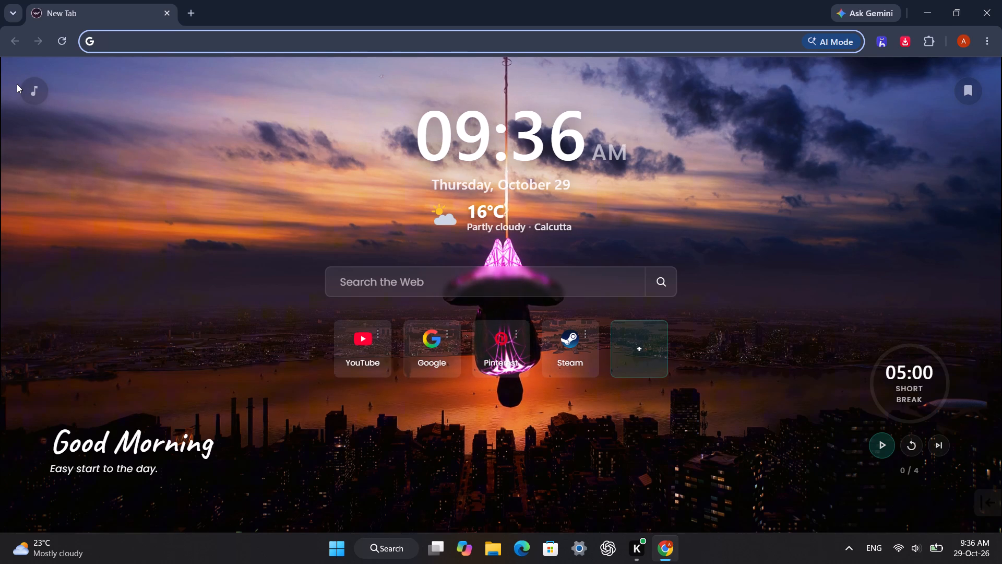
text(excali)
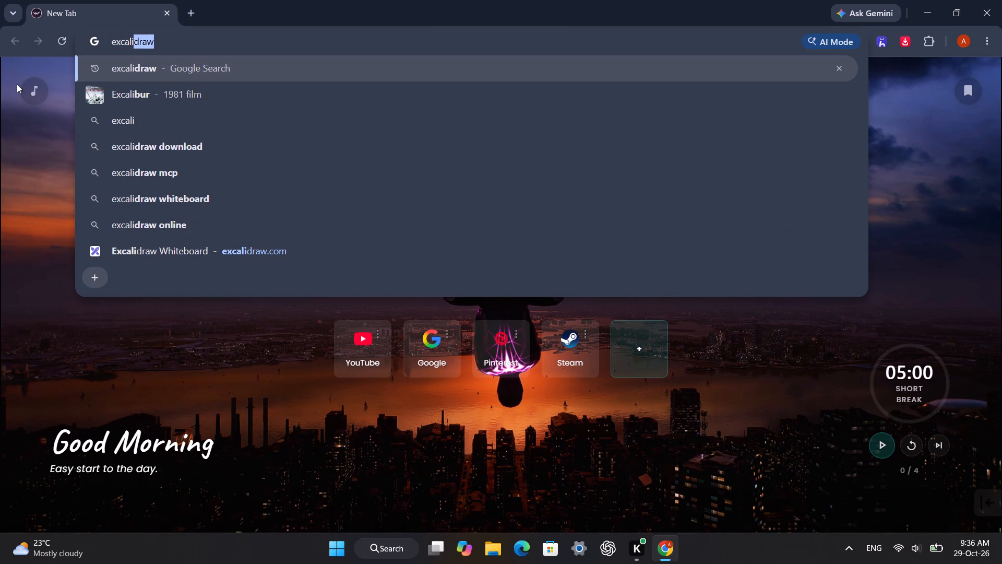
key(Return)
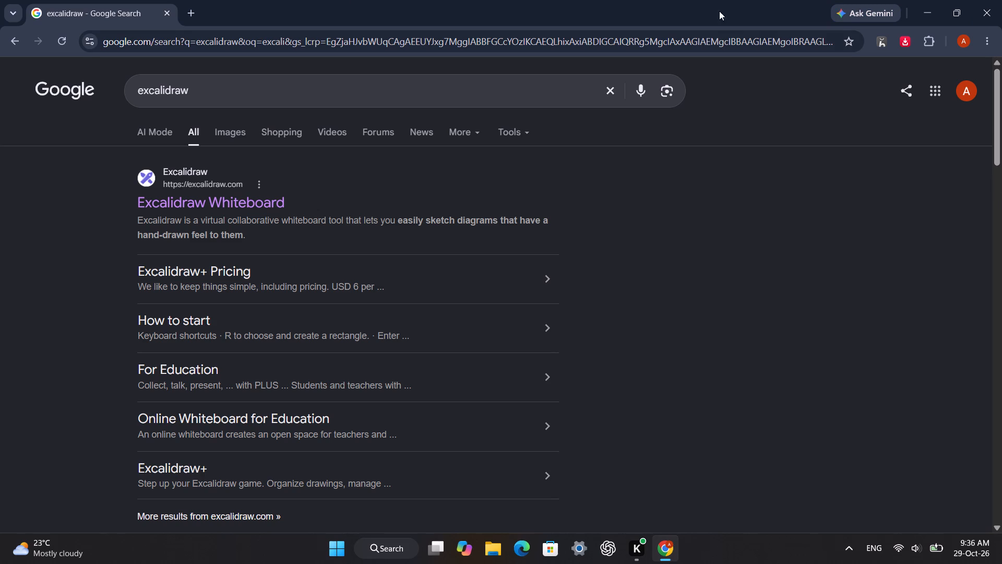
click(243, 204)
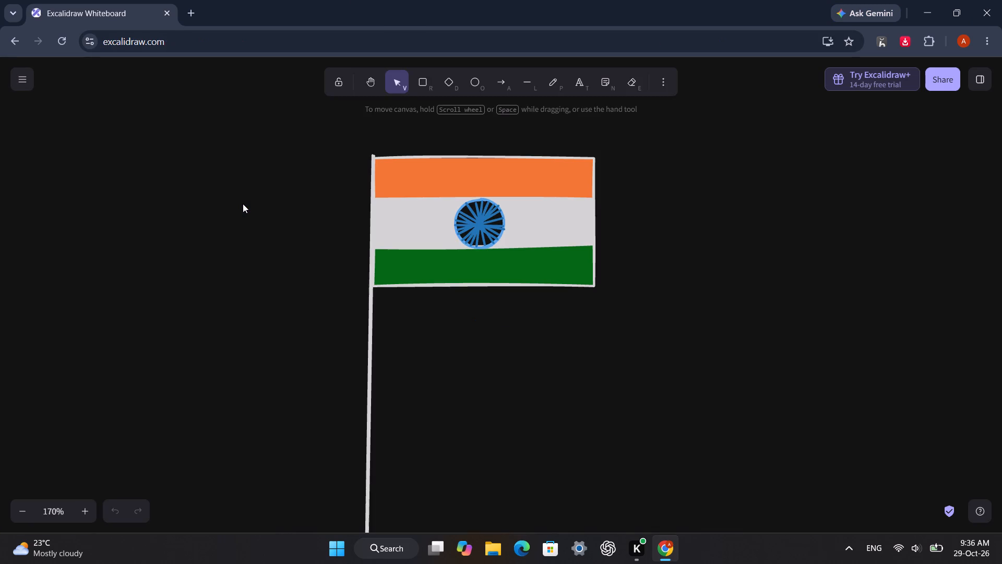
Look over the existing drawings on the canvas, including the orange diagrams and the flag.
scroll(305, 324, down, 4)
scroll(296, 344, up, 1)
scroll(296, 344, down, 7)
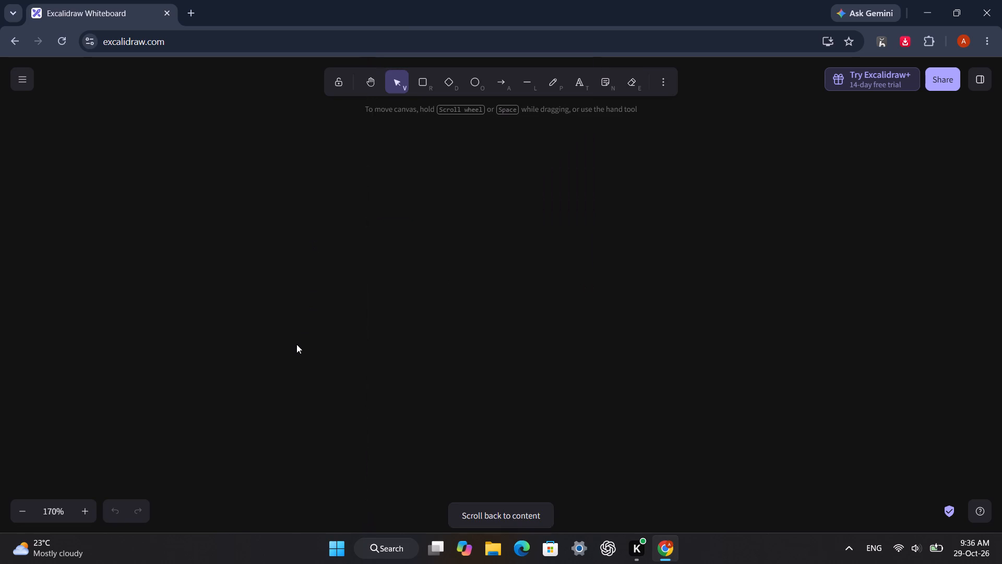
scroll(296, 344, down, 2)
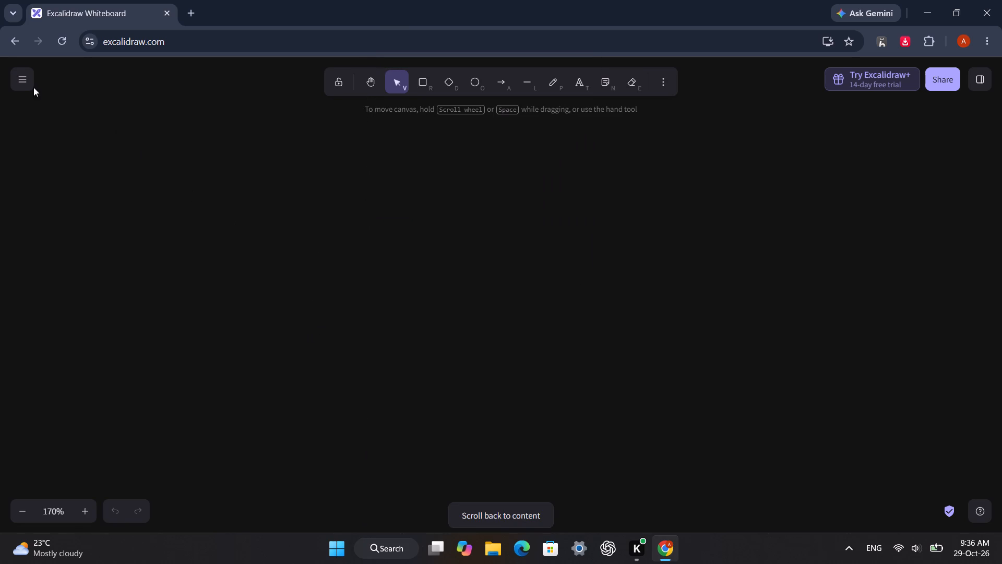
click(25, 87)
scroll(486, 244, up, 2)
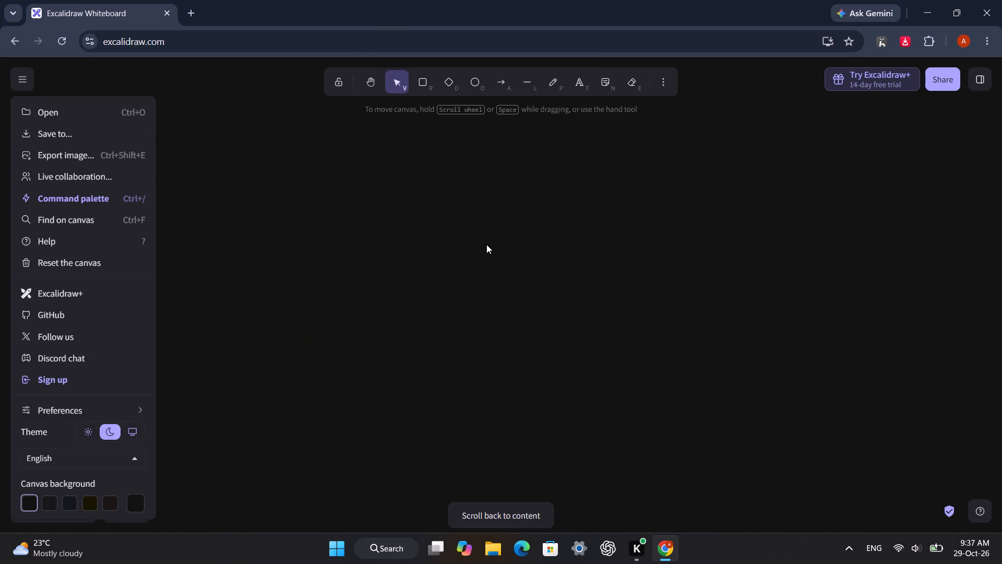
scroll(486, 244, up, 12)
scroll(485, 240, down, 1)
scroll(485, 240, up, 20)
scroll(485, 240, up, 4)
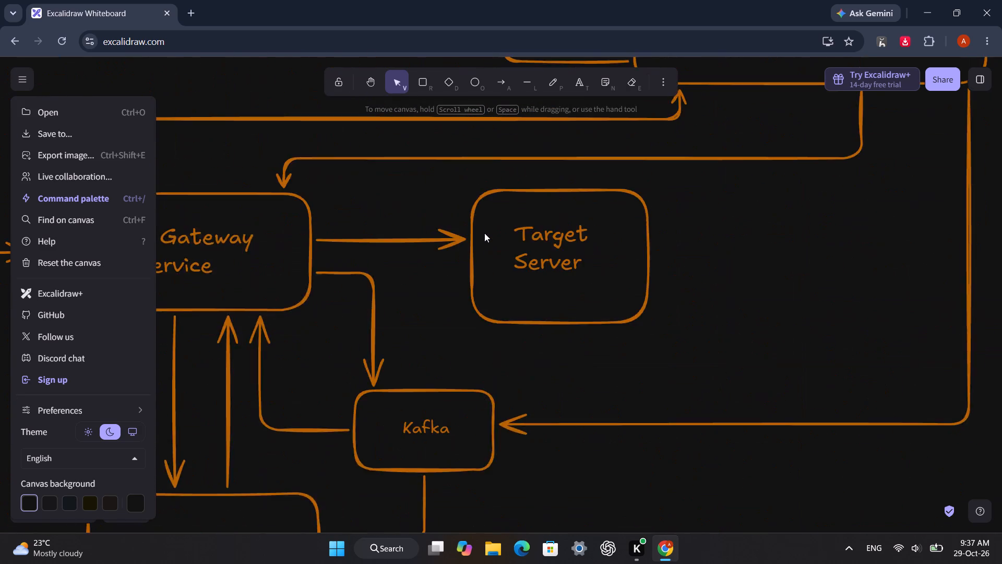
scroll(484, 233, up, 5)
scroll(484, 233, down, 7)
scroll(484, 233, up, 1)
scroll(484, 233, down, 1)
scroll(484, 233, up, 1)
scroll(484, 233, down, 10)
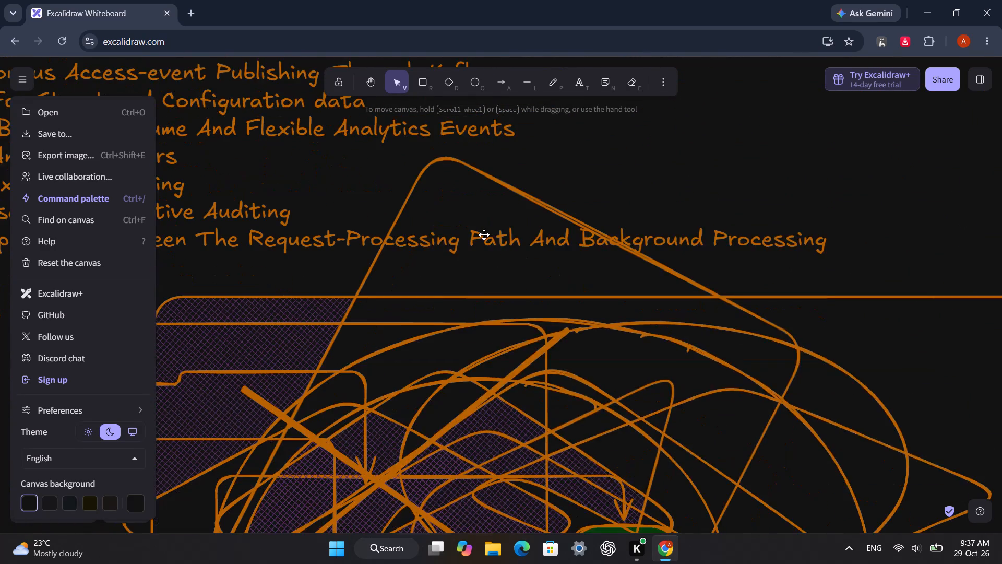
scroll(484, 234, down, 2)
scroll(484, 234, up, 1)
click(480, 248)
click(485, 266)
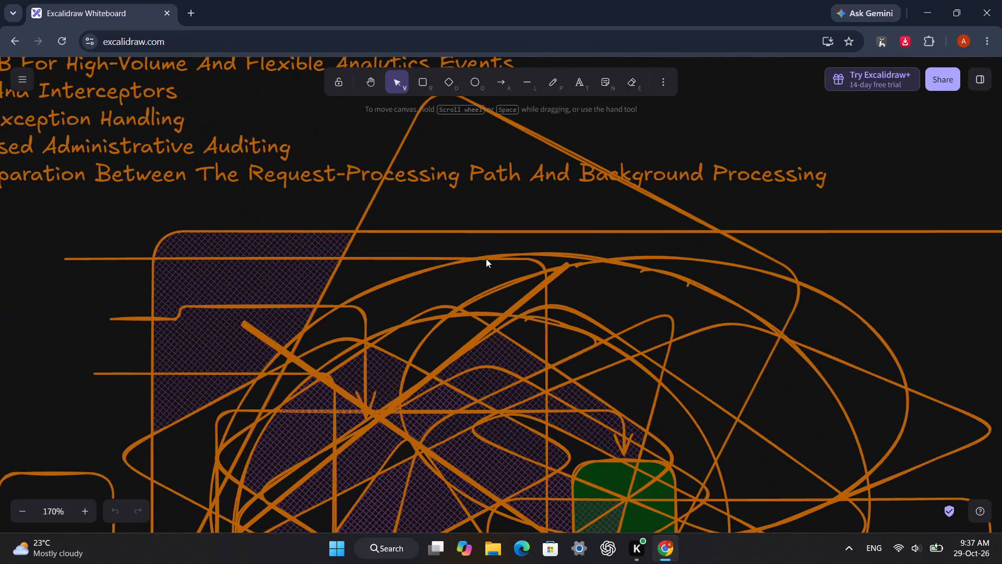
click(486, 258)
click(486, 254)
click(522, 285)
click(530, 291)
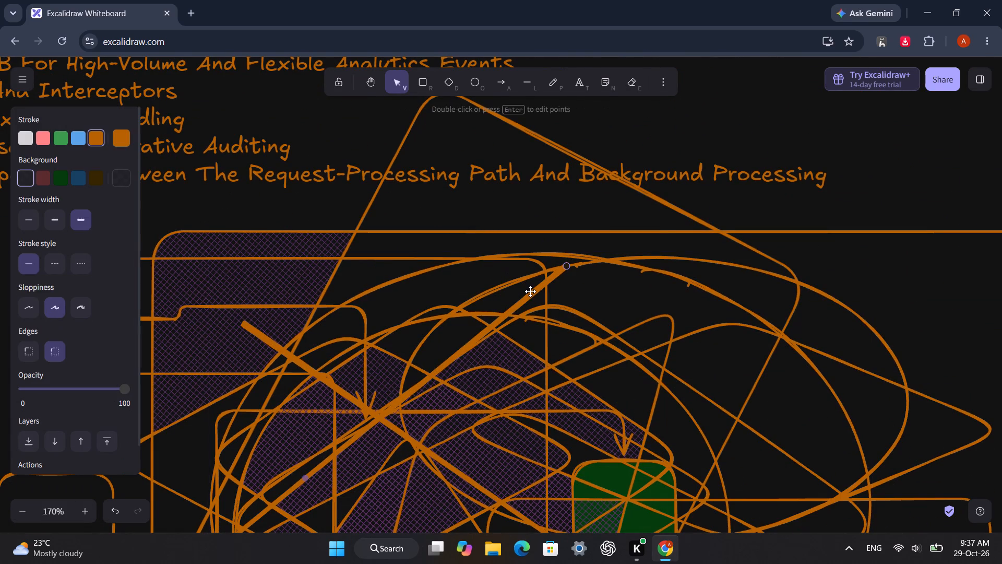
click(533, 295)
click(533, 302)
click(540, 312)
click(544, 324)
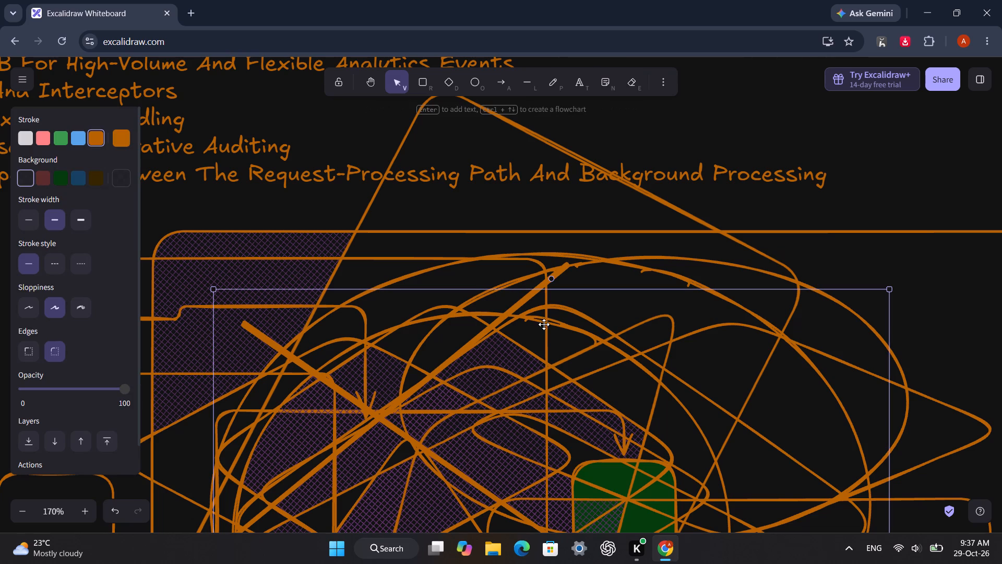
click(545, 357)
Erase the whole Indian flag drawing below the orange diagrams, including its stripes, wheel and pole, with the Eraser.
scroll(549, 352, down, 14)
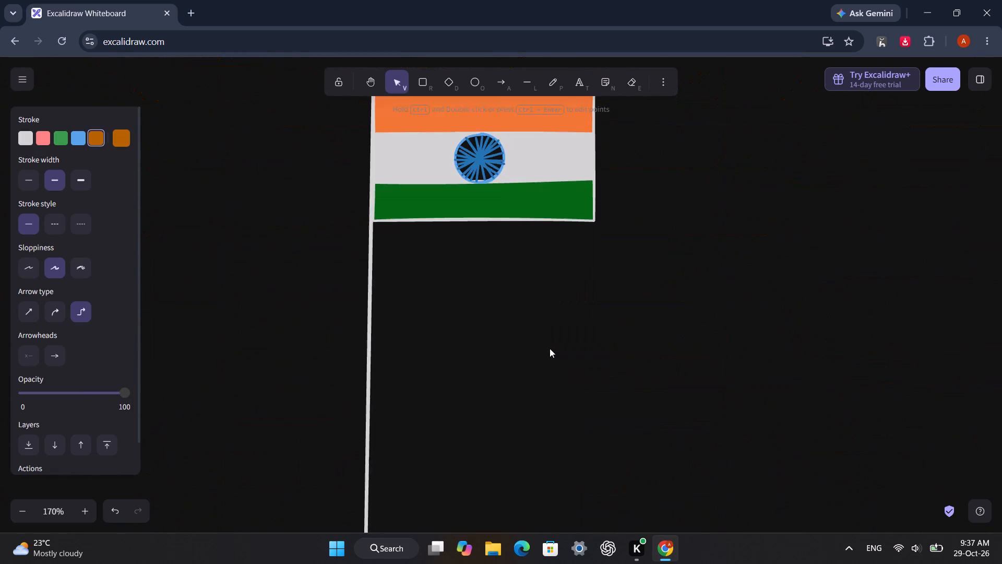
scroll(550, 348, down, 5)
scroll(550, 348, up, 1)
scroll(550, 348, down, 1)
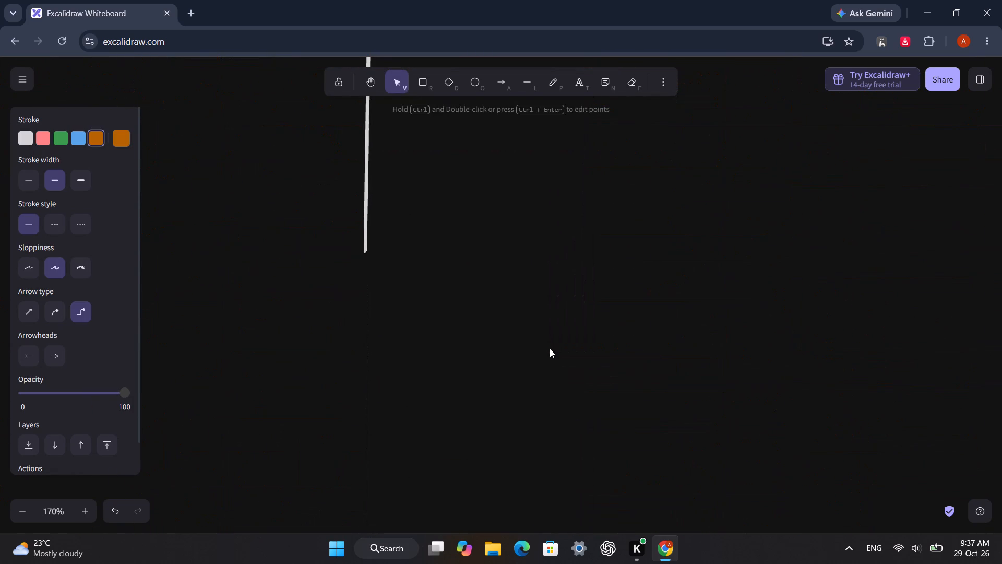
scroll(550, 348, down, 1)
scroll(550, 348, up, 8)
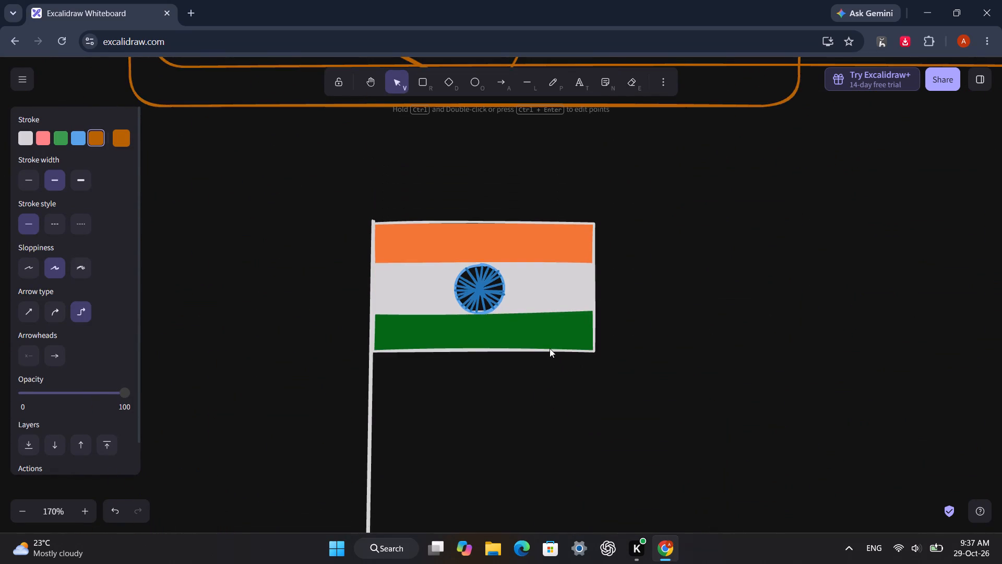
scroll(550, 348, up, 3)
click(632, 91)
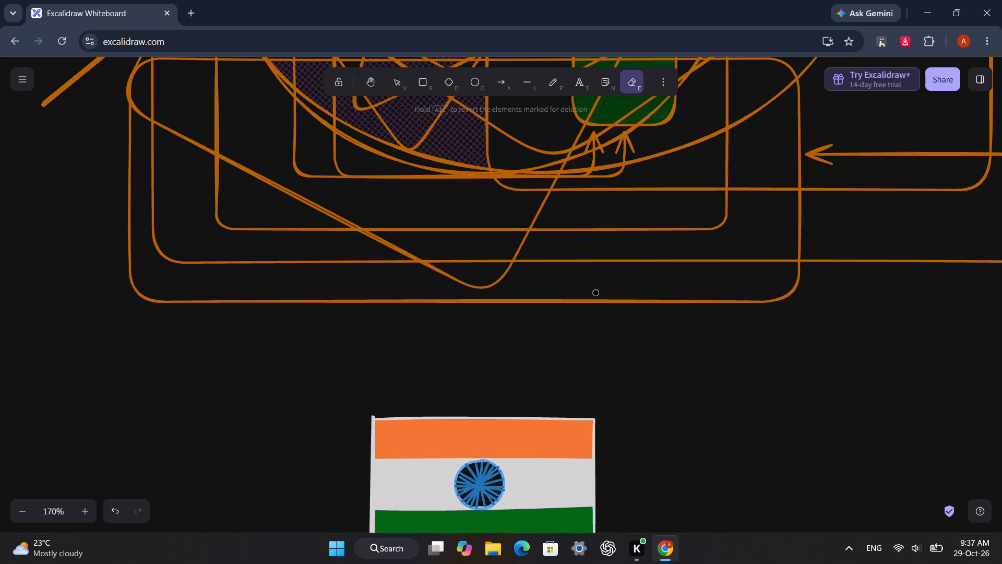
drag(560, 437, 464, 450)
click(422, 487)
click(444, 495)
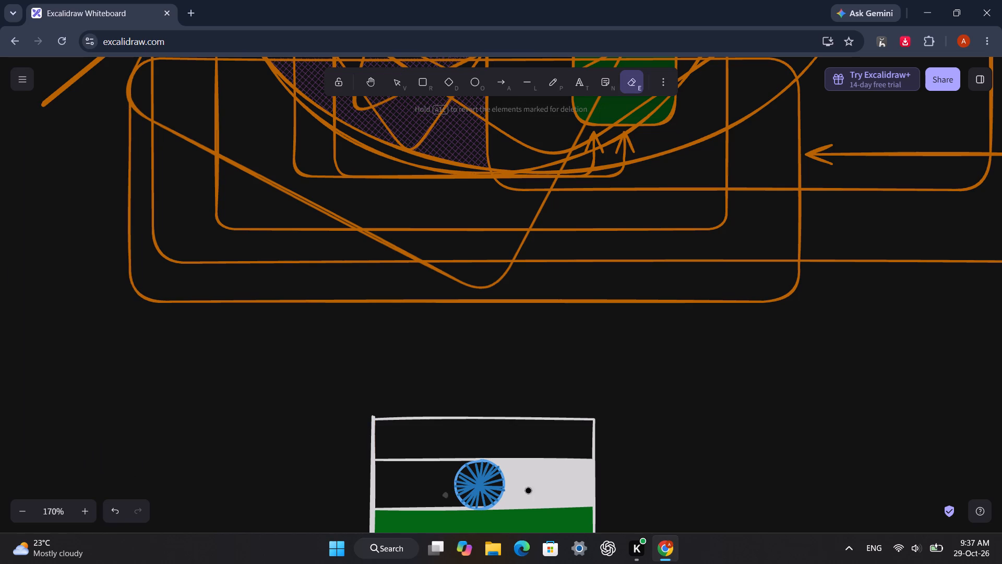
drag(660, 466, 539, 475)
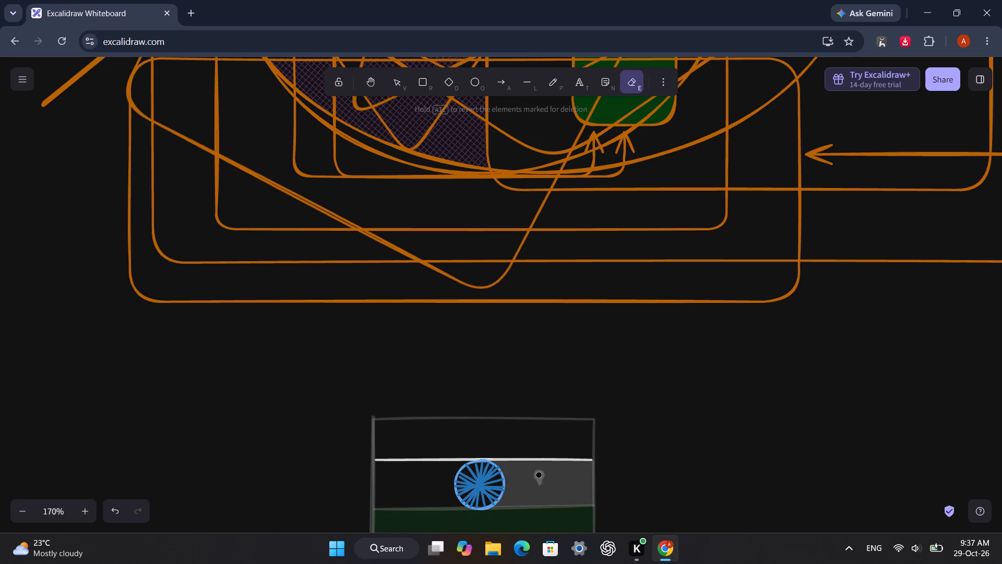
drag(539, 475, 473, 487)
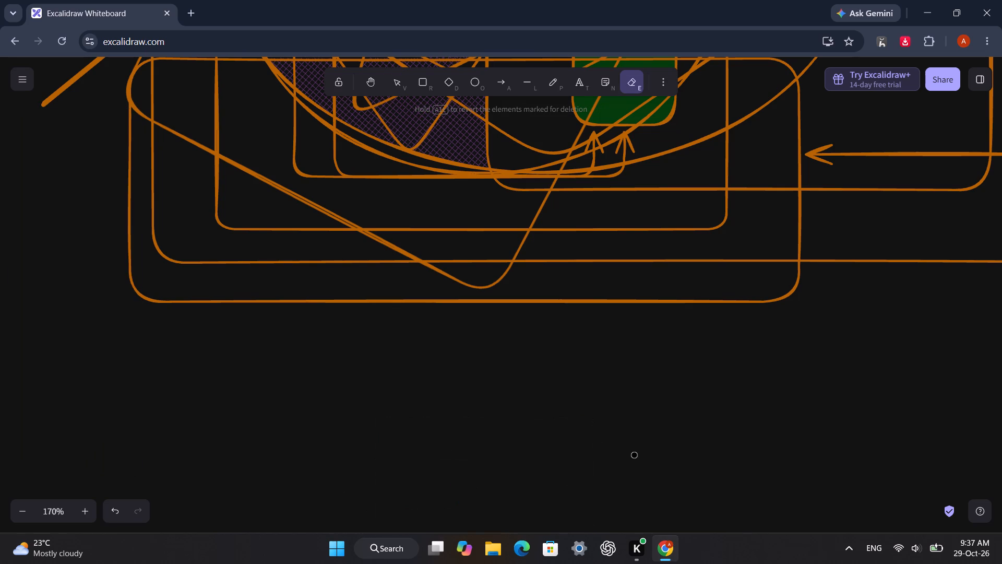
Erase the overlapping orange diagrams below the text list, including their arrows and the green and purple hatched shapes, with the Eraser.
scroll(634, 446, down, 4)
scroll(634, 446, up, 1)
scroll(634, 446, down, 2)
scroll(634, 446, up, 7)
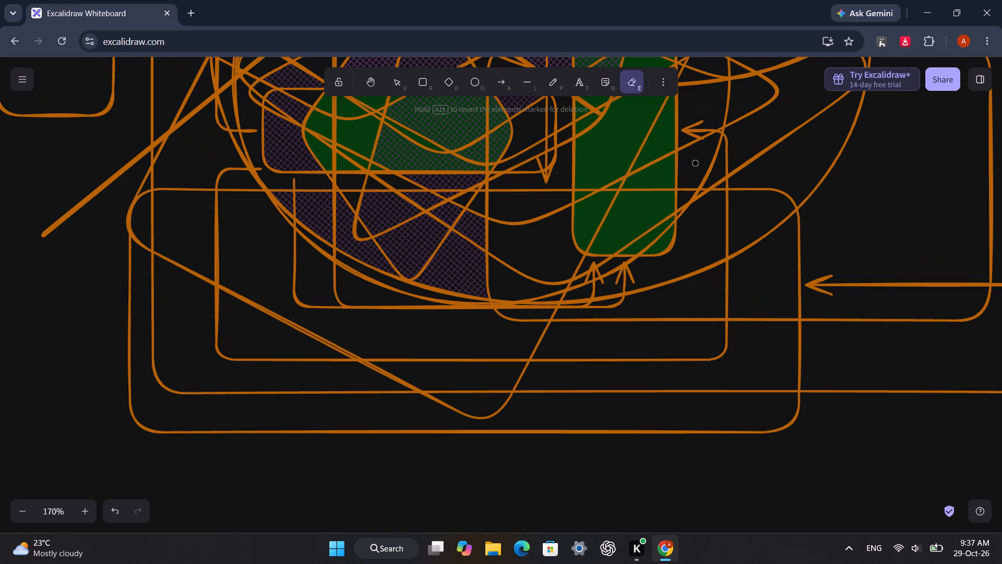
drag(631, 491, 226, 136)
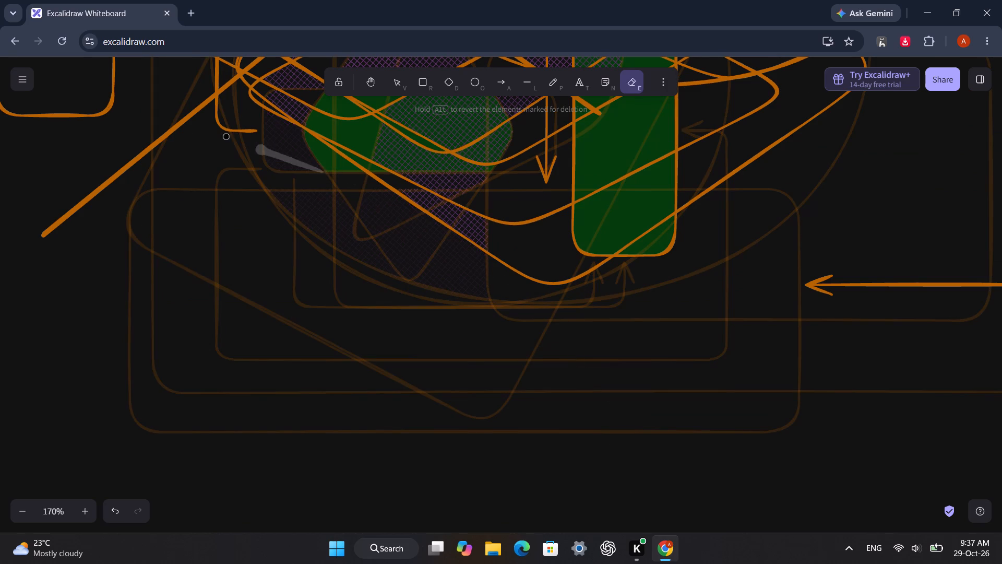
drag(226, 136, 236, 237)
scroll(244, 254, up, 1)
scroll(244, 254, down, 1)
scroll(244, 254, up, 3)
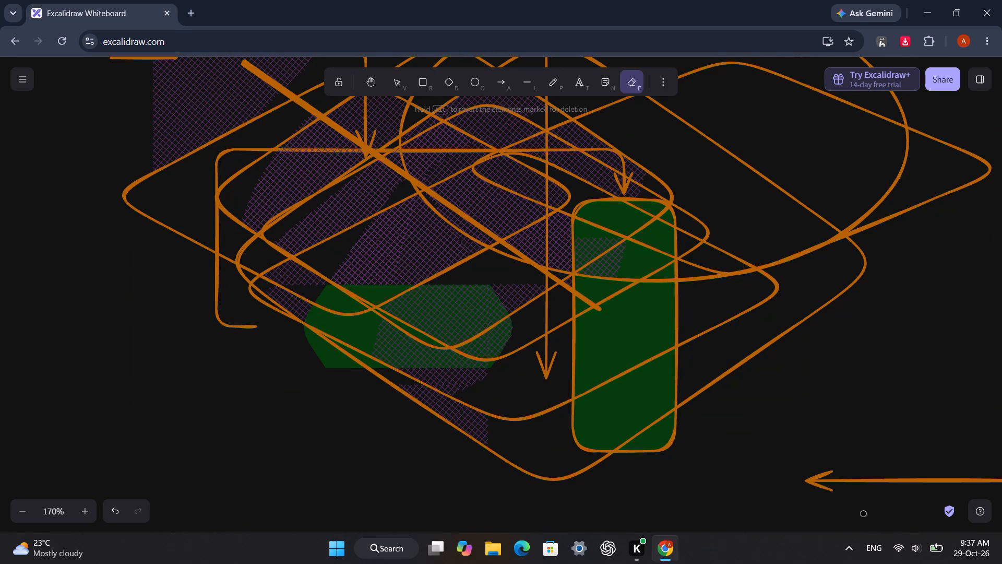
drag(901, 521, 521, 347)
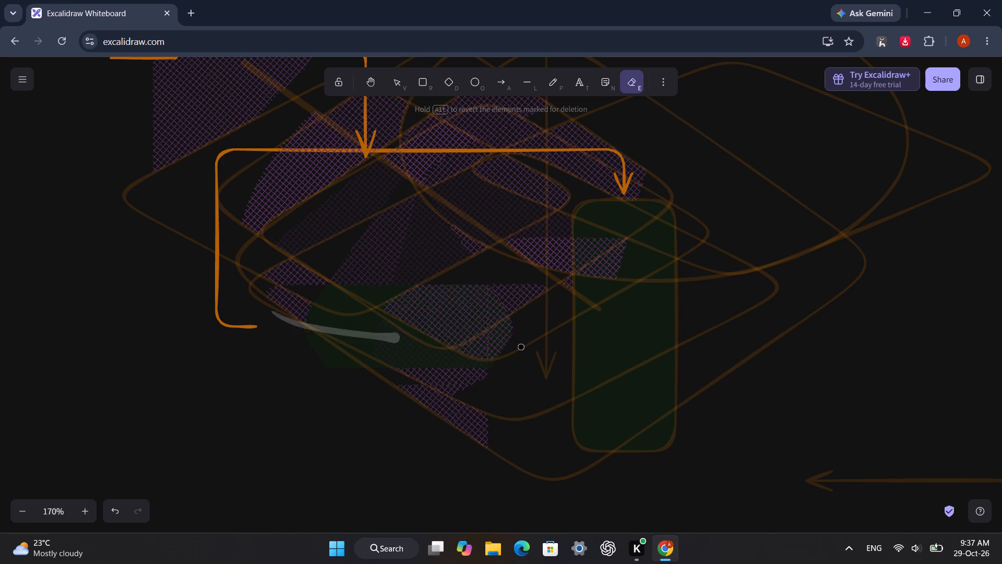
drag(521, 347, 556, 181)
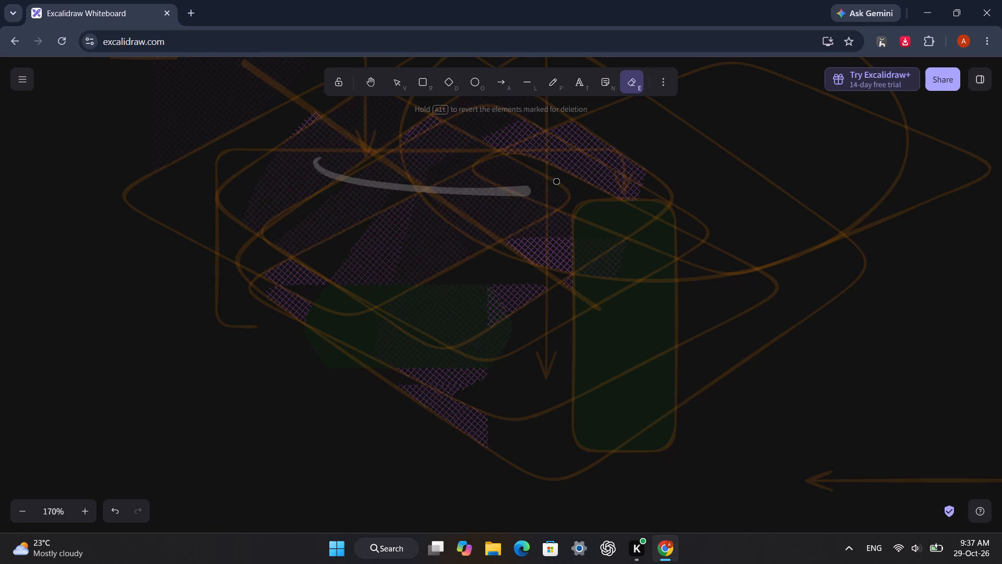
drag(556, 181, 637, 316)
Erase the remaining purple hatched patches left where the orange diagrams were.
drag(525, 447, 459, 335)
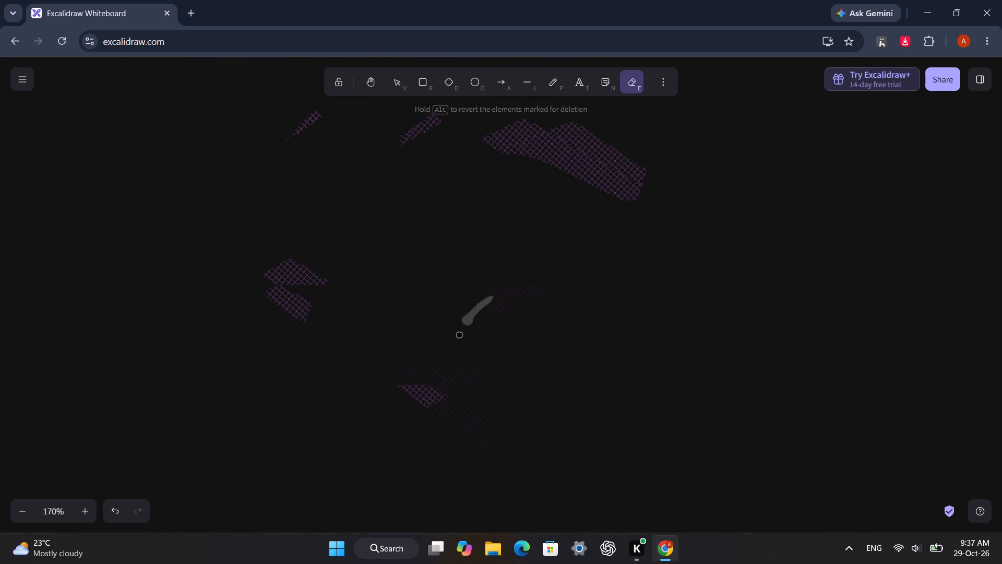
drag(459, 335, 304, 272)
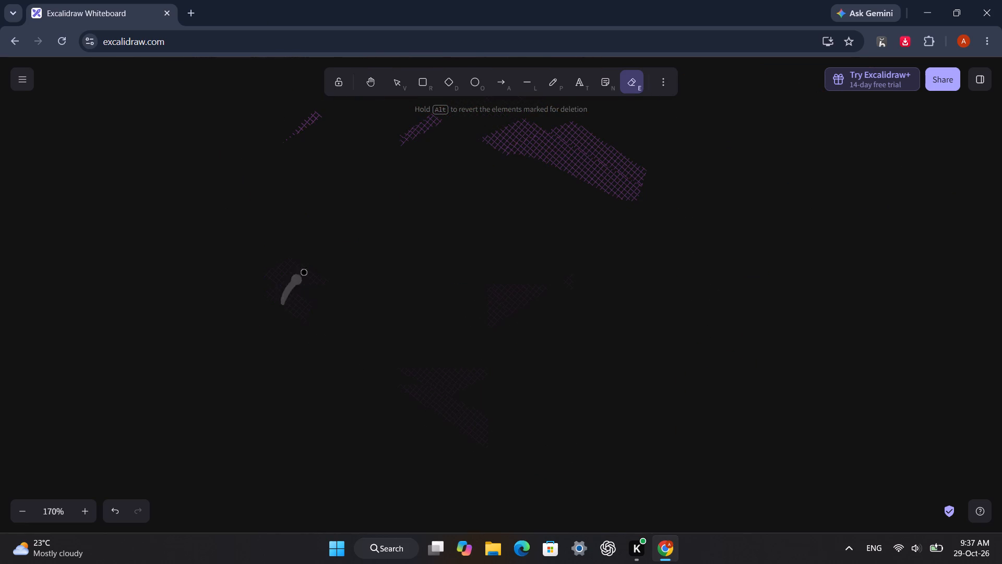
drag(304, 272, 626, 161)
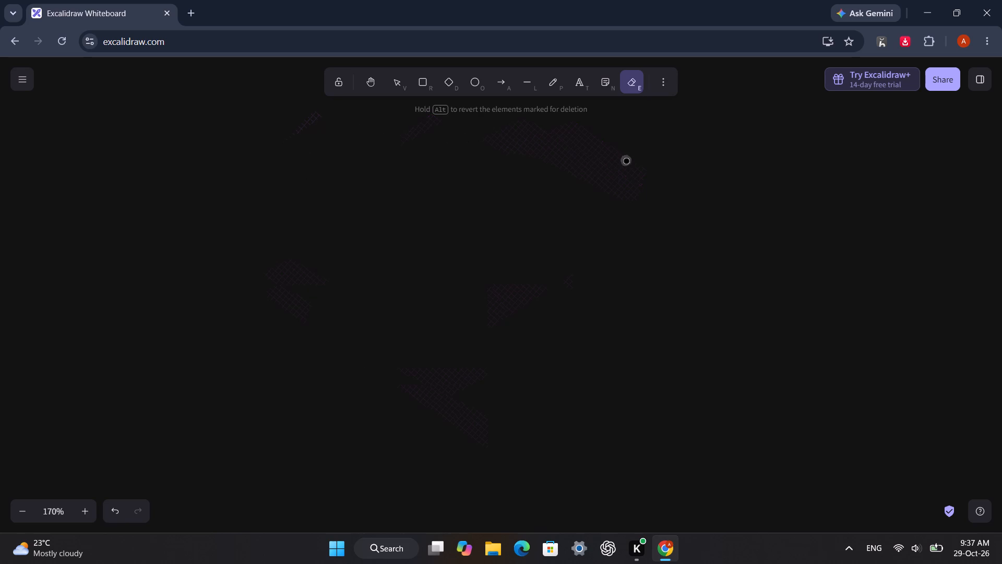
drag(626, 161, 626, 161)
Look over the orange feature list above the cleared area, from Dynamic API Routing to Clear Separation, at 120% zoom.
scroll(527, 363, up, 5)
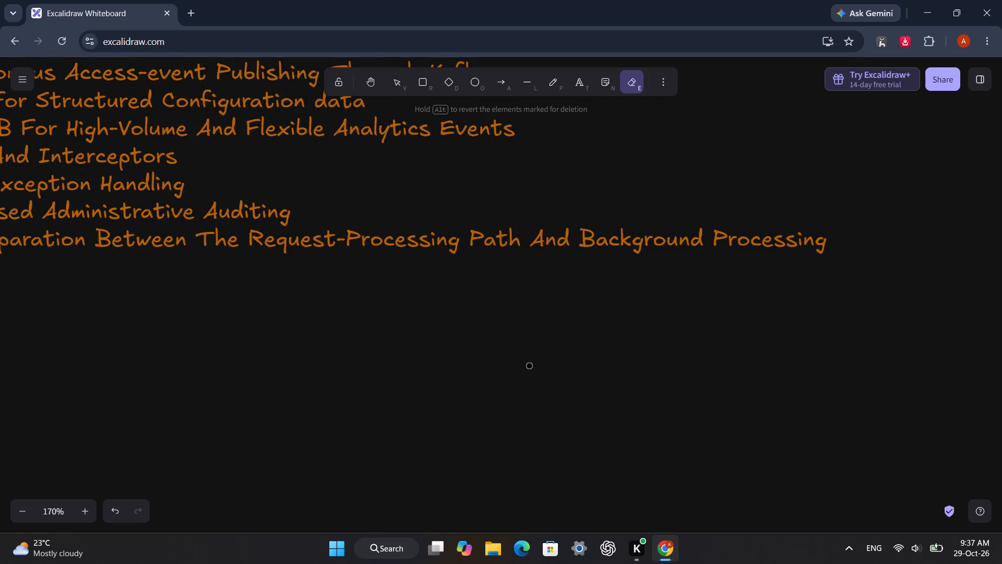
scroll(529, 366, up, 4)
scroll(529, 366, down, 1)
scroll(529, 366, up, 1)
scroll(529, 366, down, 6)
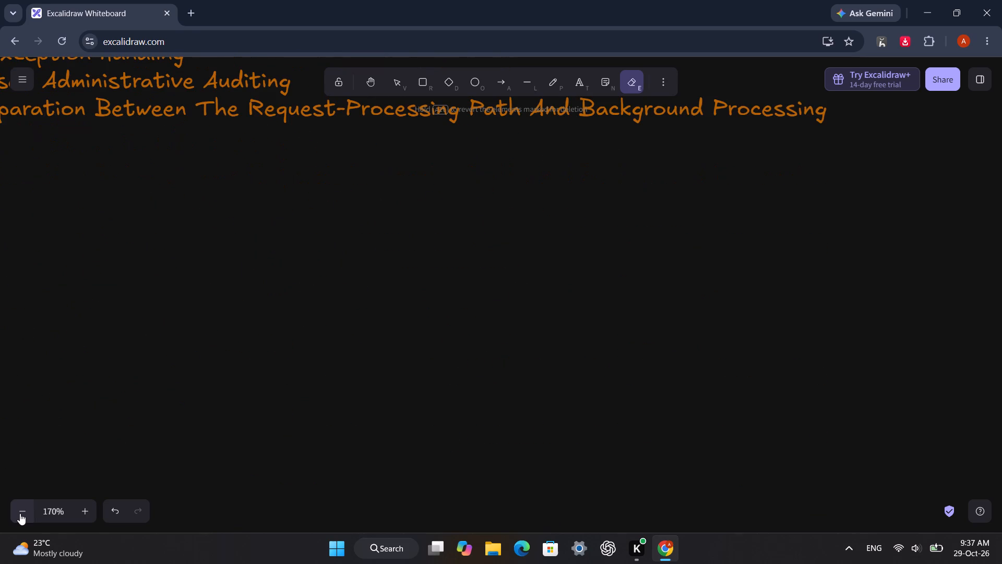
click(20, 513)
click(20, 513)
triple_click(20, 513)
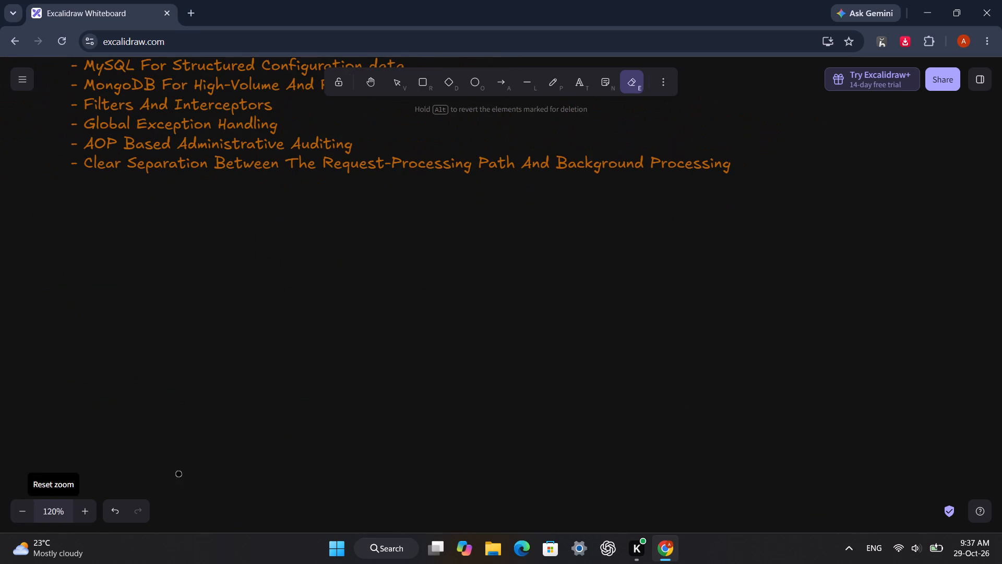
scroll(484, 465, up, 3)
scroll(484, 465, down, 1)
scroll(484, 465, up, 1)
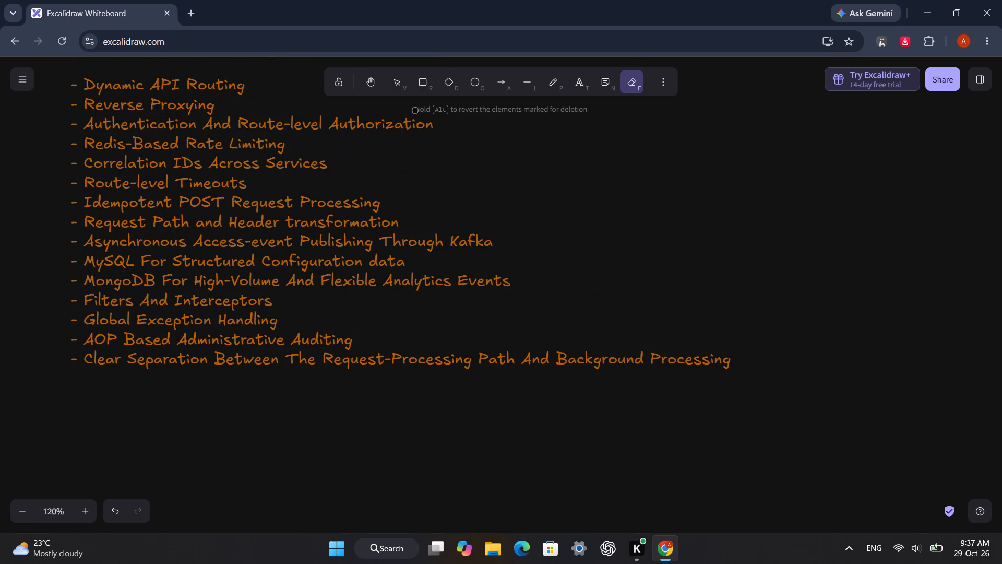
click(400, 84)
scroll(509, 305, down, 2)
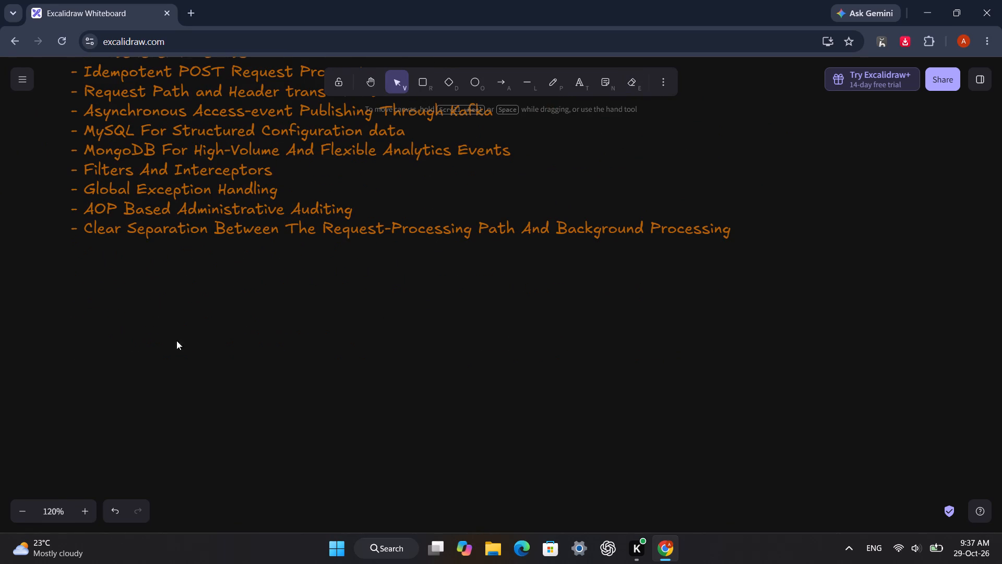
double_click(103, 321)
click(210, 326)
Draw a wide rectangle in the empty space below the orange feature list.
click(423, 93)
click(423, 87)
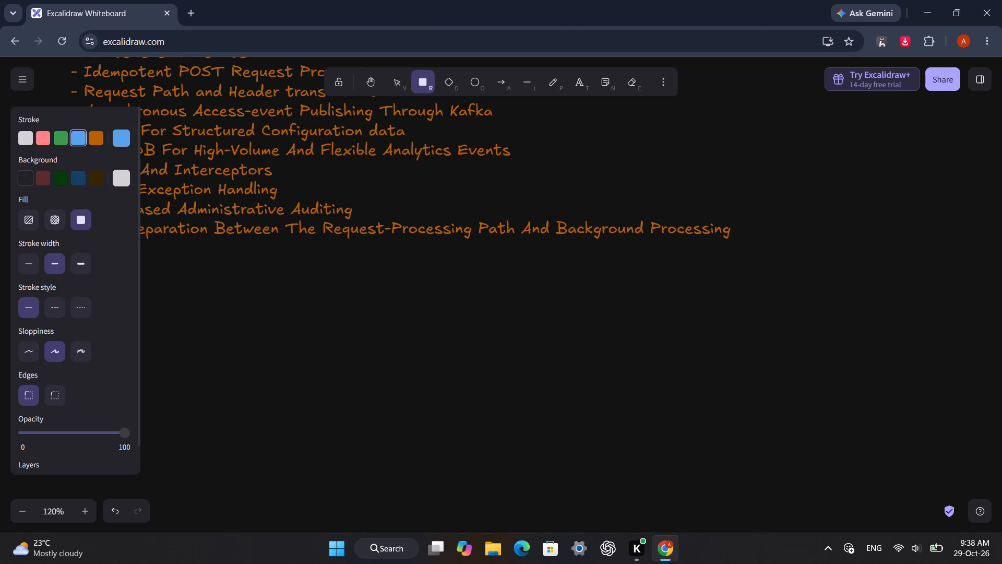
click(176, 314)
scroll(236, 299, down, 2)
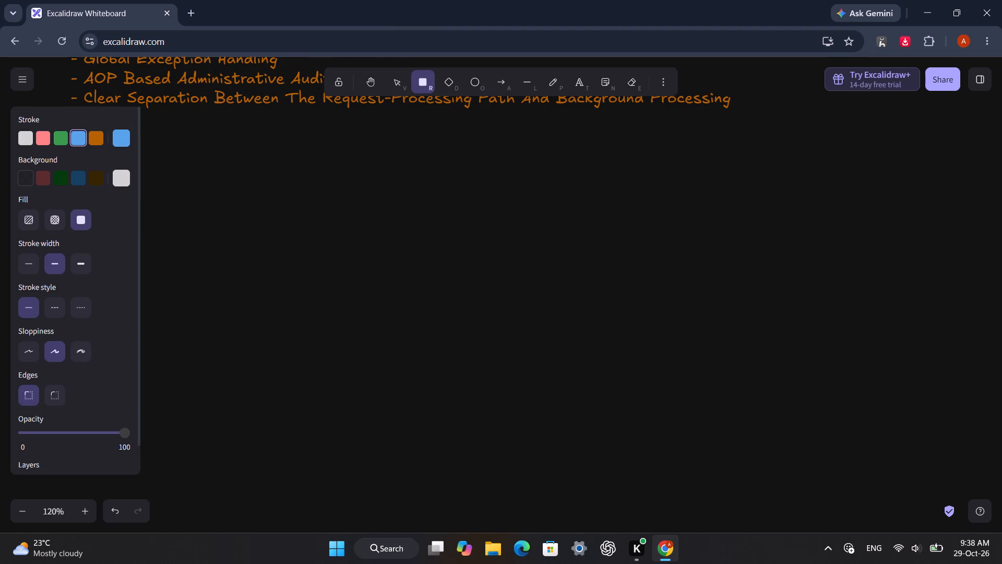
drag(162, 196, 395, 277)
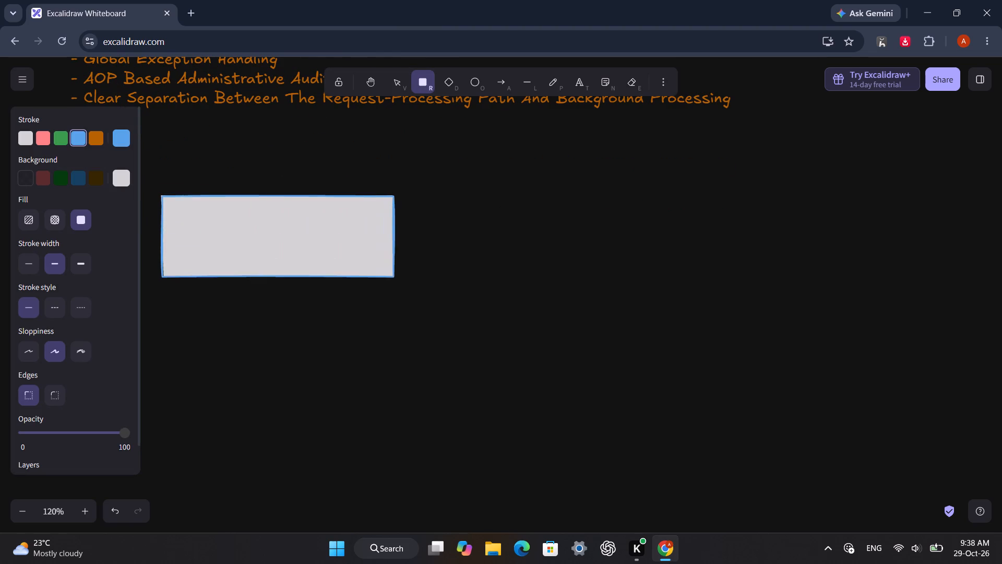
drag(395, 277, 604, 330)
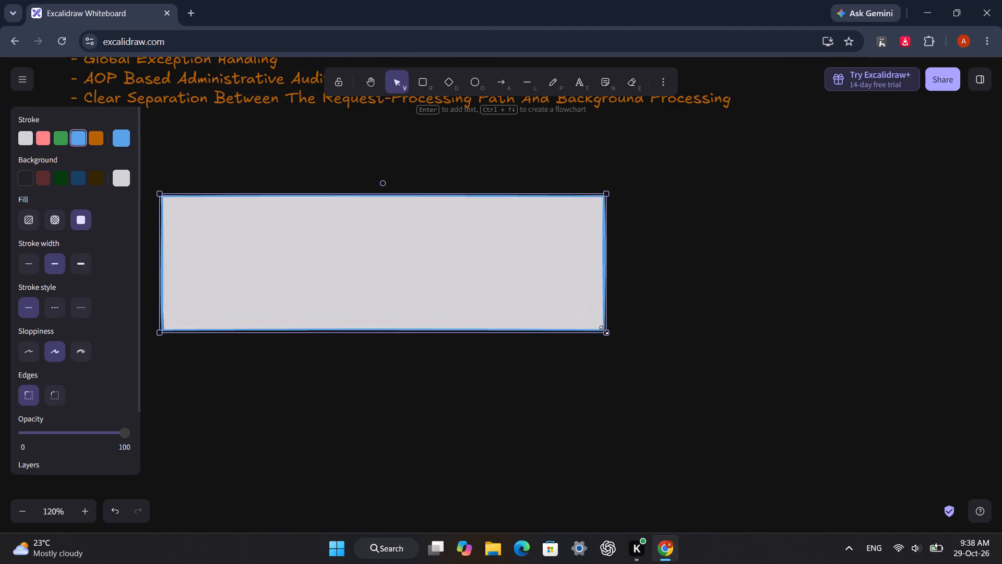
Give the rectangle a transparent background, an orange stroke and round edges.
click(29, 181)
click(93, 134)
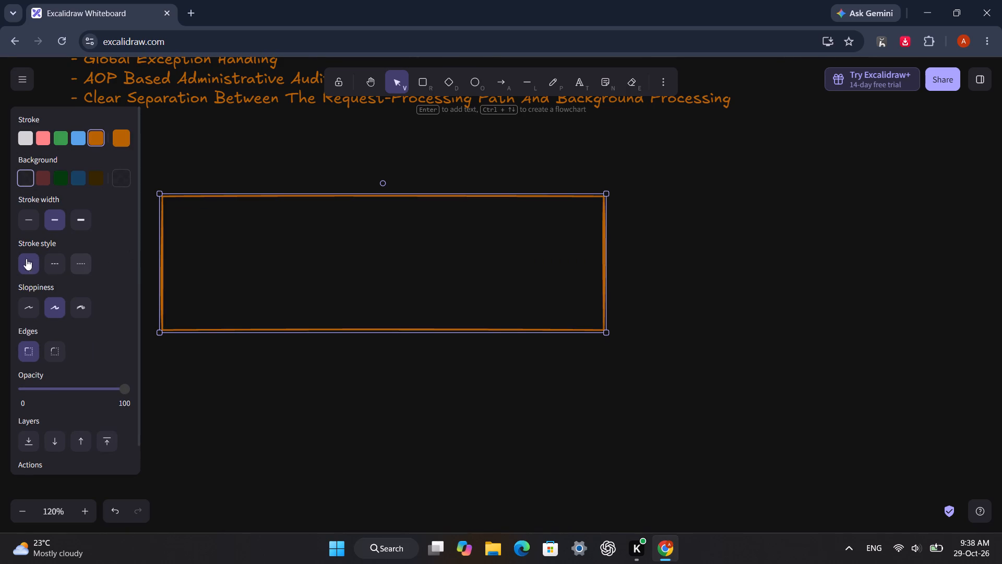
click(56, 357)
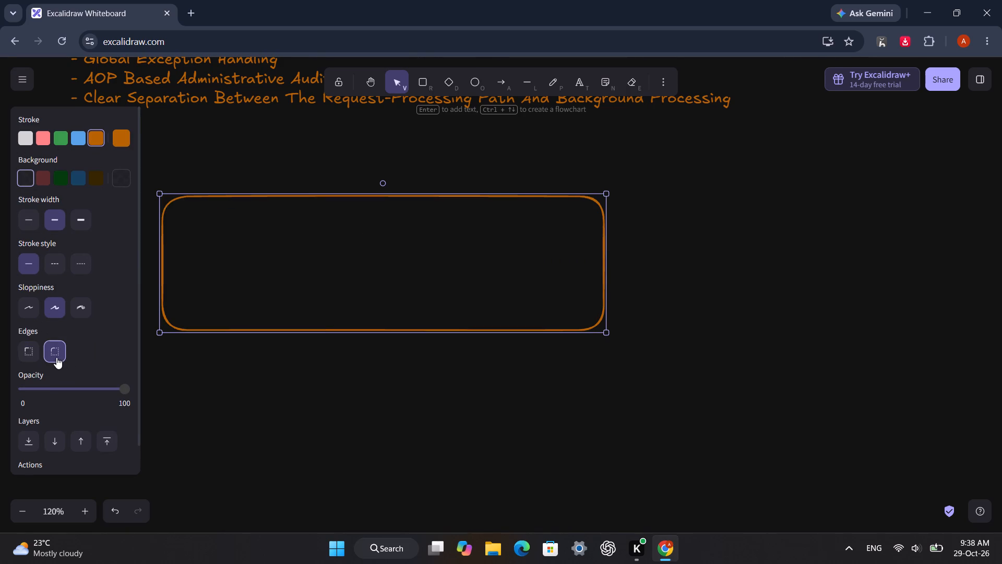
click(432, 433)
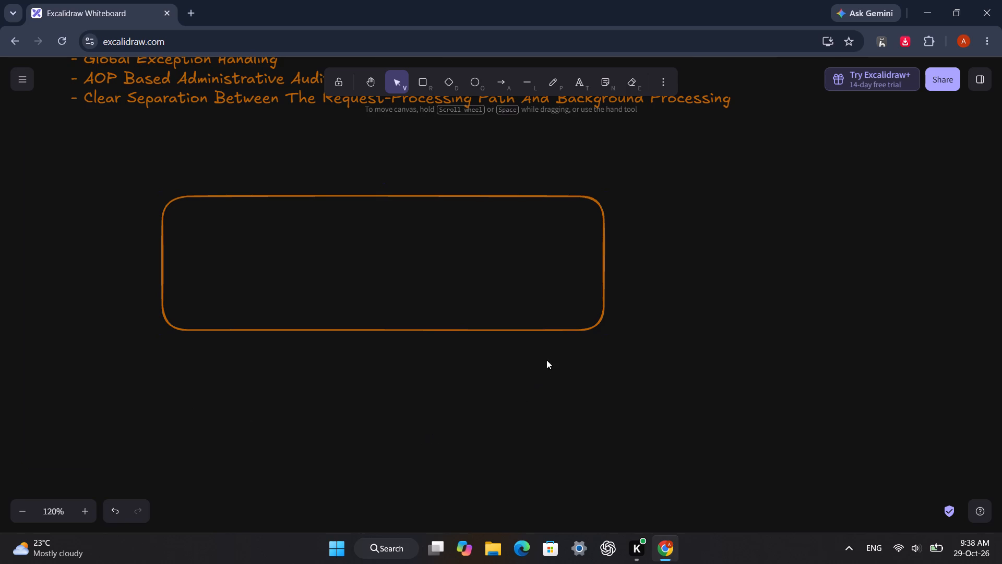
Shrink the orange rectangle from its lower corner to about two thirds of its width and height, keeping its upper-left corner fixed.
click(597, 322)
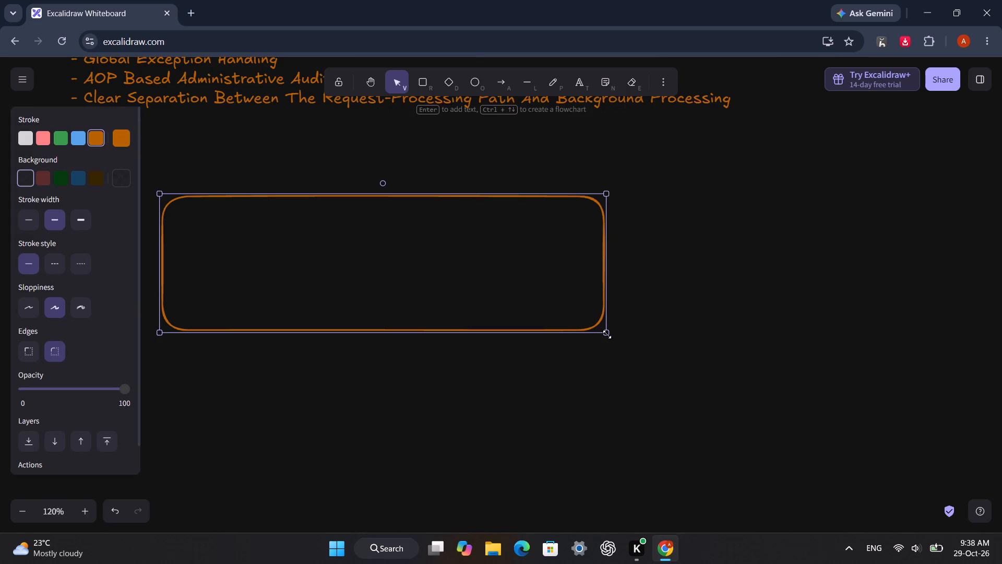
drag(607, 334, 439, 303)
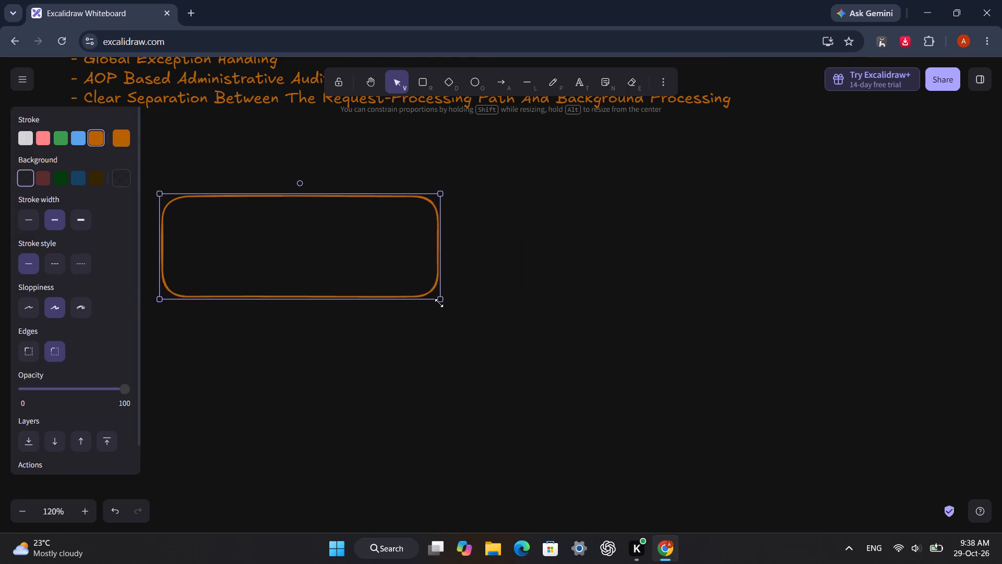
drag(439, 303, 447, 285)
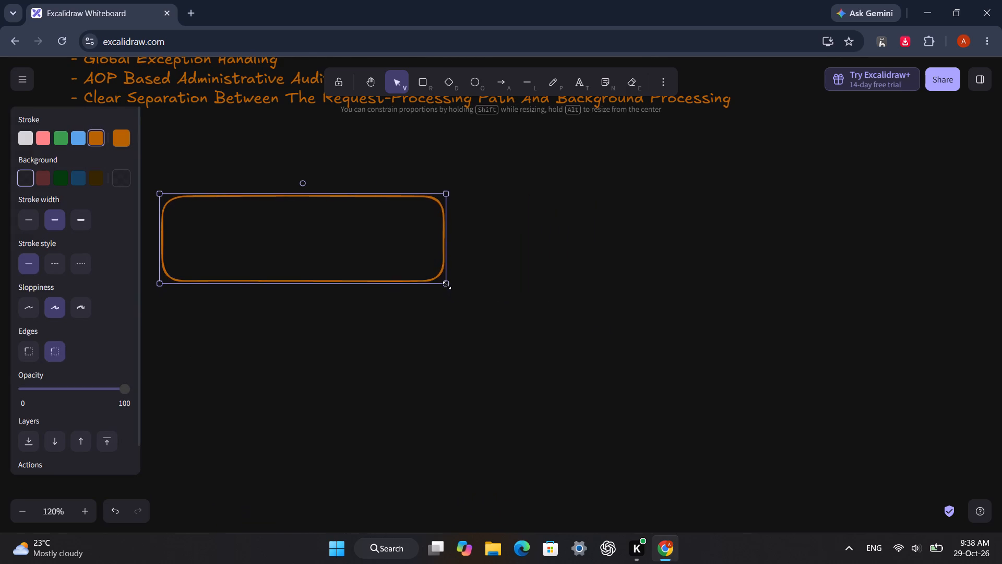
drag(447, 285, 458, 291)
click(297, 243)
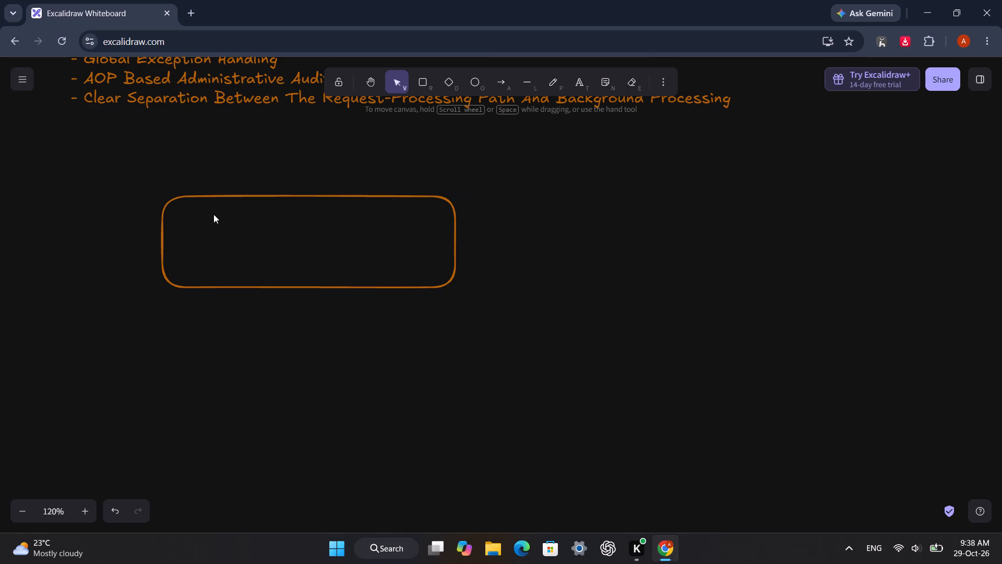
Add the text heading "API Gateway --> Gatekeeper" along the top inside the orange rectangle.
double_click(216, 213)
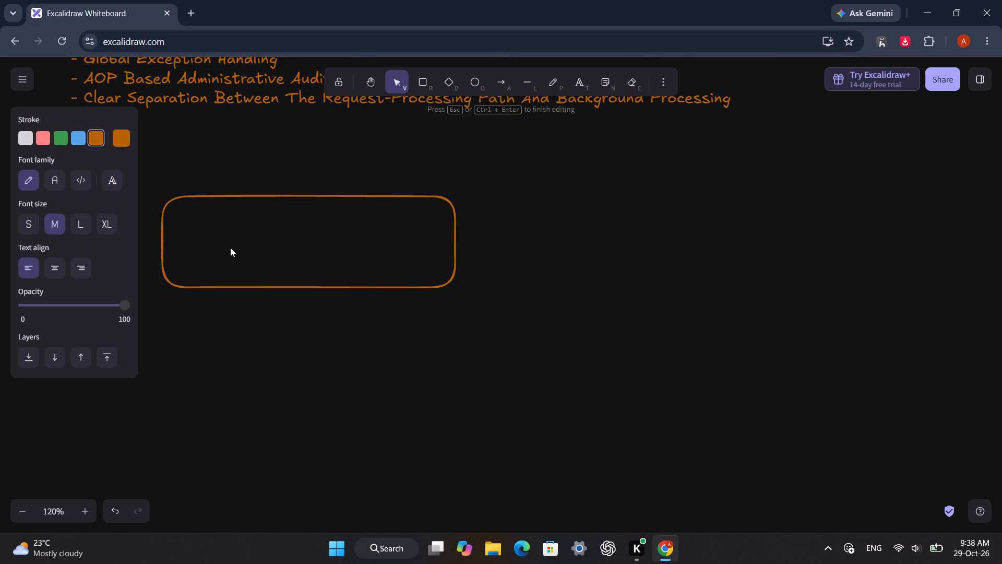
text(API)
key(space)
text(Gateway)
key(space)
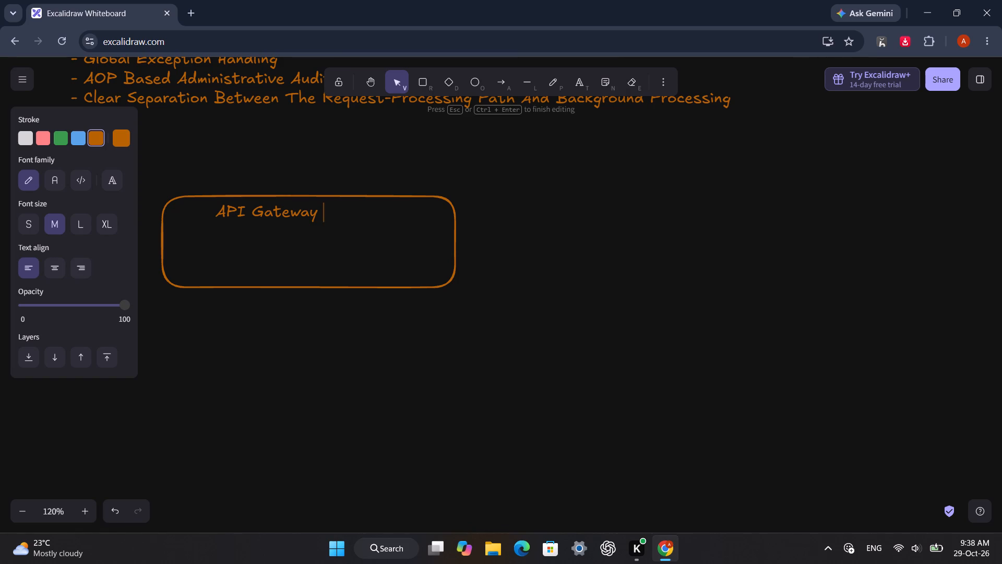
text(--)
text(>)
key(space)
text(GateJ)
key(BackSpace)
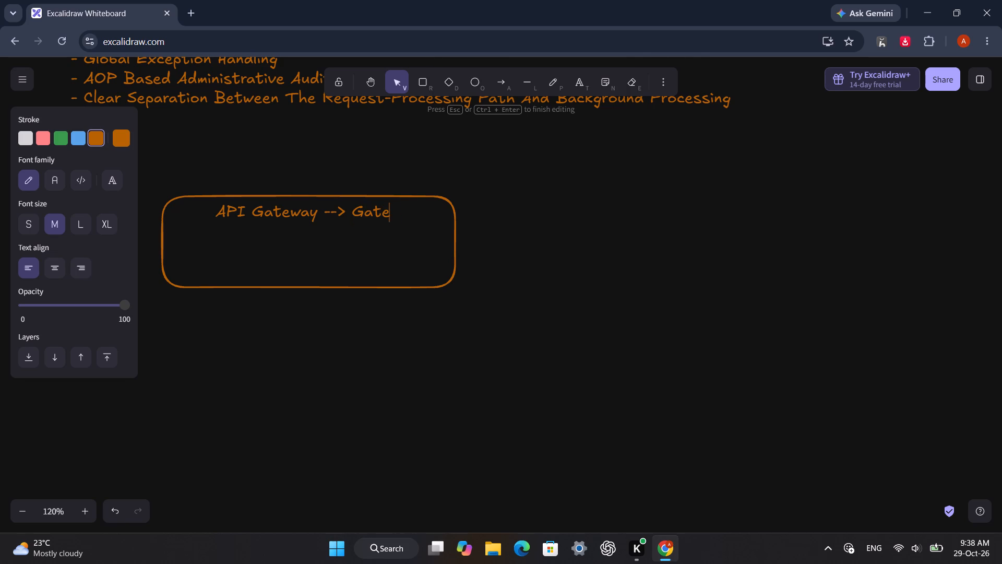
text(keeper)
Add the line "Role --> Platform_Admin" under the API Gateway heading, separated from it by one blank line.
key(Return)
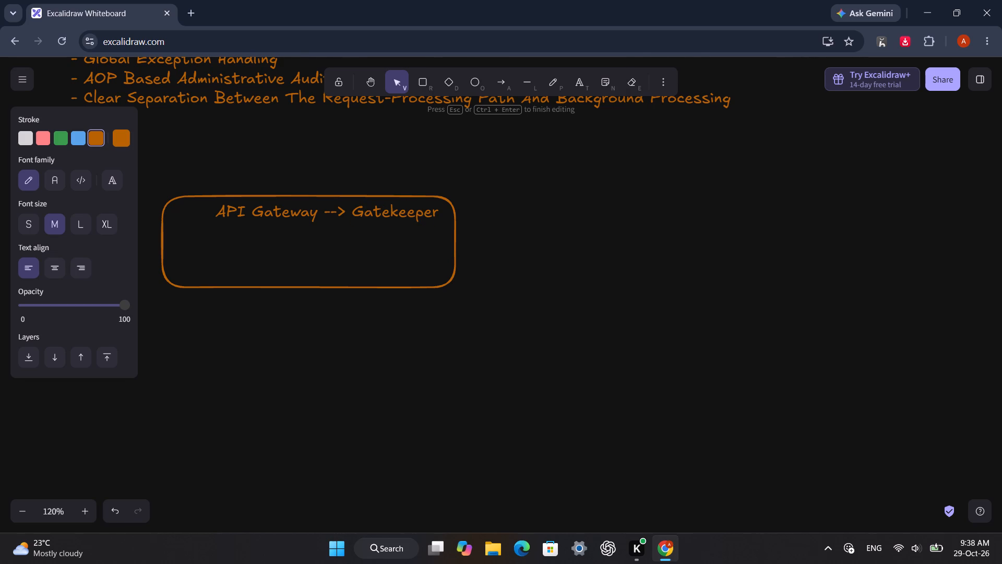
key(Return)
text(Role)
key(space)
text(--)
text(>)
key(space)
text(Platd)
key(BackSpace)
key(s)
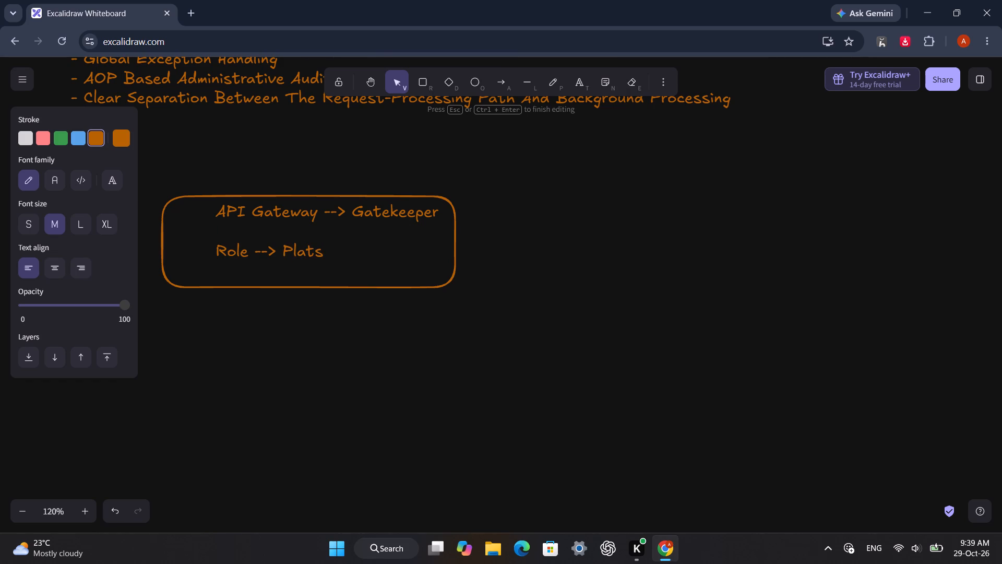
key(BackSpace)
text(form)
key(shift+underscore)
key(shift+a)
text(dmin)
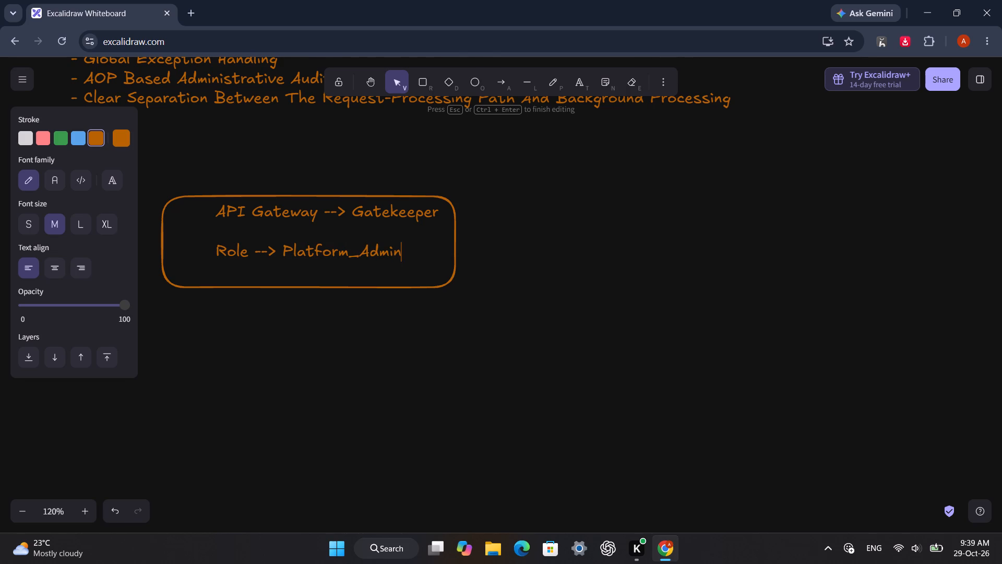
click(248, 212)
click(432, 240)
click(636, 249)
Move the two-line text block slightly down and towards the left so it sits centred in its box, and shrink it slightly.
drag(294, 214, 283, 224)
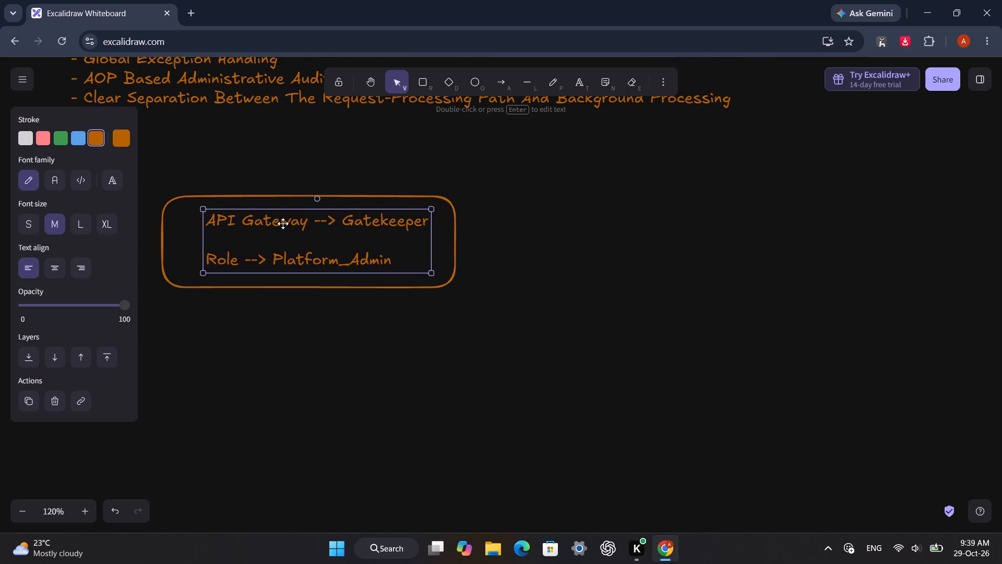
drag(283, 224, 279, 222)
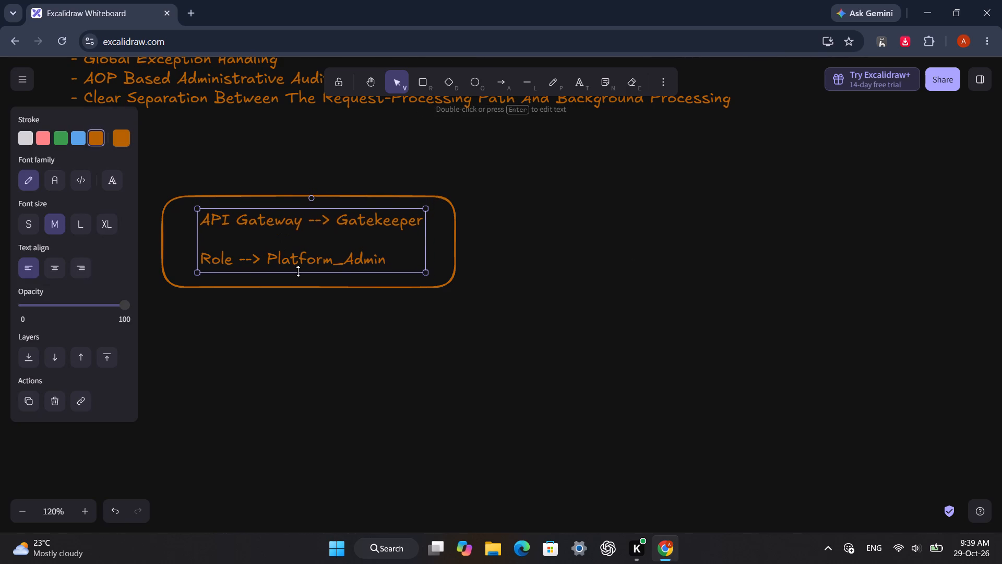
click(298, 271)
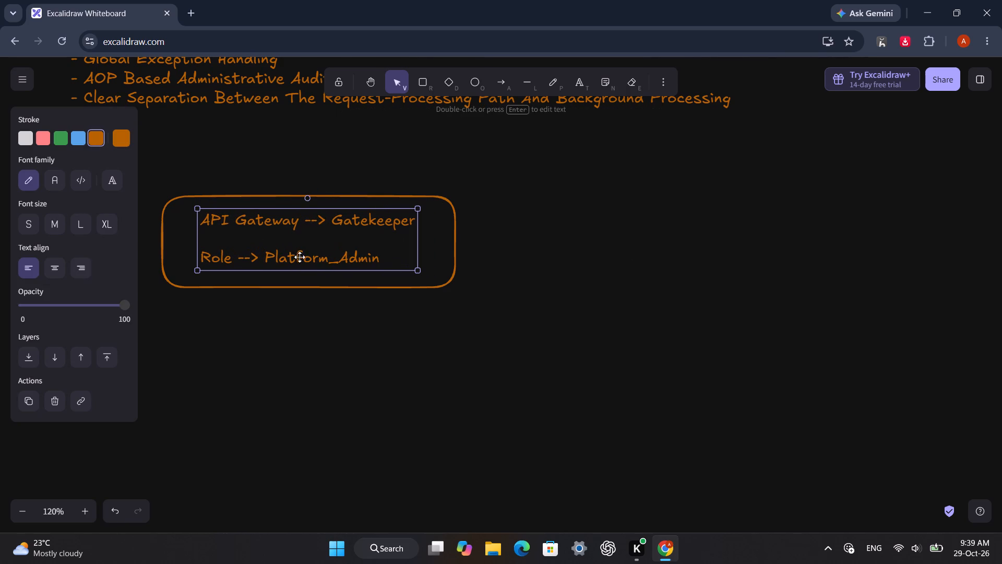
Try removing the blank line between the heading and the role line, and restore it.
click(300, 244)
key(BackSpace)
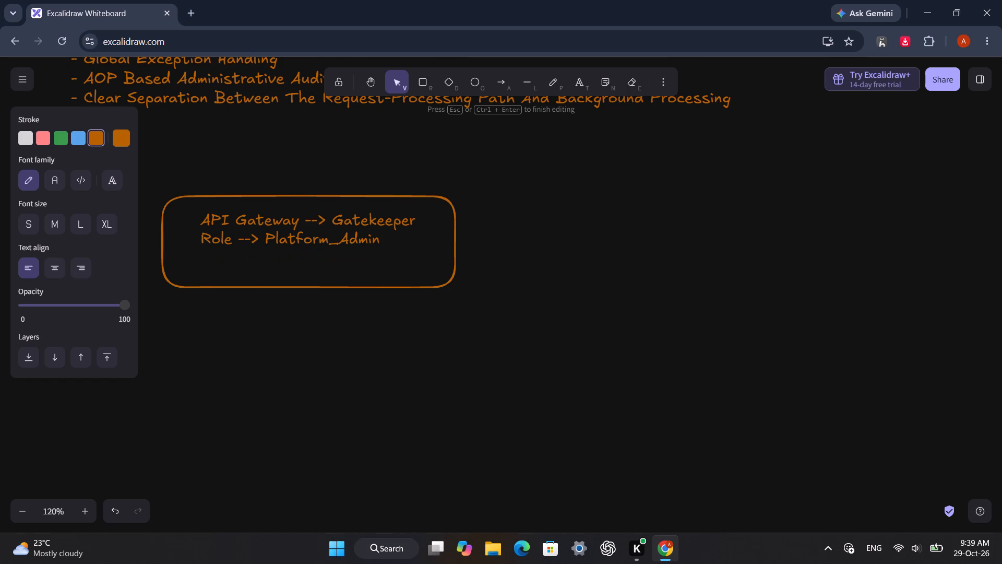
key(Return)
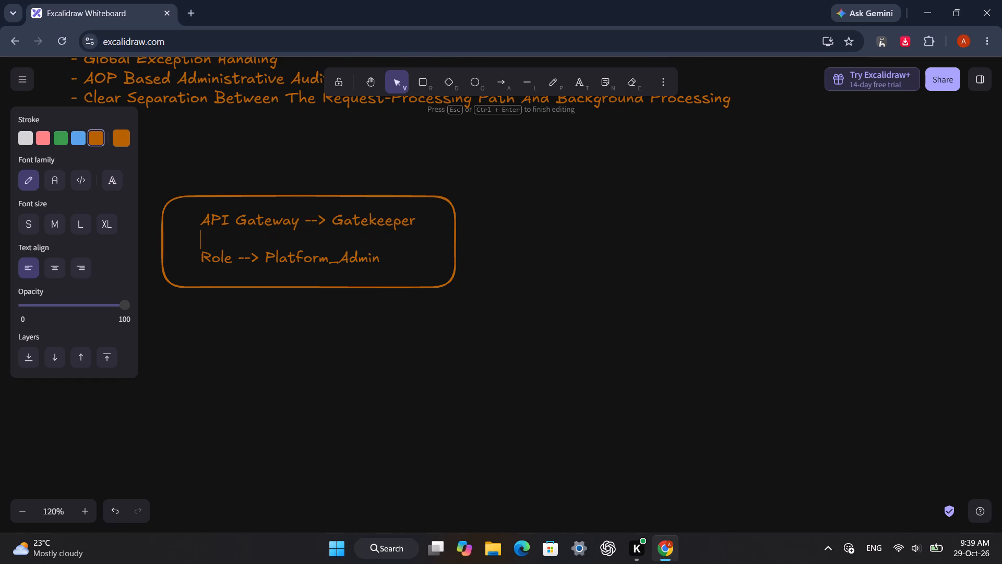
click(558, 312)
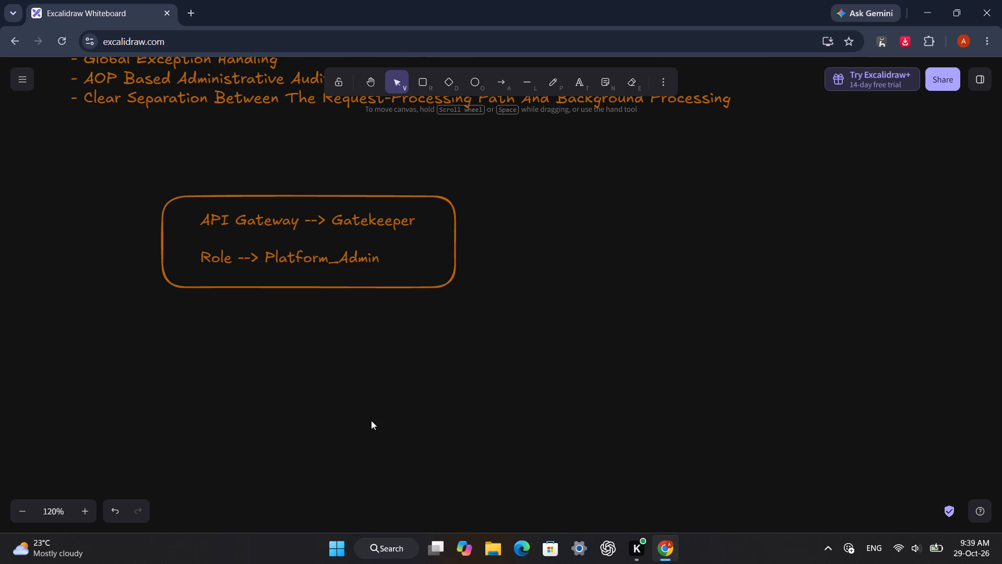
Duplicate the Gatekeeper box together with its text and place the copy directly below the original, aligned with it.
click(419, 260)
click(444, 265)
drag(549, 334, 80, 179)
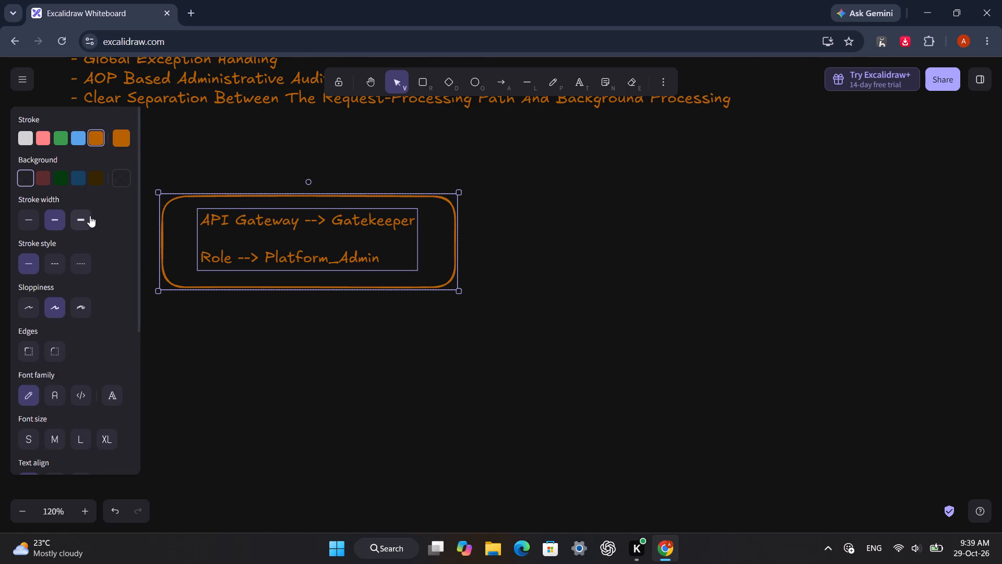
key(ctrl+d)
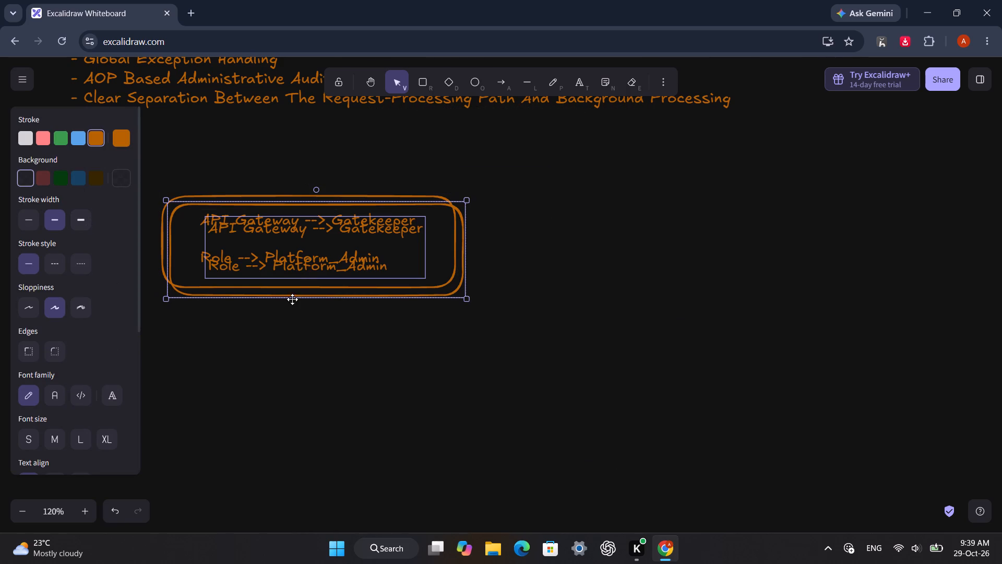
drag(317, 251, 308, 358)
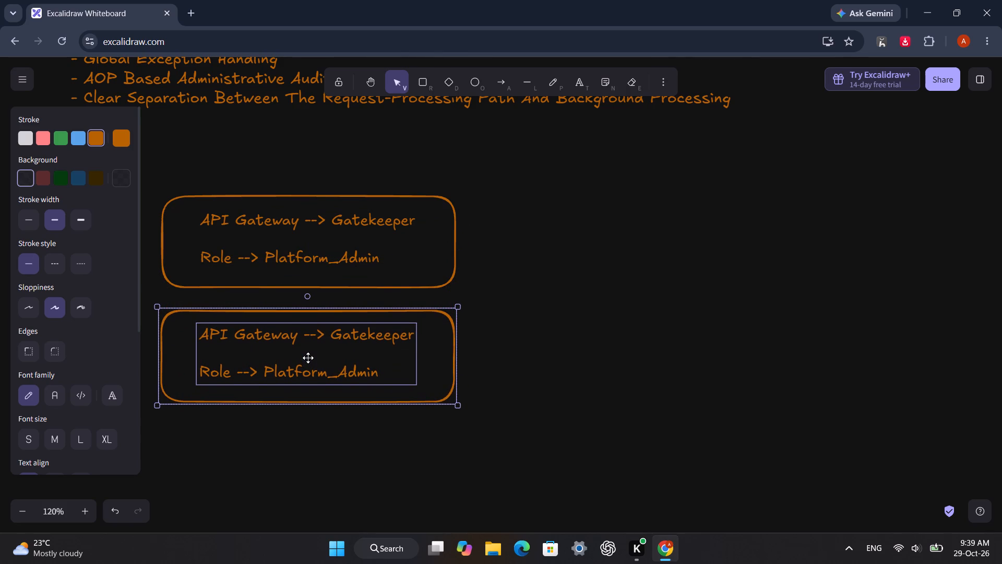
click(582, 357)
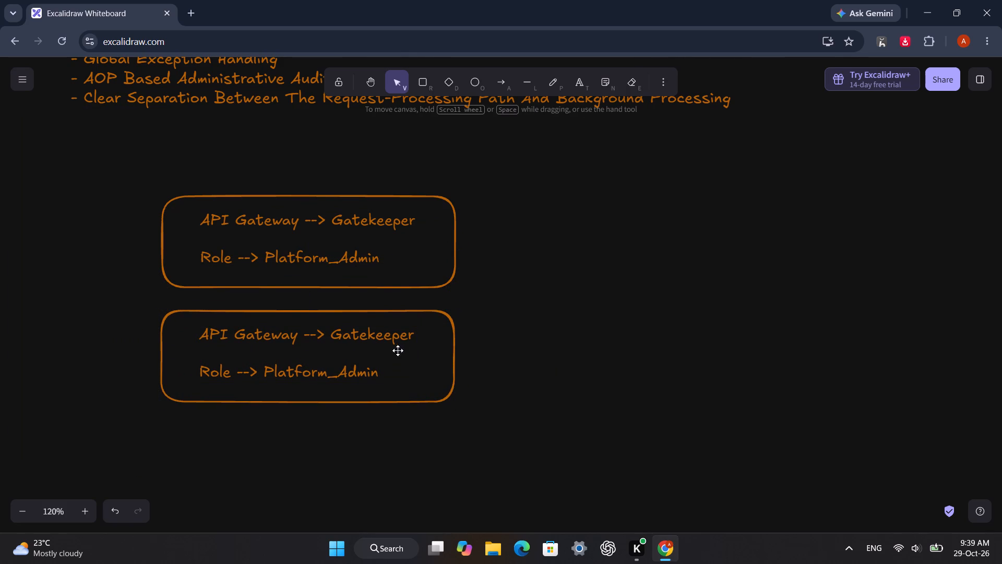
Replace "Gatekeeper" with "Customers" in the heading of the lower box.
click(378, 339)
double_click(377, 338)
double_click(377, 338)
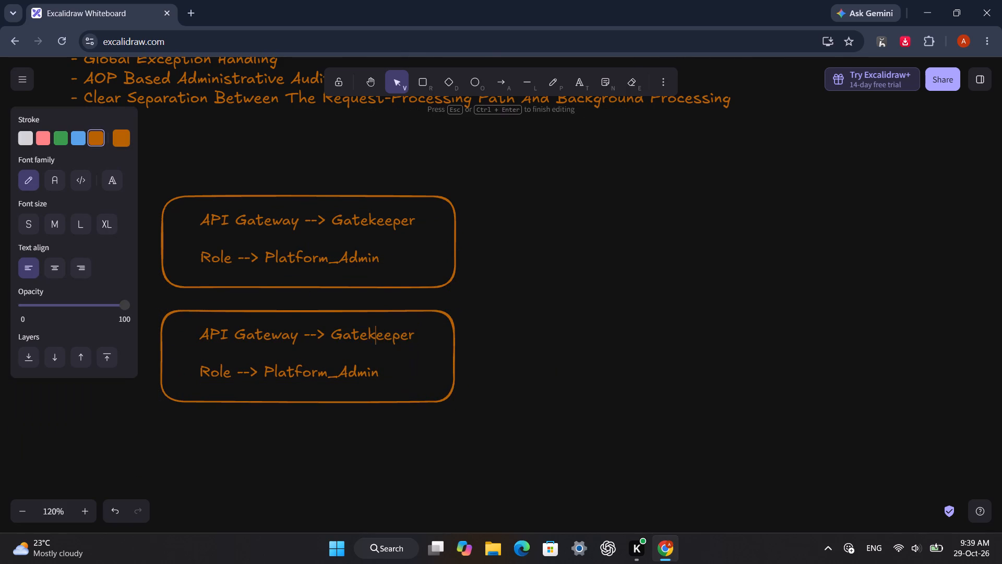
text(Customers)
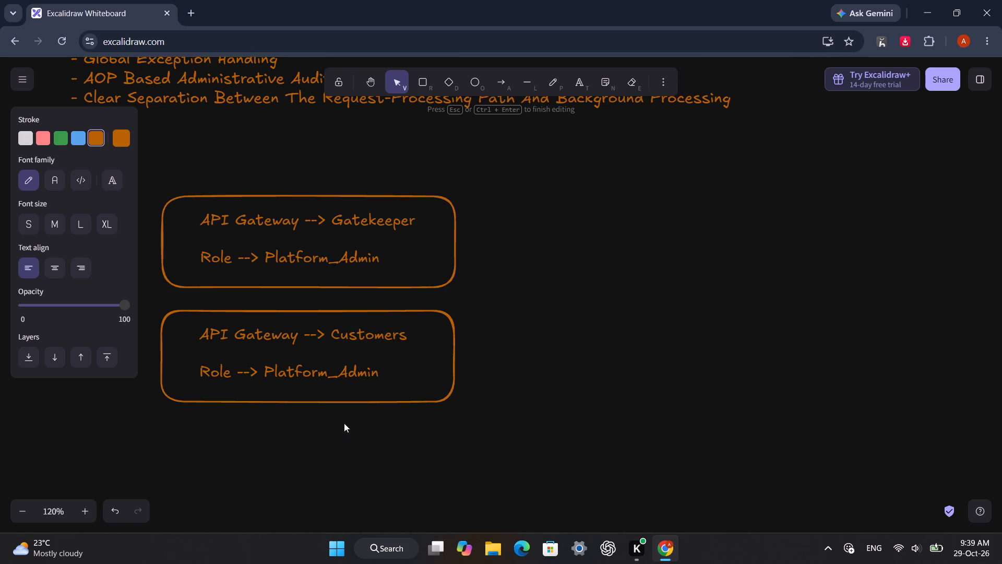
Change the role in the lower Customers box to "Tenant_Admin".
click(354, 374)
click(354, 374)
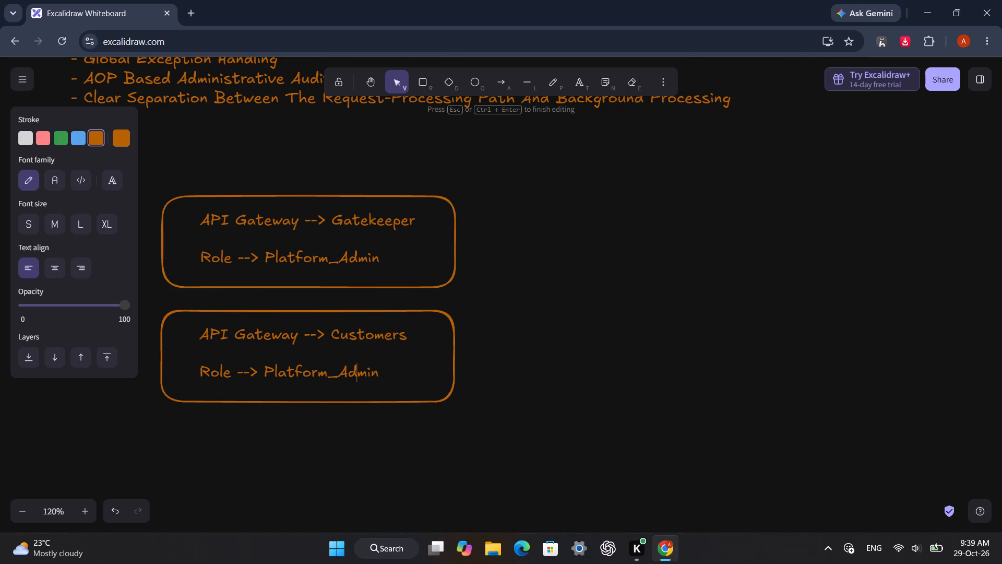
click(380, 374)
key(BackSpace)
key(BackSpace)
key(BackSpace)
key(BackSpace)
key(BackSpace)
key(BackSpace)
key(BackSpace)
key(BackSpace)
key(BackSpace)
key(BackSpace)
key(BackSpace)
key(BackSpace)
key(BackSpace)
key(BackSpace)
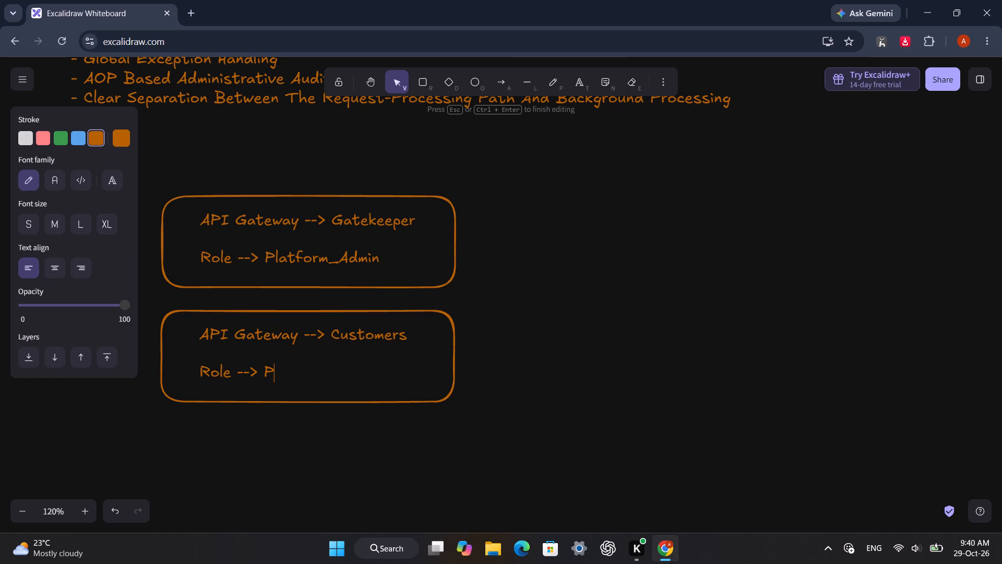
text(Te)
text(nant)
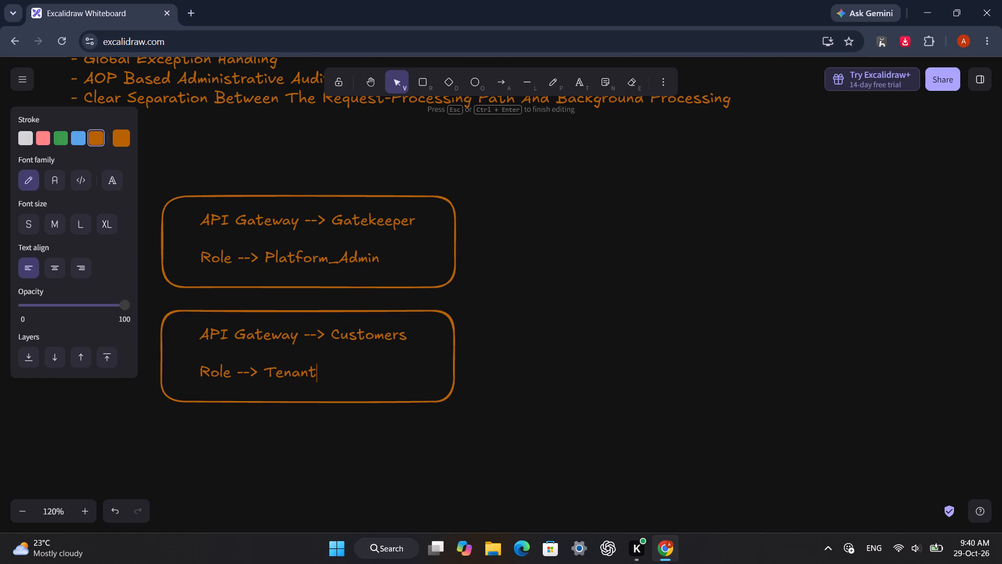
key(shift+underscore)
text(Admin)
drag(480, 336, 542, 355)
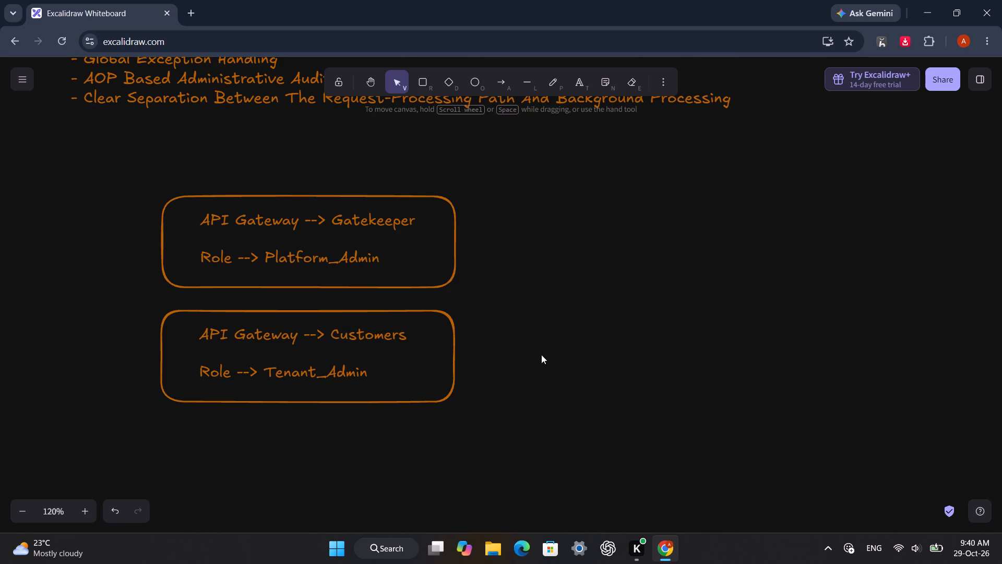
Draw a small orange rounded rectangle just to the right of the Customers box, less than half its width and height.
click(425, 78)
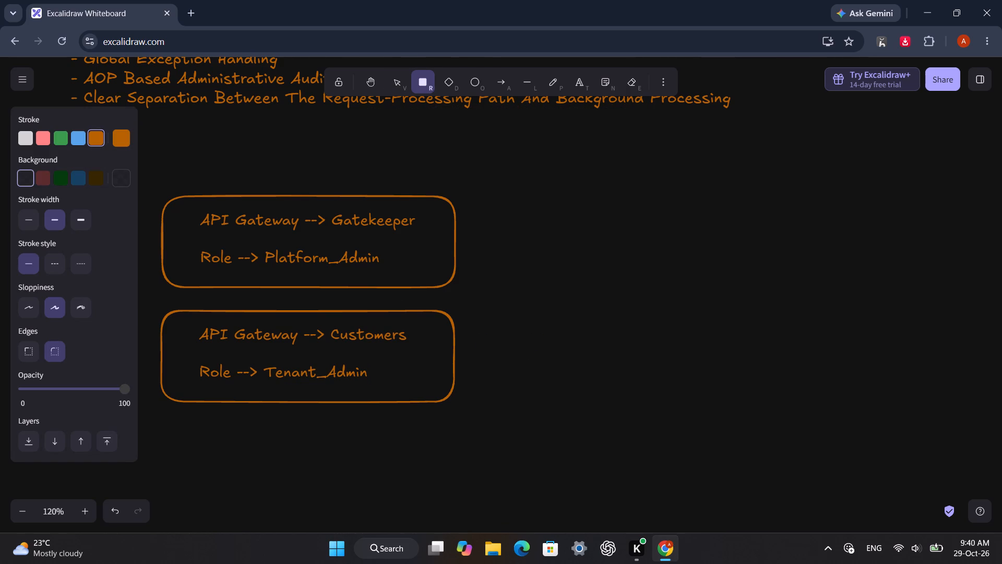
drag(483, 333, 565, 372)
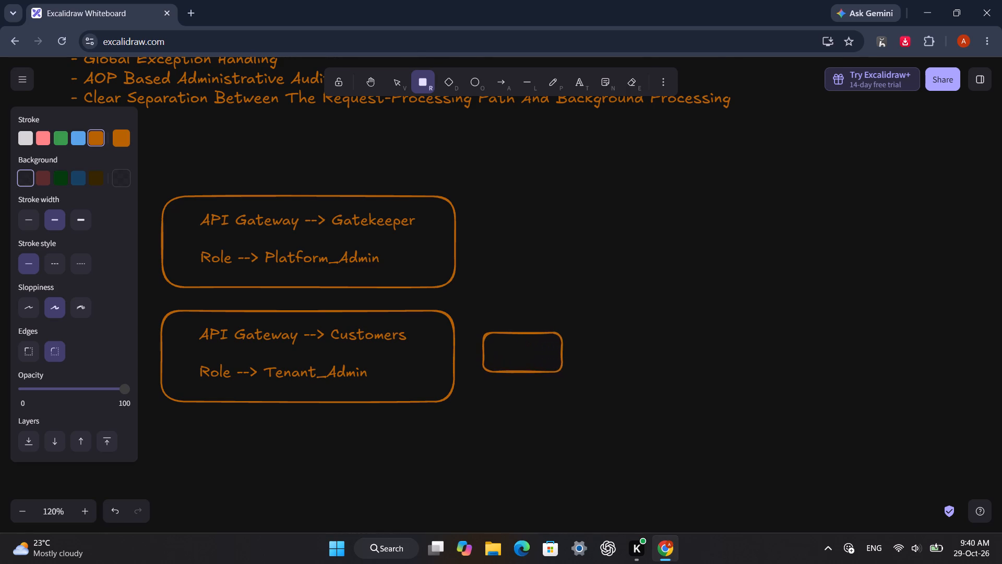
drag(565, 372, 598, 371)
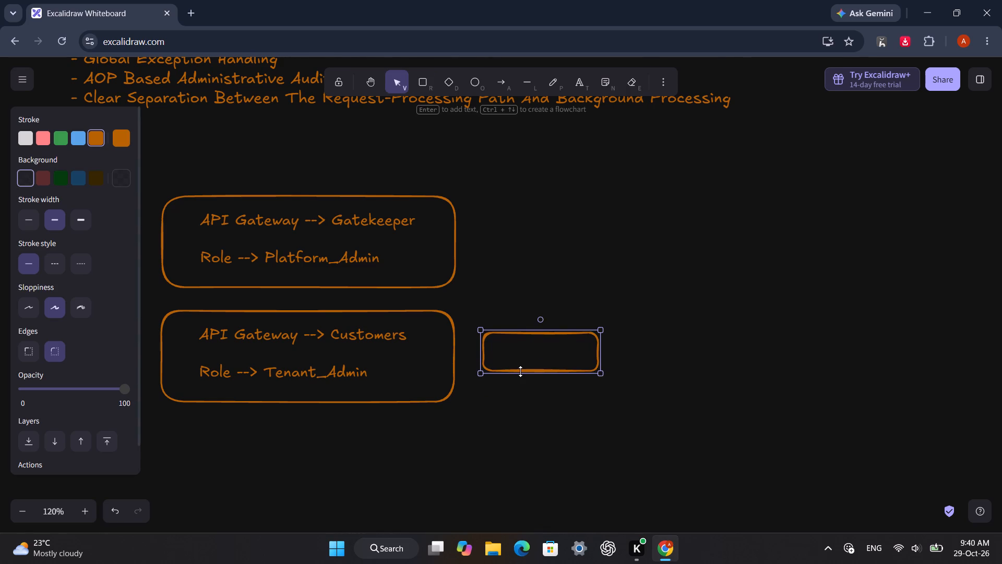
Duplicate the small rectangle and place the copy directly beneath it with a narrow gap.
key(ctrl+d)
drag(538, 364, 530, 405)
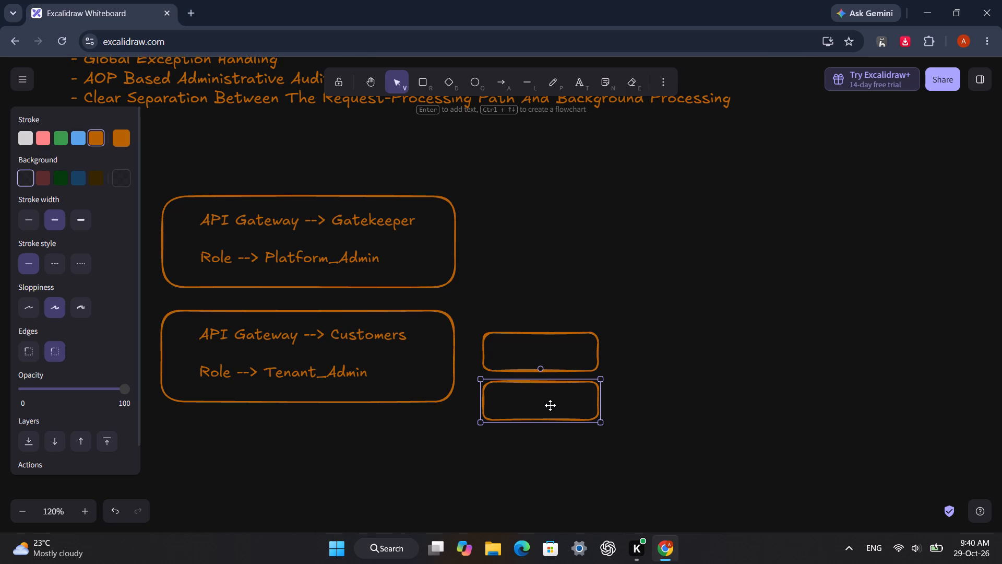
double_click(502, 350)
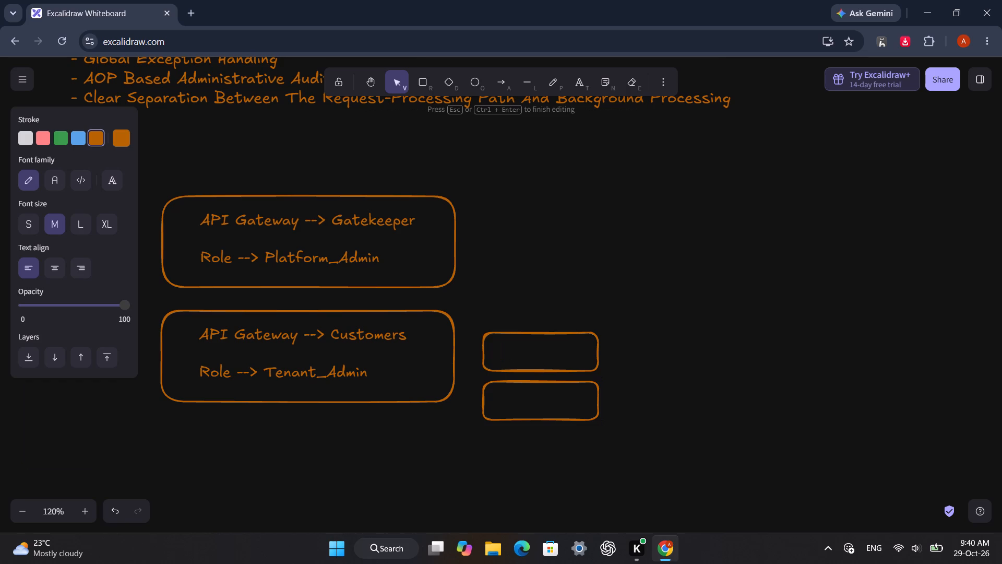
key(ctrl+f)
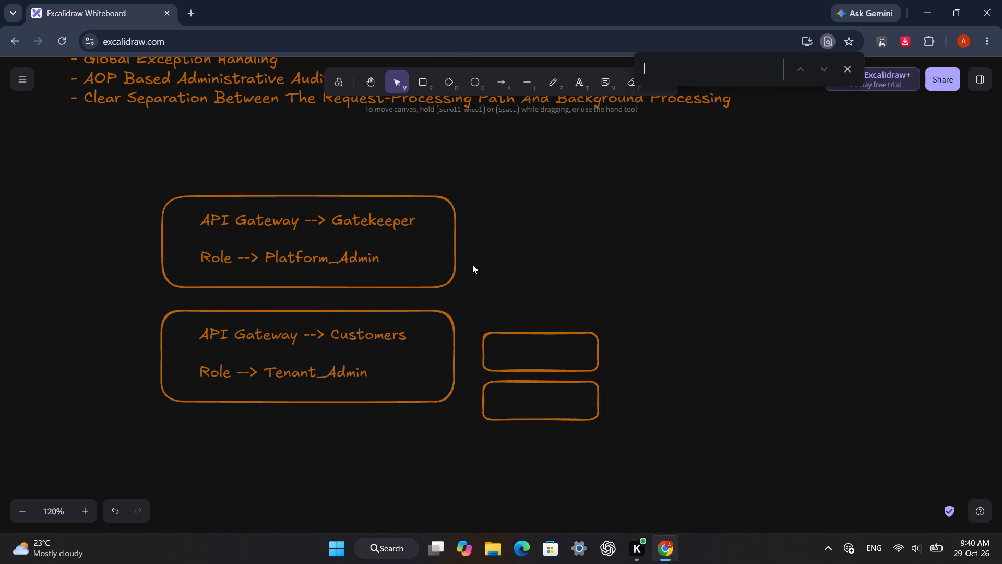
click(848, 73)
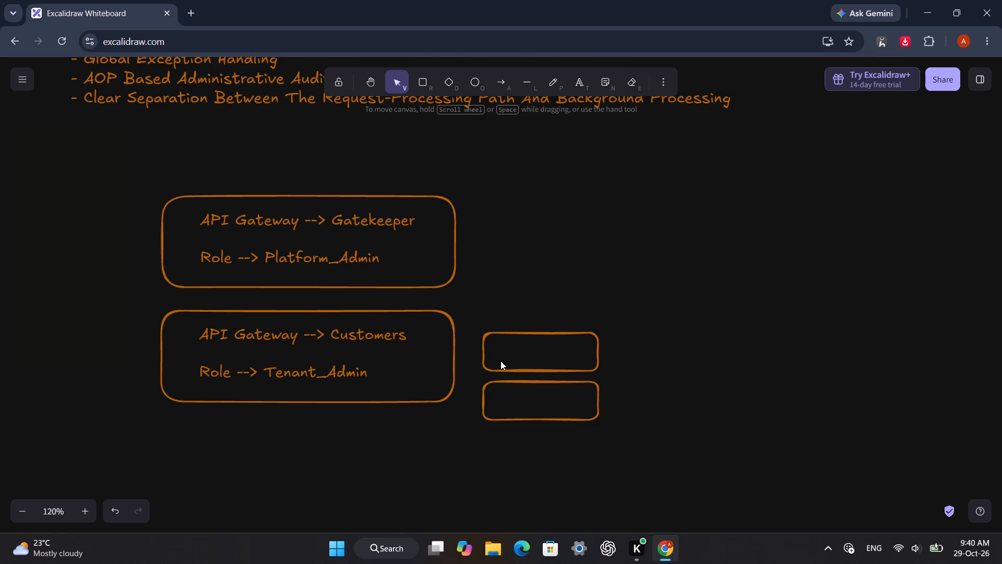
Add the text "FoodFast" inside the upper small box beside the Customers box.
click(509, 348)
click(509, 348)
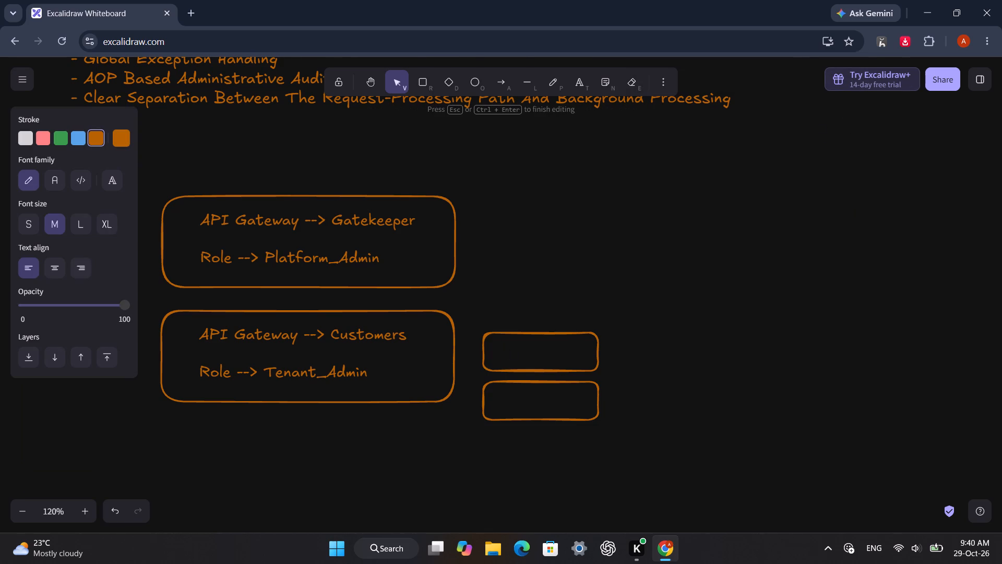
text(Foo)
key(d)
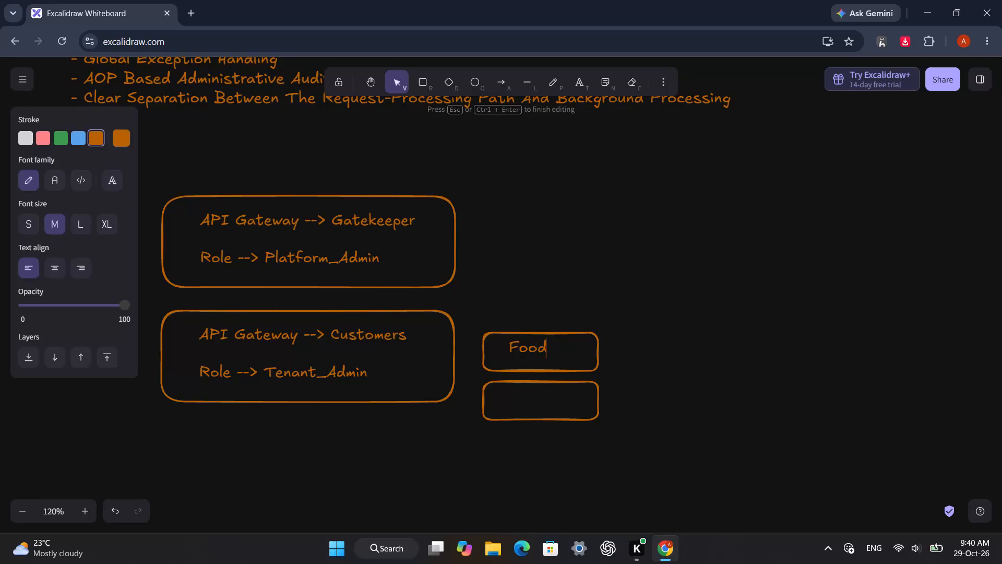
text(Fast)
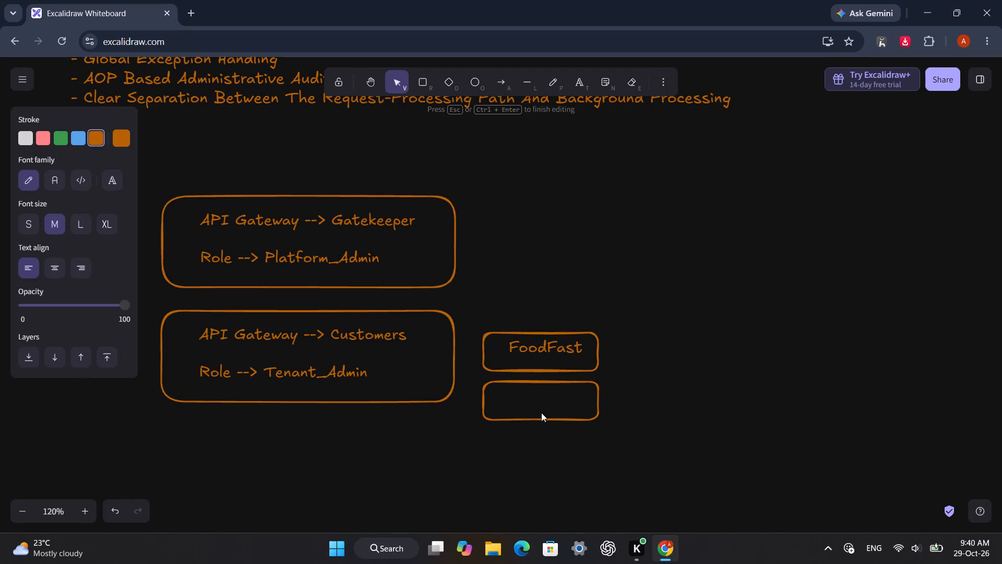
Add the text "QuickShop" inside the lower small box beside the Customers box.
double_click(518, 403)
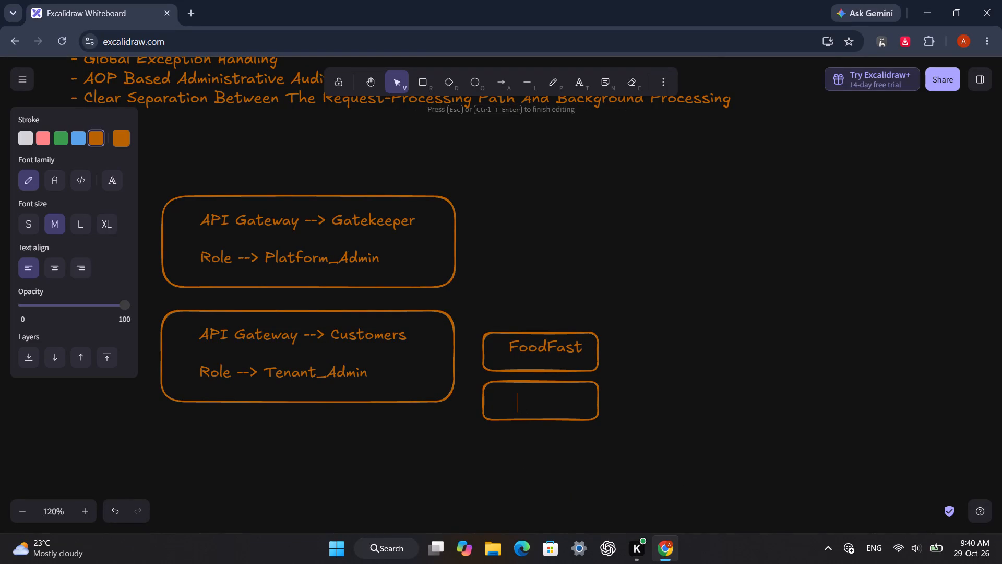
text(QuickShi)
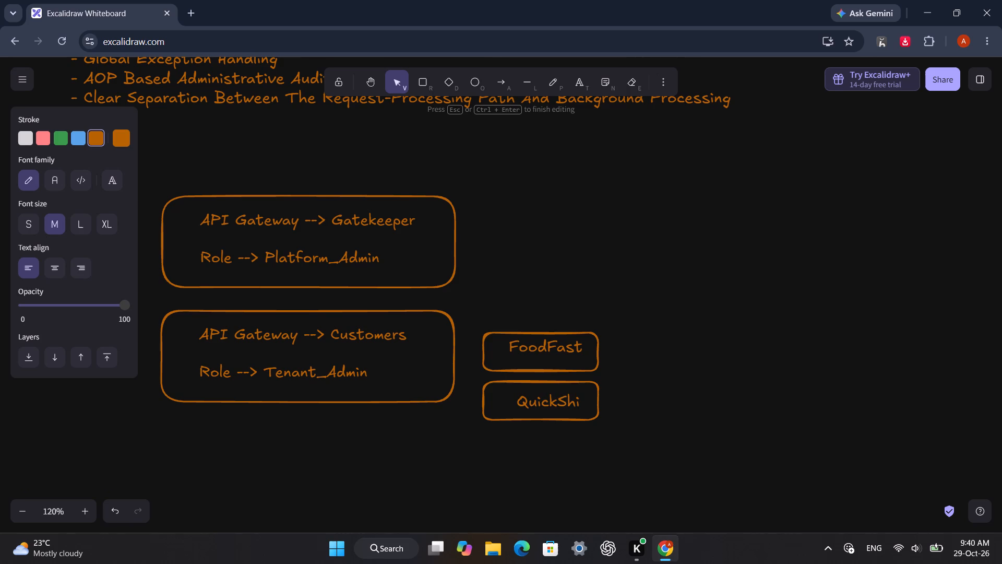
text(op)
key(BackSpace)
key(BackSpace)
key(BackSpace)
text(op)
click(634, 377)
Reposition the QuickShop and FoodFast labels so each sits roughly centred in its small box.
drag(558, 405, 545, 405)
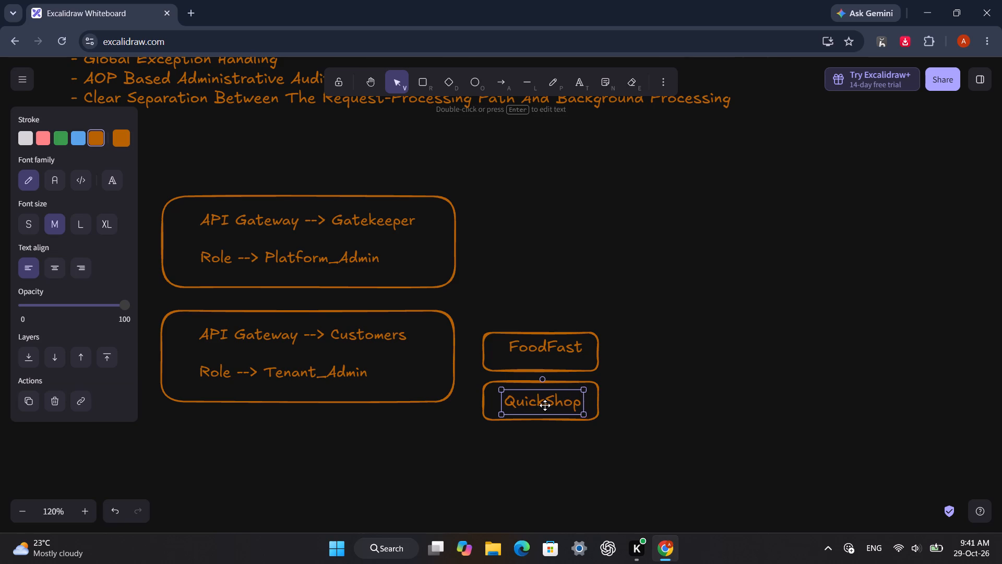
drag(545, 405, 541, 405)
drag(543, 349, 538, 357)
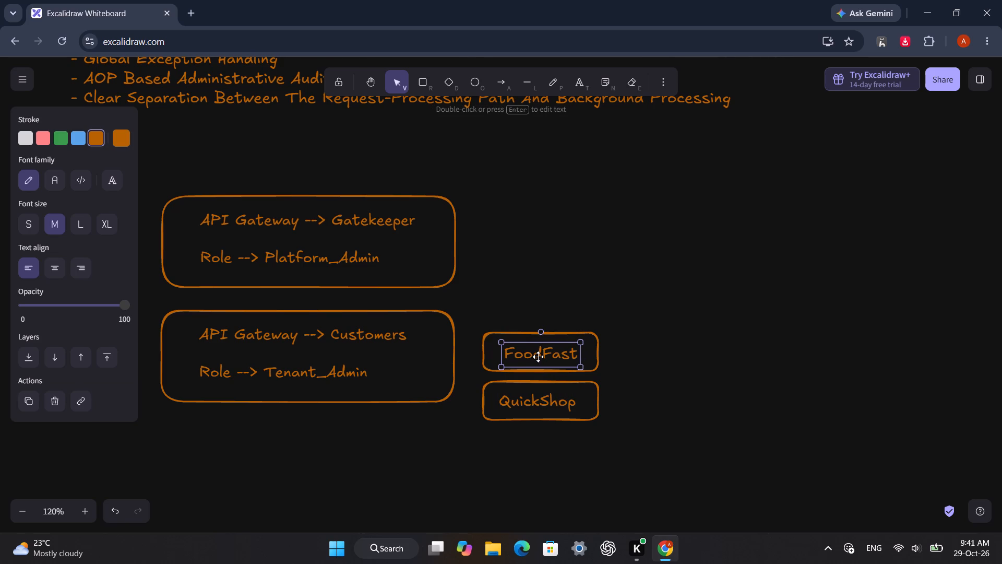
drag(538, 357, 538, 355)
click(765, 349)
Draw an orange rounded rectangle in the empty space below the Customers box, about half its width.
scroll(765, 349, down, 2)
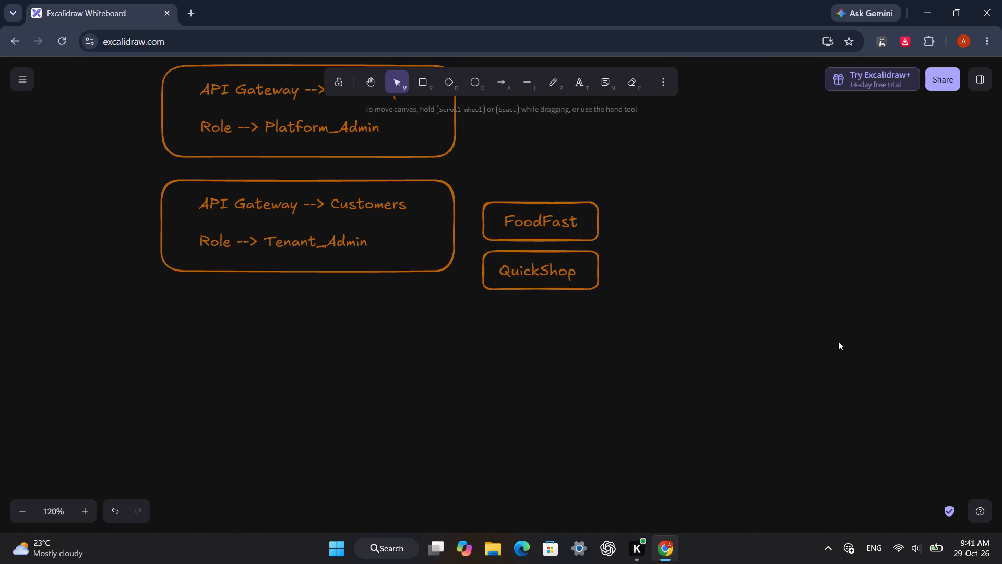
scroll(308, 337, down, 1)
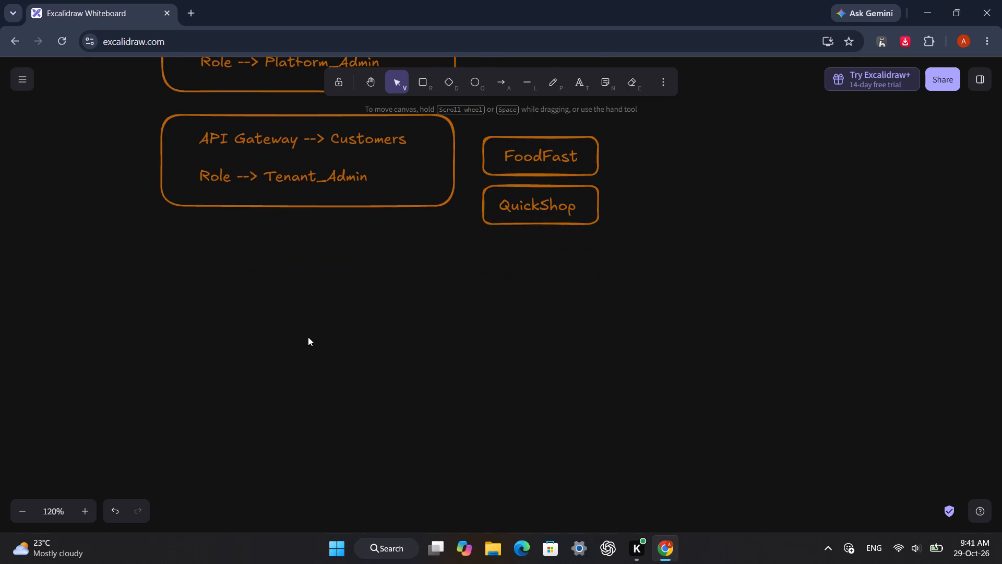
scroll(308, 337, down, 2)
click(427, 89)
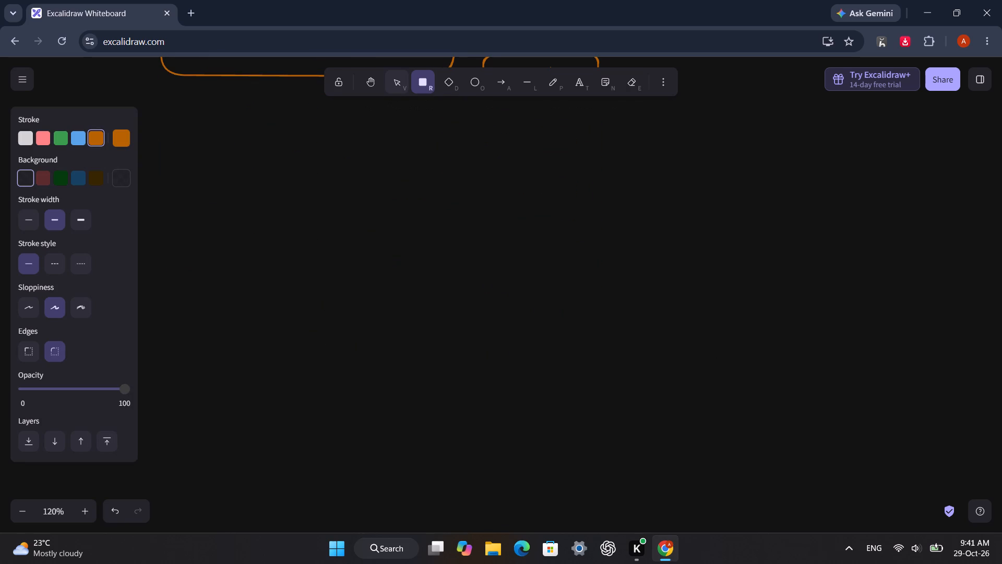
scroll(307, 213, up, 1)
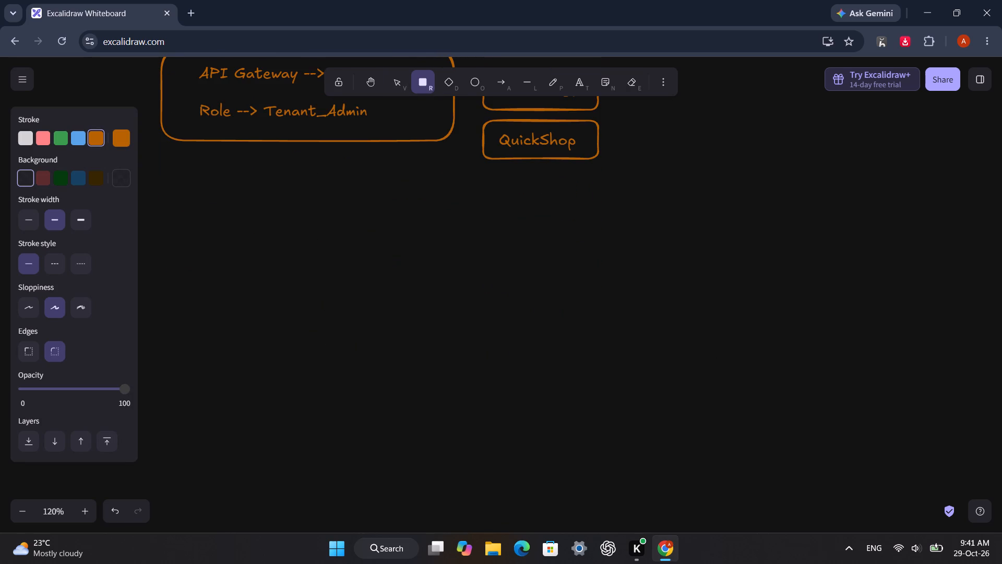
drag(192, 246, 219, 264)
drag(219, 264, 338, 318)
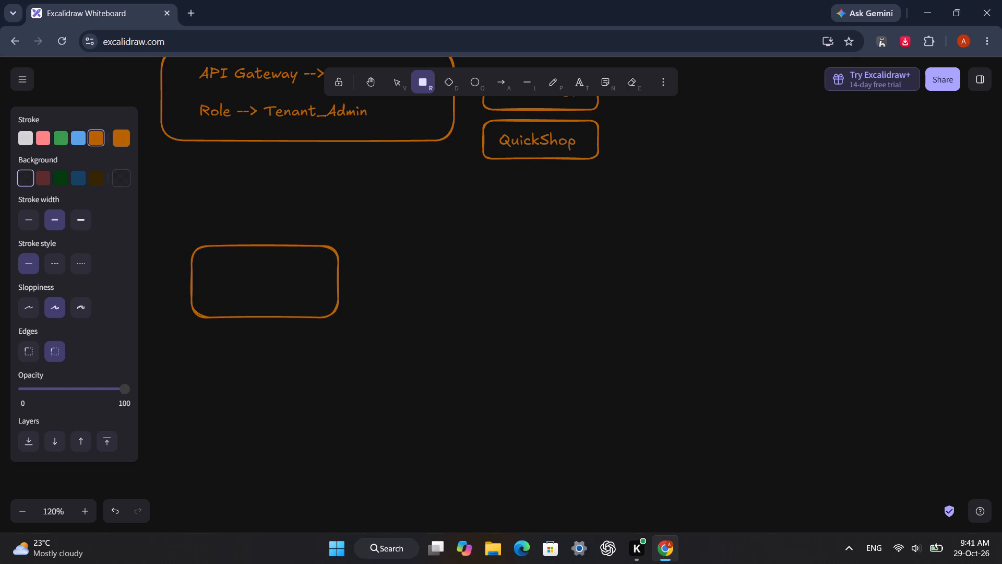
drag(338, 318, 338, 318)
Add the text "Our FrontEnd" inside the new rectangle and centre it within the outline.
double_click(231, 277)
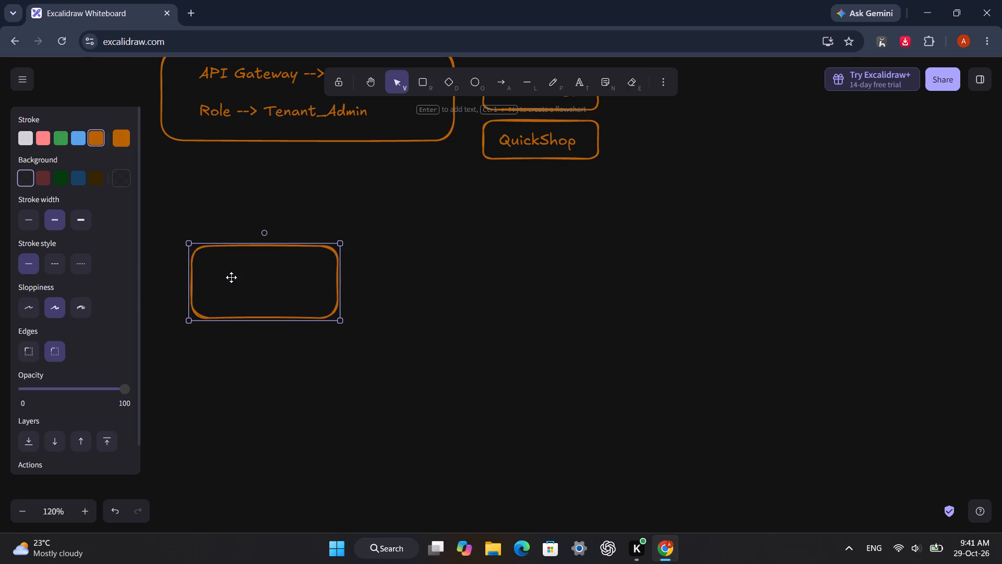
key(shift+r)
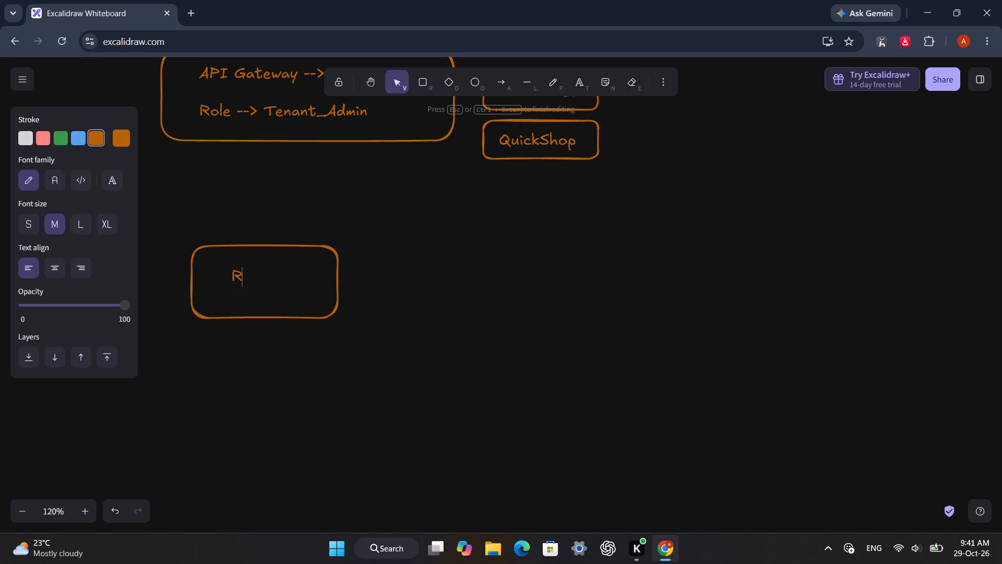
key(BackSpace)
text(Ou)
text(r)
key(space)
text(Front)
text(End)
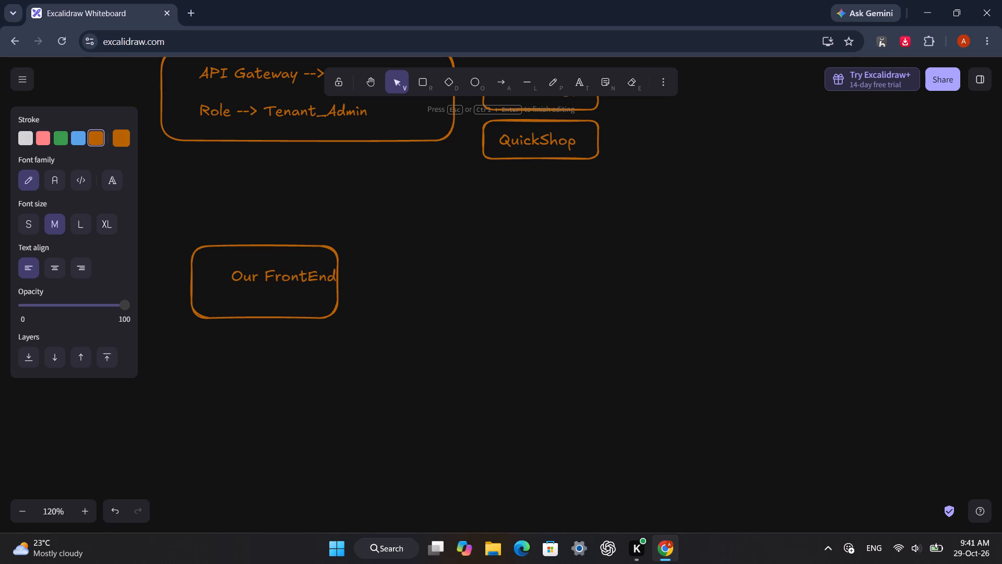
click(480, 236)
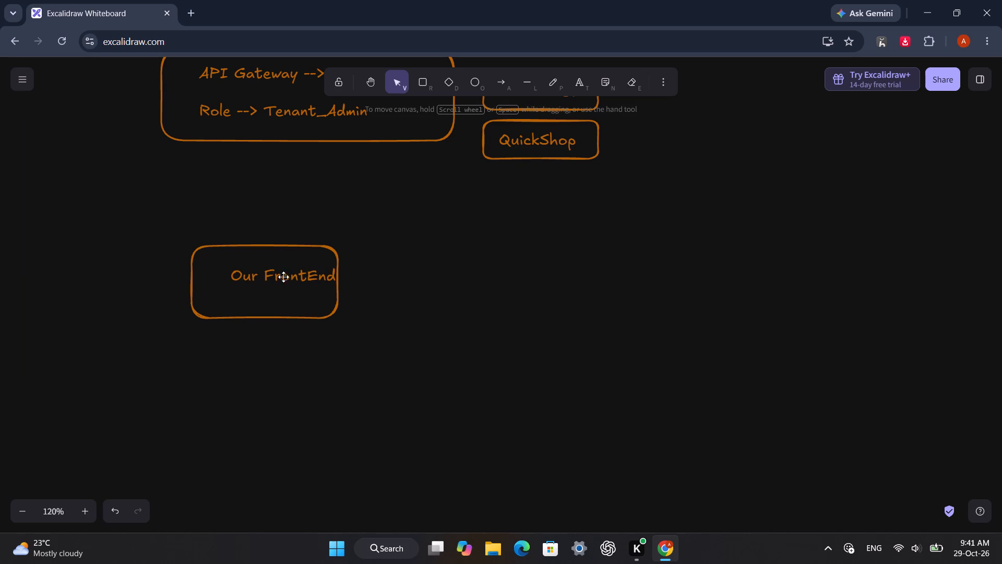
drag(282, 278, 266, 284)
click(569, 257)
Draw a slightly wider rounded rectangle of similar height to the right of the Our FrontEnd box, leaving a wide gap.
click(423, 86)
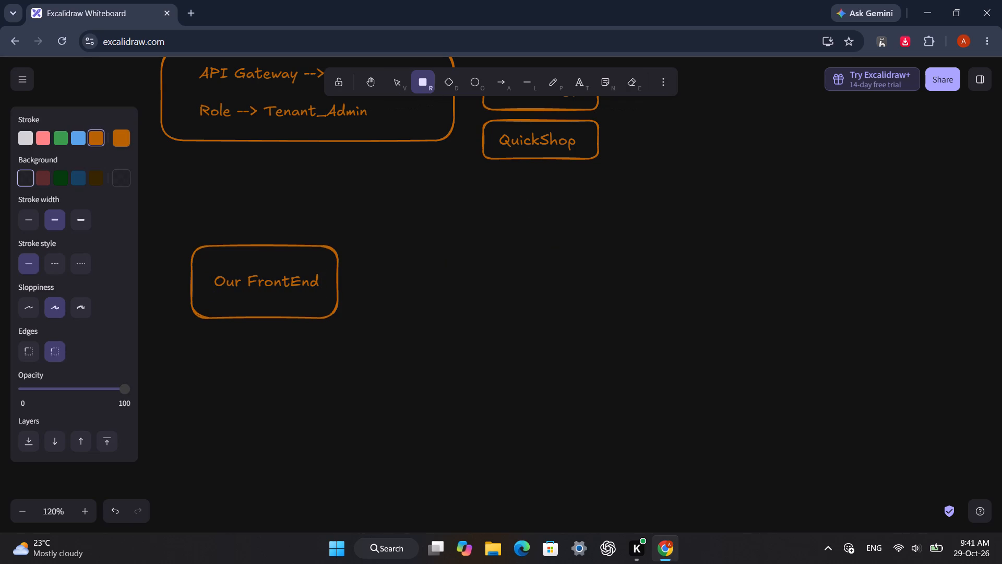
drag(502, 251, 584, 311)
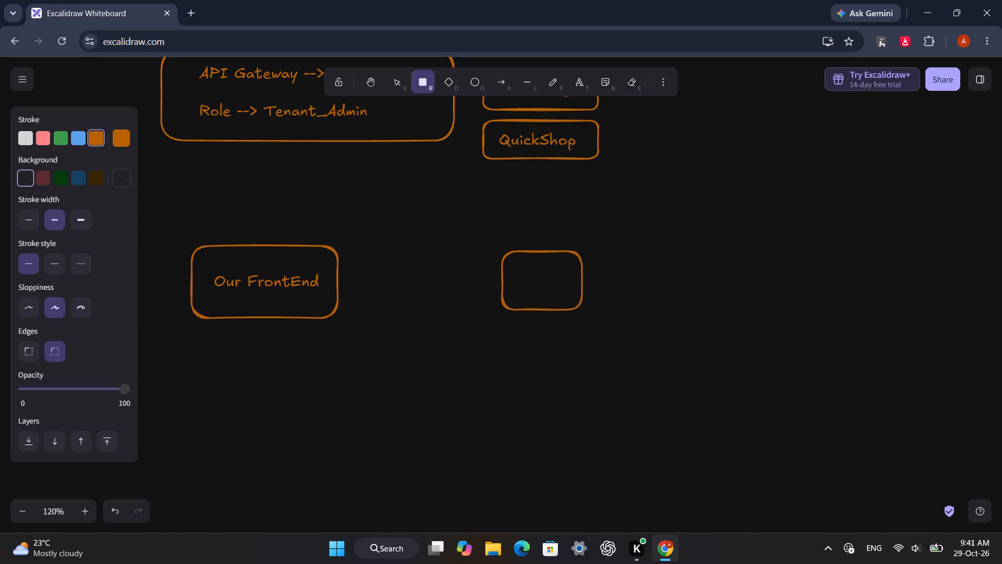
drag(584, 311, 686, 322)
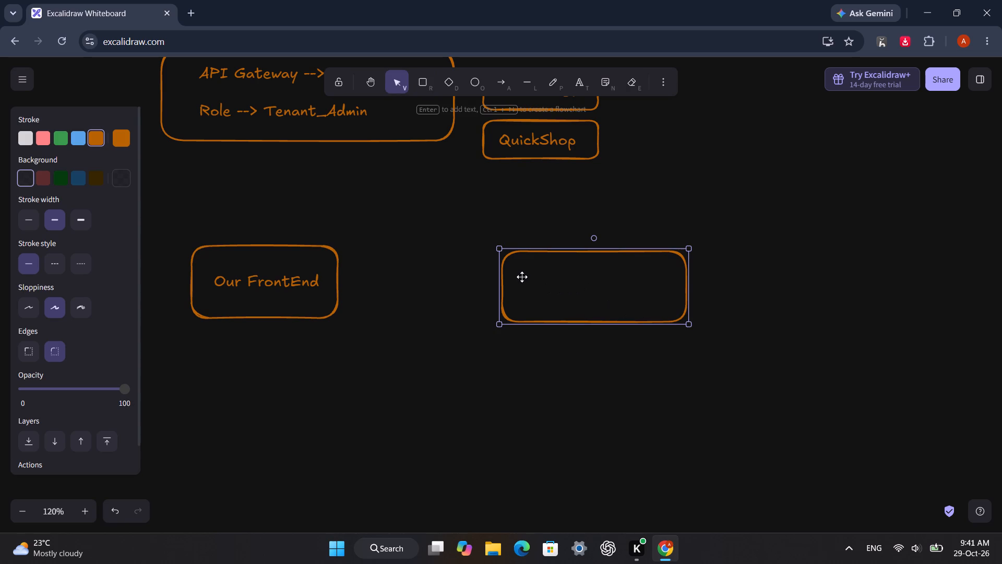
Add the text "API Management Service" inside the right-hand rectangle, with "Service" on a second line.
double_click(522, 277)
text(Api)
key(space)
key(BackSpace)
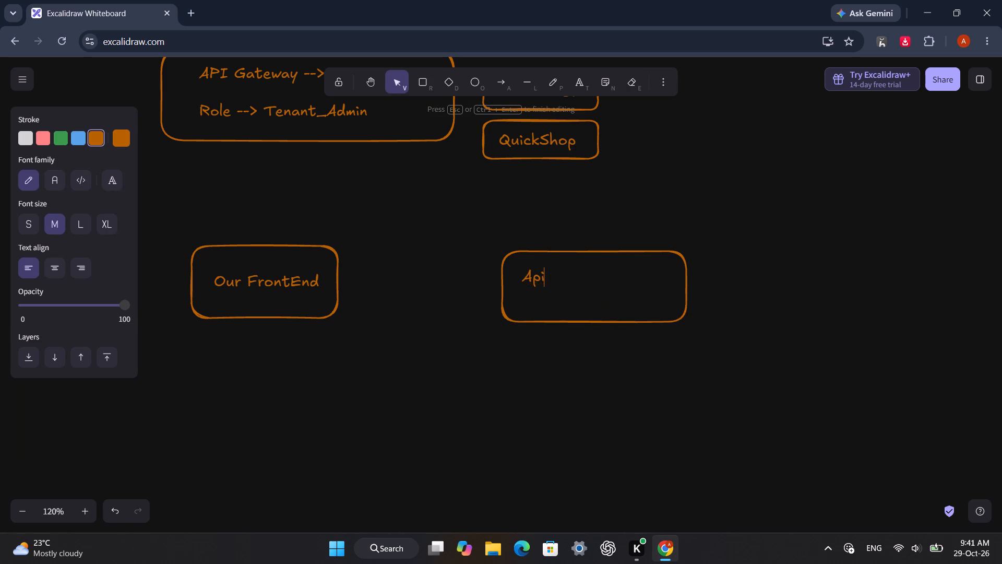
key(BackSpace)
key(BackSpace)
text(PI)
key(space)
text(Management)
key(space)
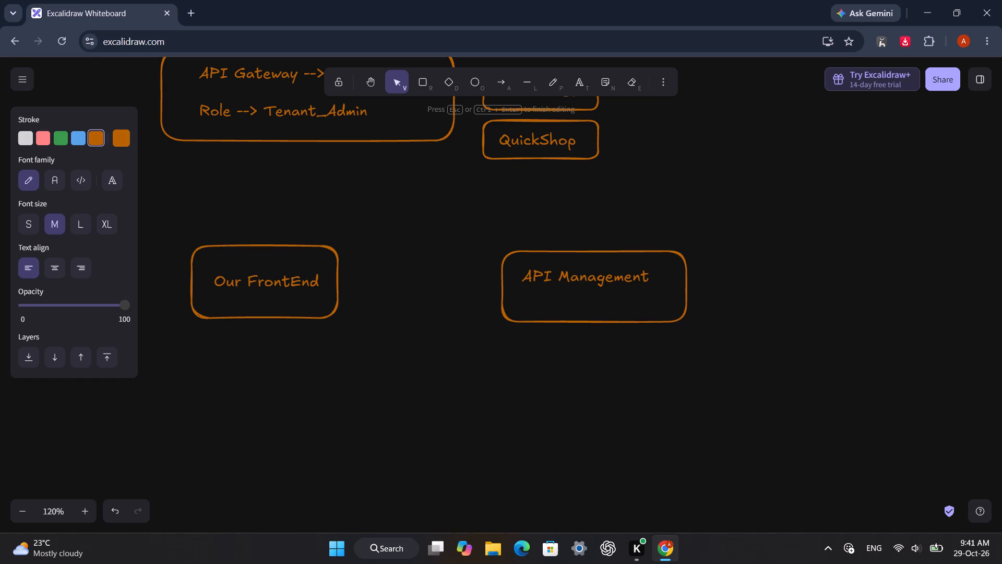
key(Return)
text(Se)
text(rvice)
Centre-align the two-line API Management Service label and nudge it toward the middle of its box.
click(52, 266)
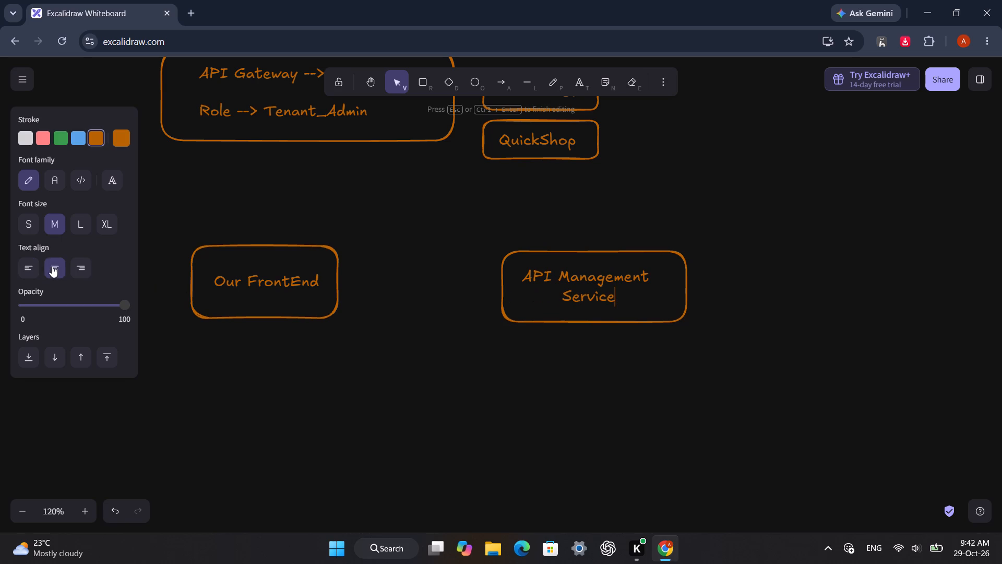
click(566, 360)
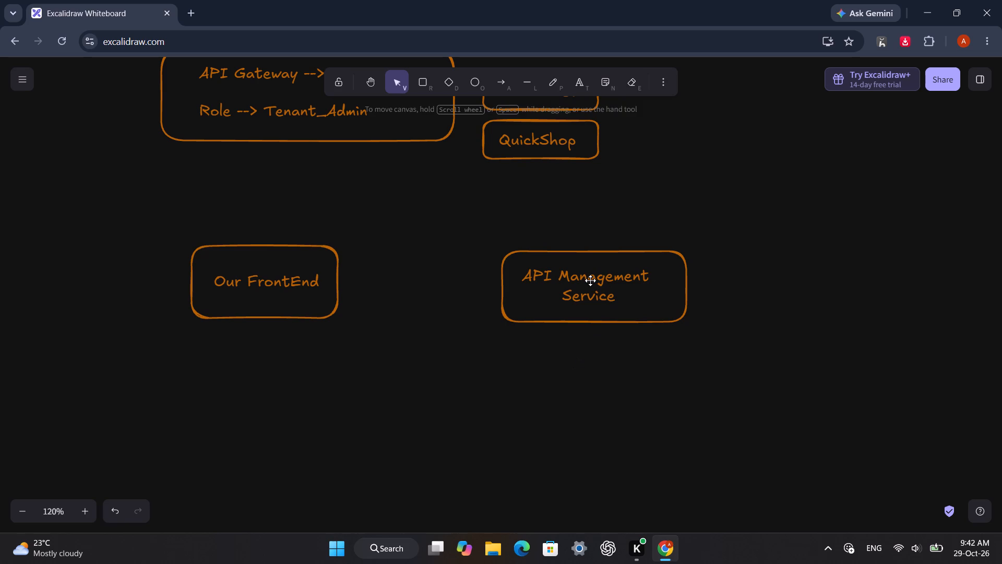
click(590, 280)
click(563, 405)
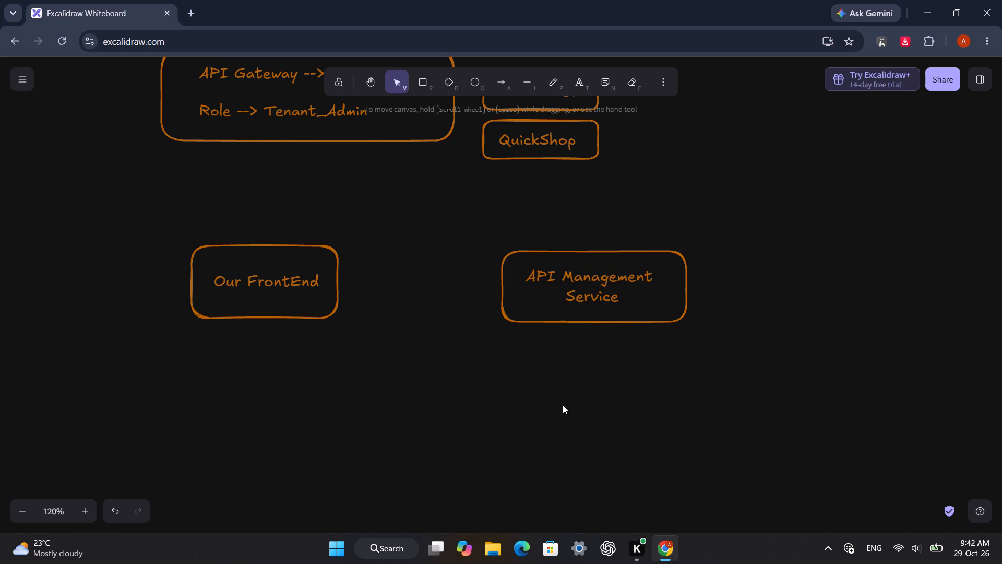
Draw a straight horizontal arrow from the Our FrontEnd box to the API Management Service box.
click(497, 87)
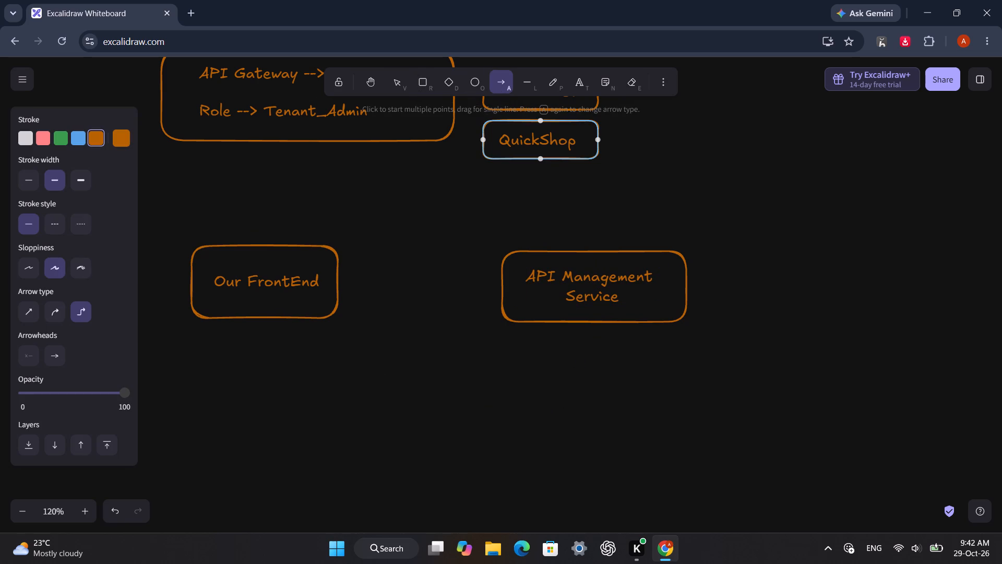
drag(344, 265, 506, 266)
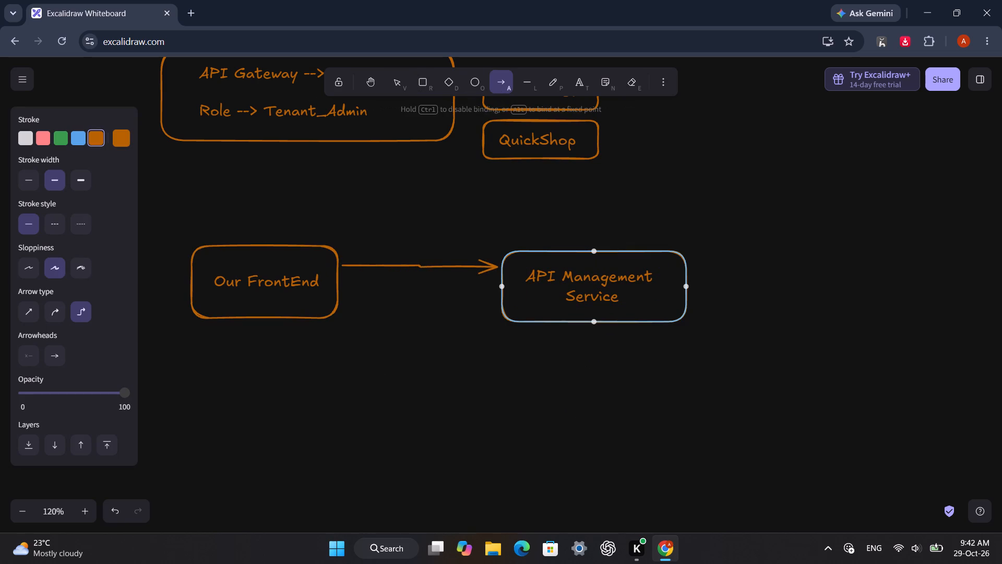
drag(506, 266, 507, 266)
drag(507, 266, 507, 265)
click(631, 390)
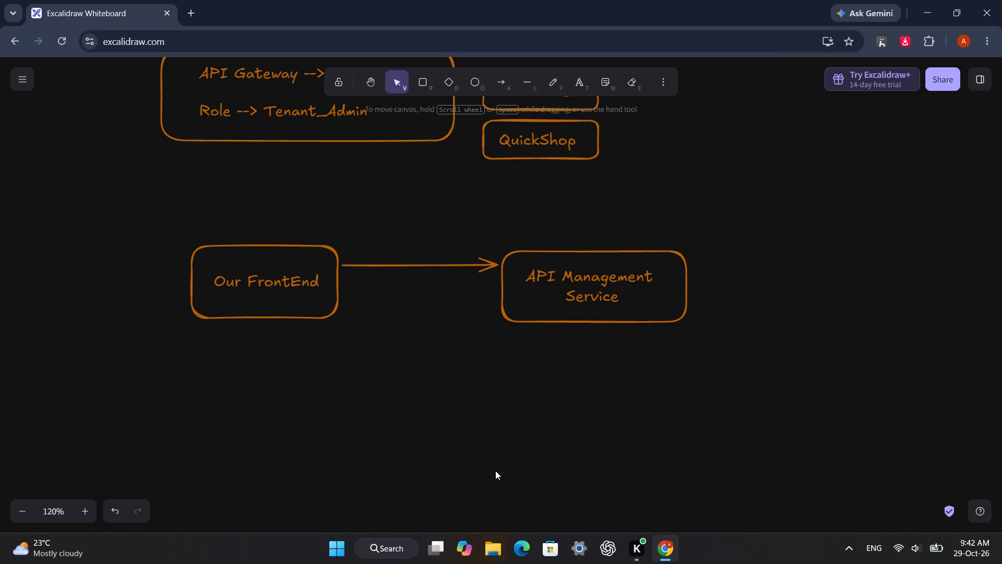
Point out the API Management Service box and the QuickShop customer by circling them with the laser pointer.
key(k)
drag(399, 374, 583, 331)
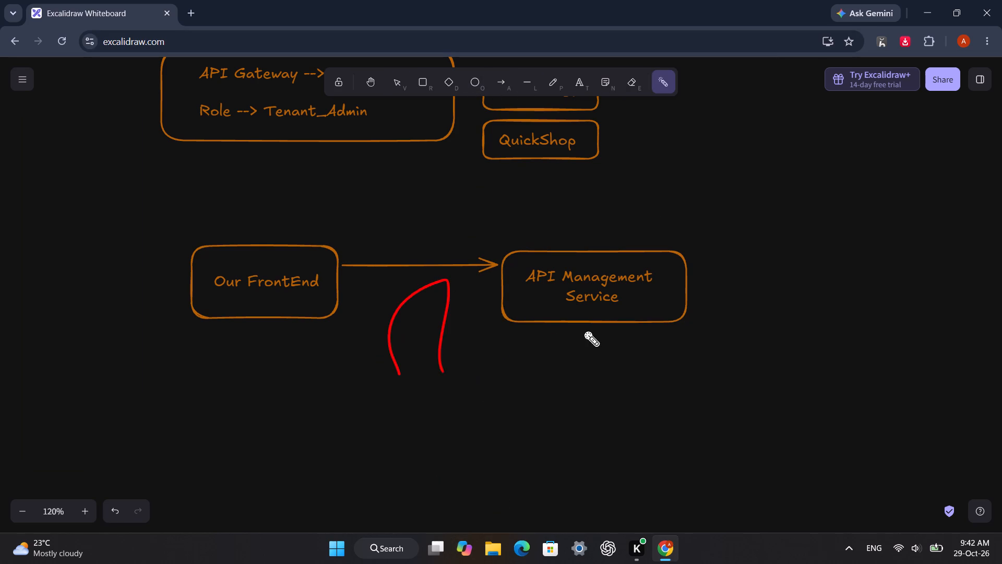
drag(583, 331, 688, 265)
drag(689, 244, 682, 266)
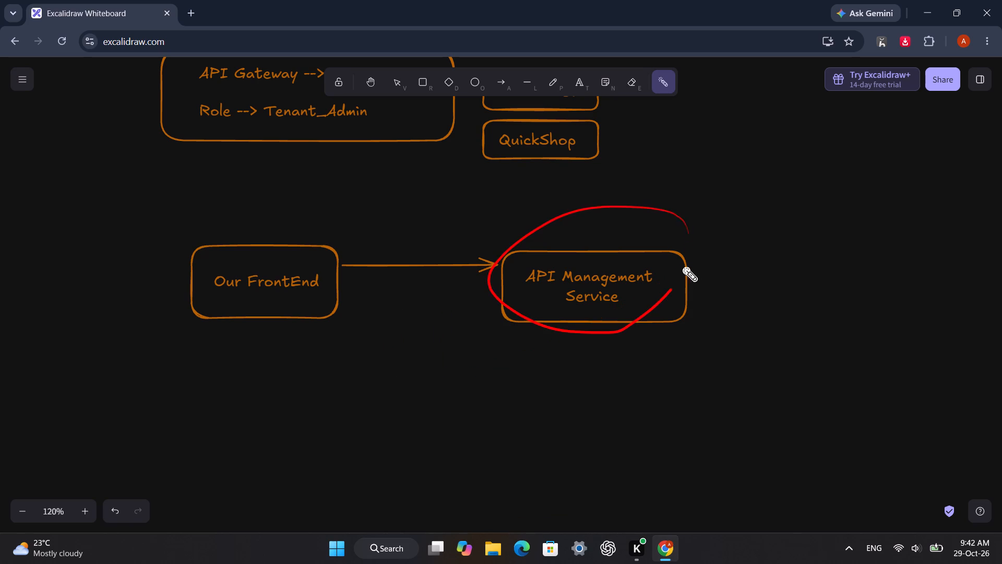
drag(682, 266, 689, 237)
drag(563, 163, 563, 153)
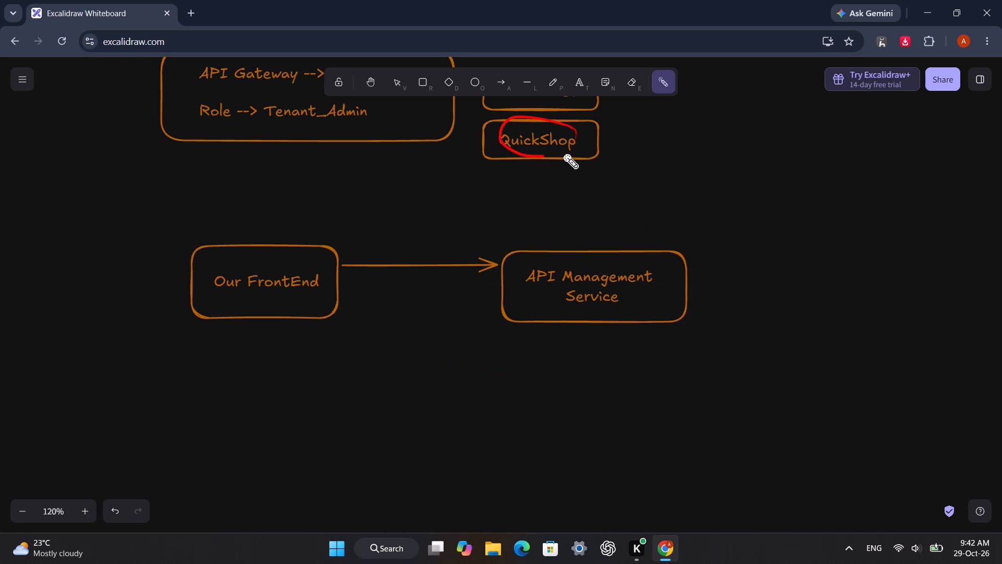
drag(563, 153, 592, 141)
drag(505, 207, 702, 331)
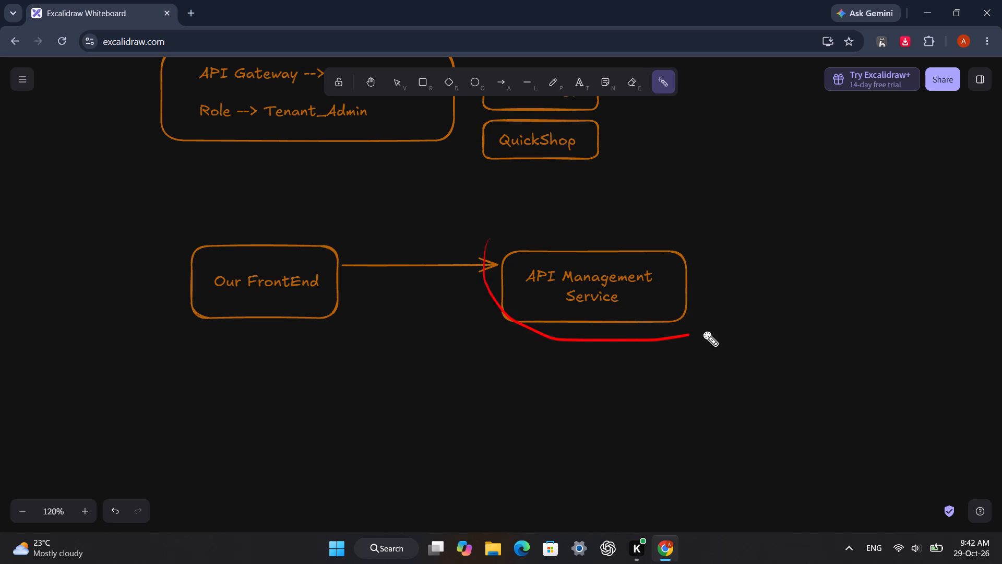
drag(702, 331, 639, 217)
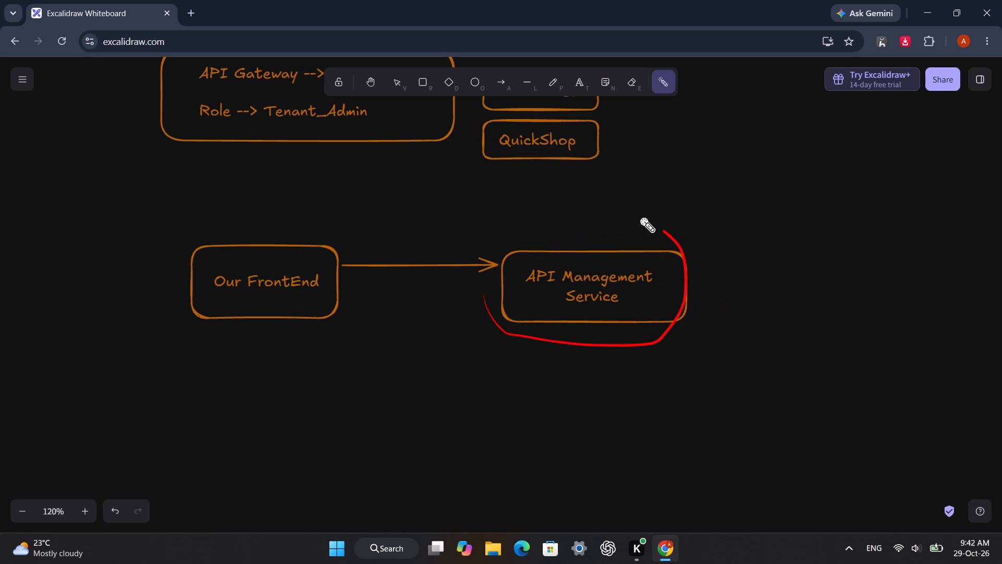
drag(639, 217, 541, 330)
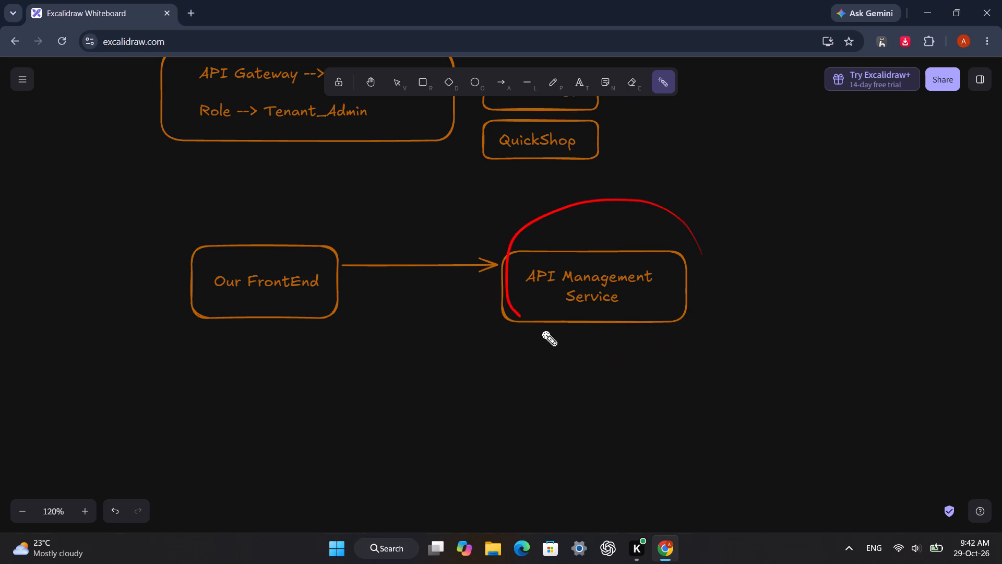
drag(541, 330, 502, 287)
drag(566, 350, 592, 175)
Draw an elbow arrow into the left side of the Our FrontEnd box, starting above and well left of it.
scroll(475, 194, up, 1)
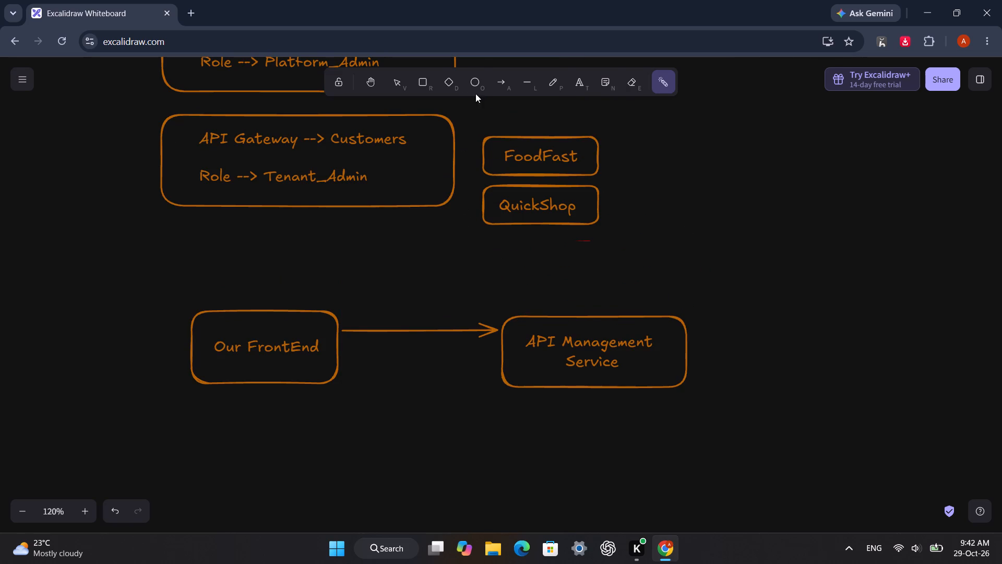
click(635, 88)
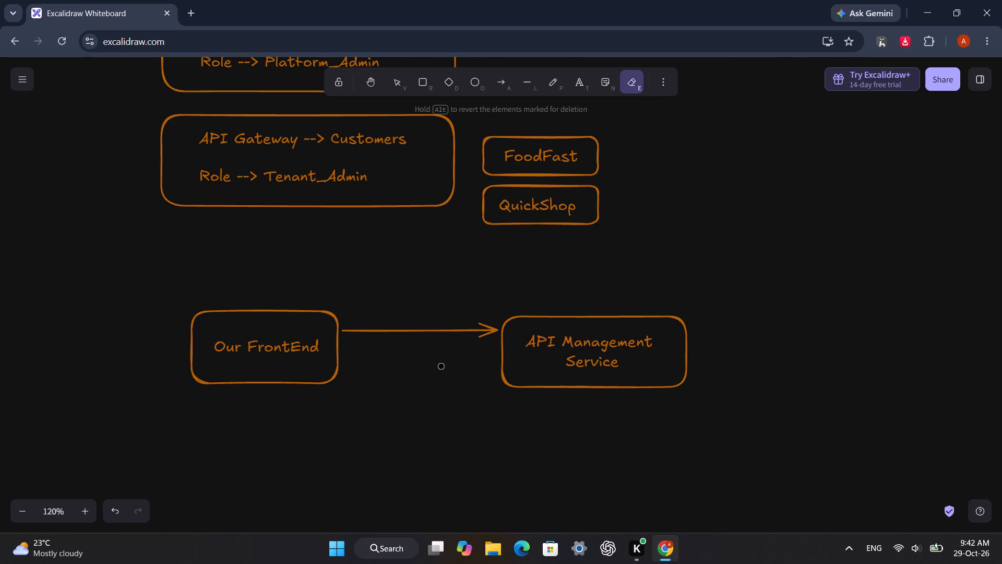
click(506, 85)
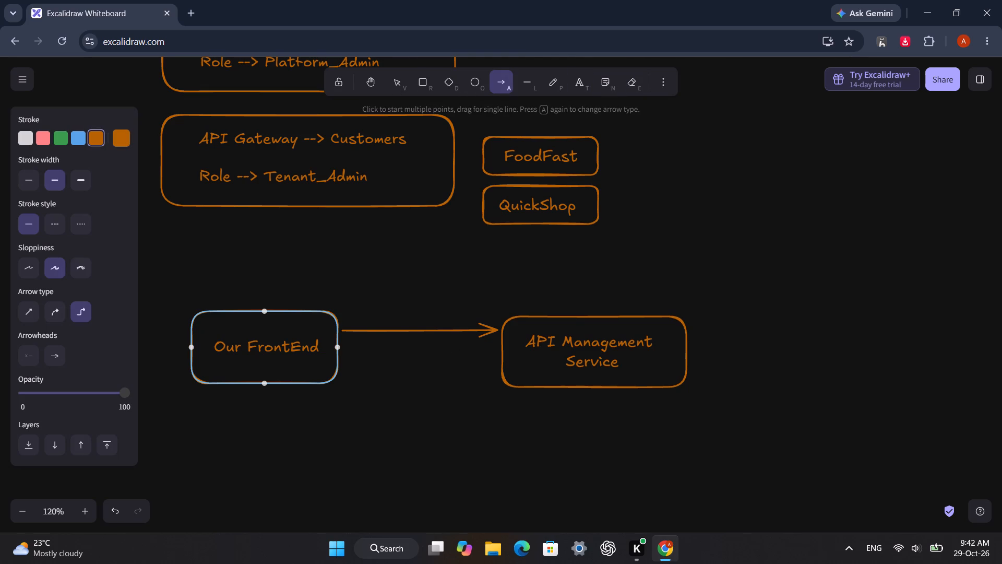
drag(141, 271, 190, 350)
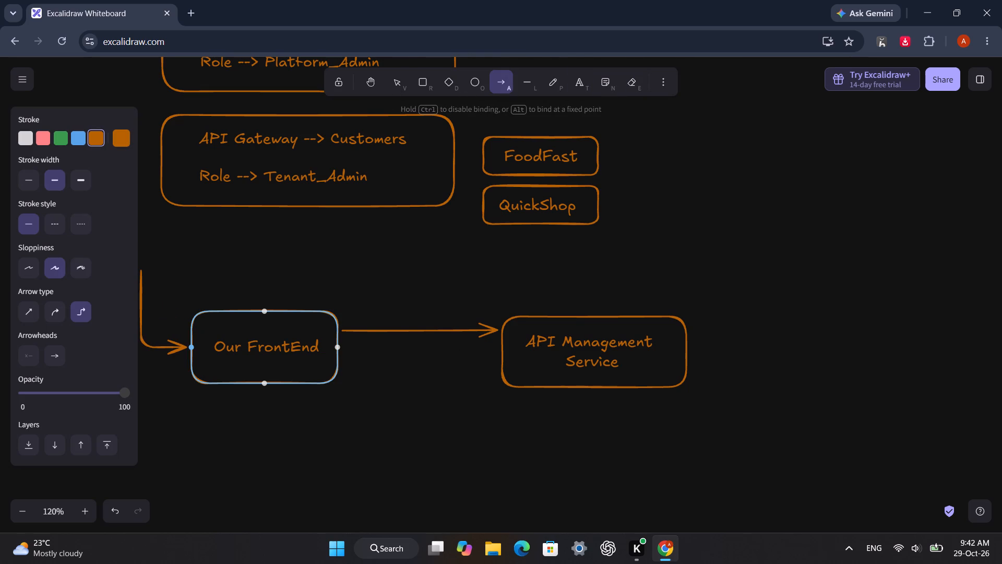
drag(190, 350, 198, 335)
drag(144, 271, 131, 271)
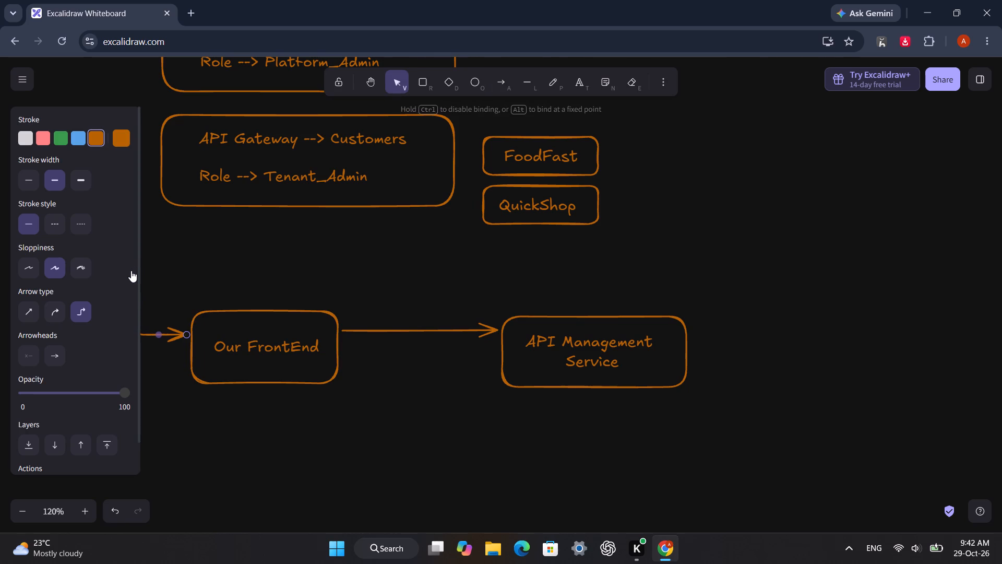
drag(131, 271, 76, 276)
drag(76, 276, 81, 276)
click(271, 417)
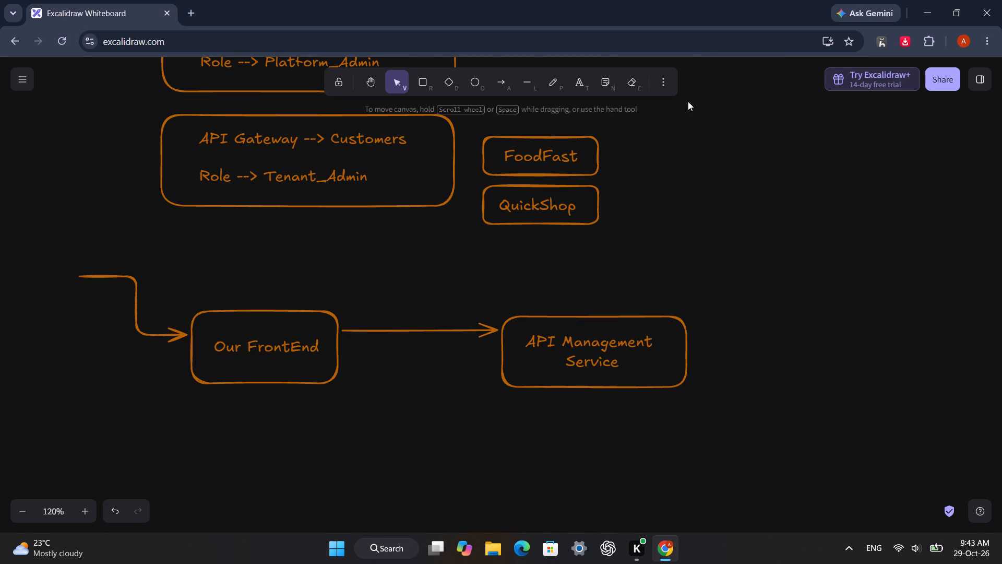
Point out the API Management Service box with the laser pointer.
key(k)
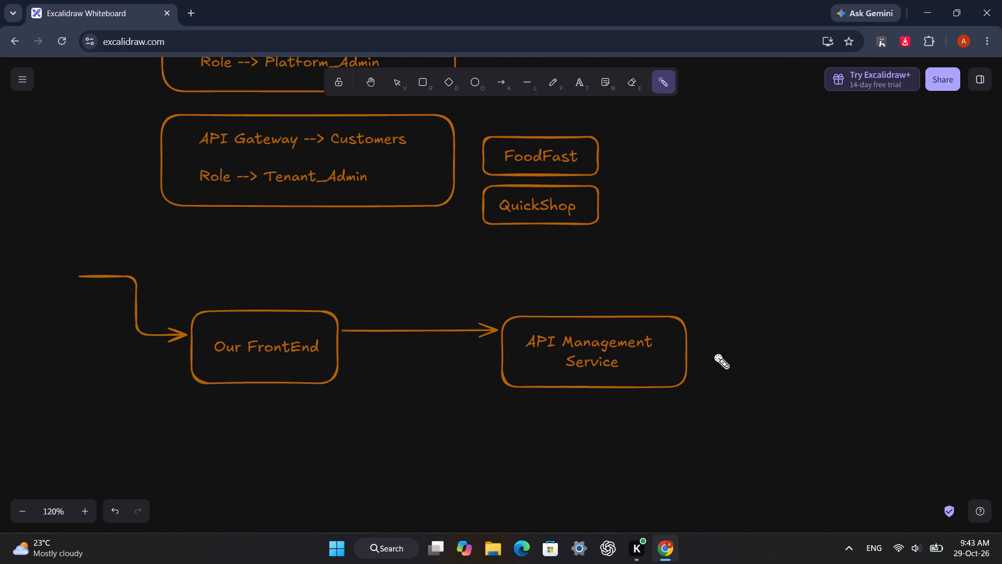
drag(665, 383, 667, 329)
click(771, 450)
drag(738, 415, 550, 335)
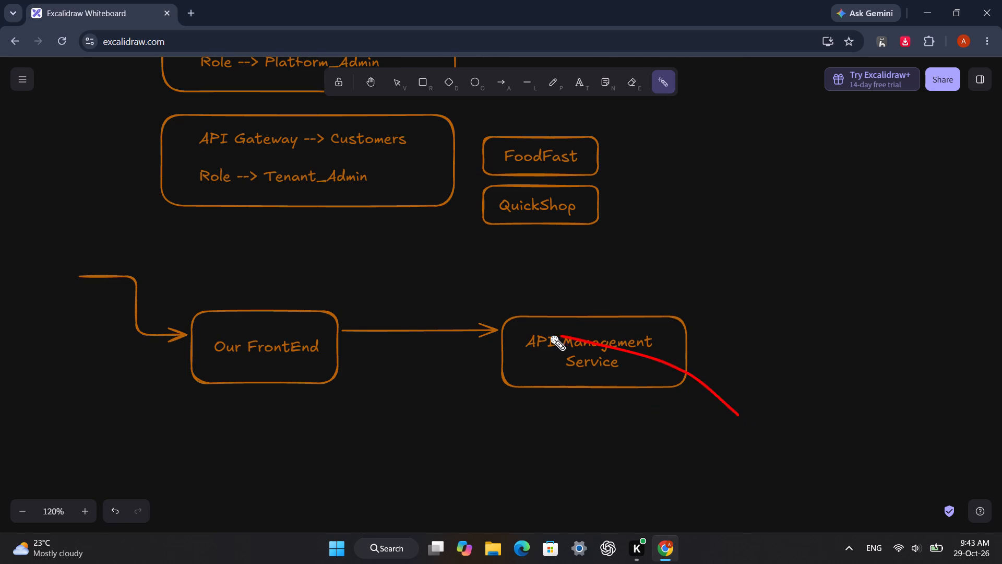
drag(550, 335, 541, 335)
click(662, 83)
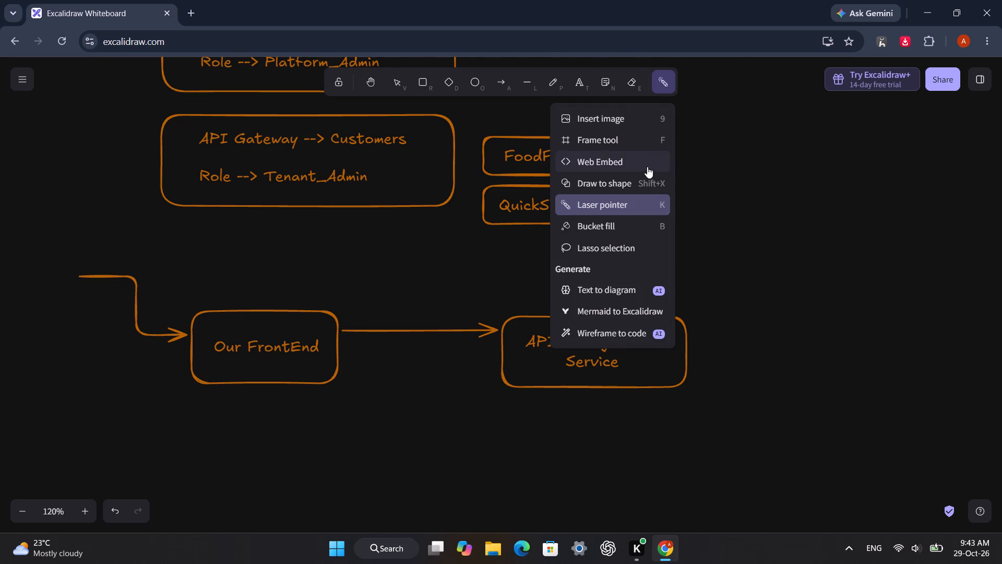
Move the Our FrontEnd and API Management Service boxes with their connecting arrow further down and slightly to the right.
click(404, 83)
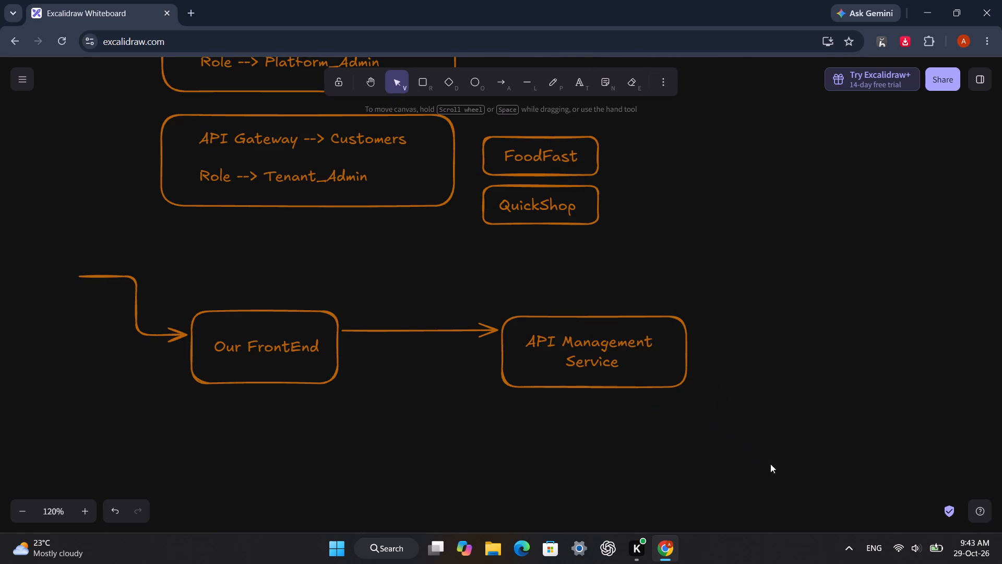
drag(813, 478, 85, 224)
drag(401, 349, 400, 407)
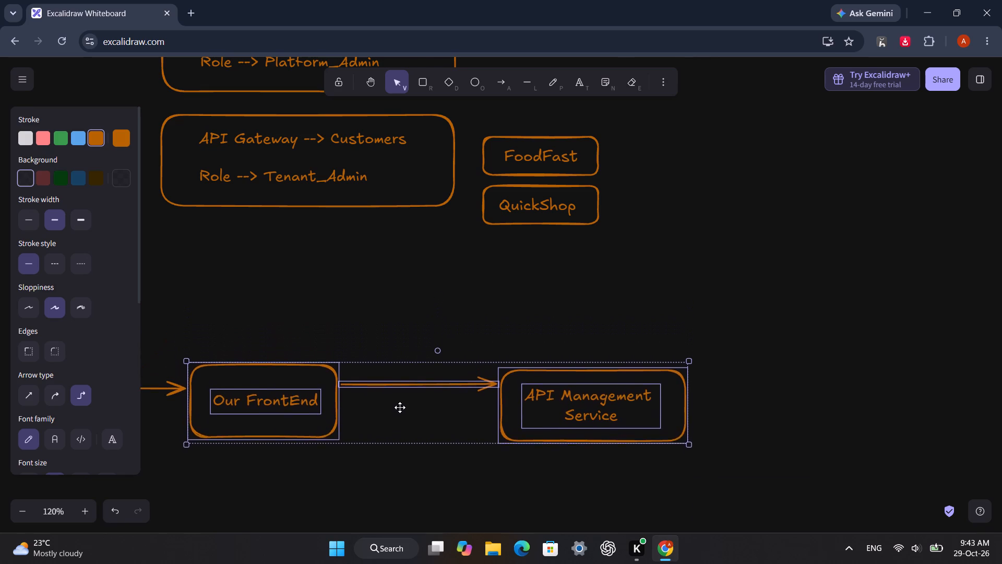
drag(400, 407, 500, 451)
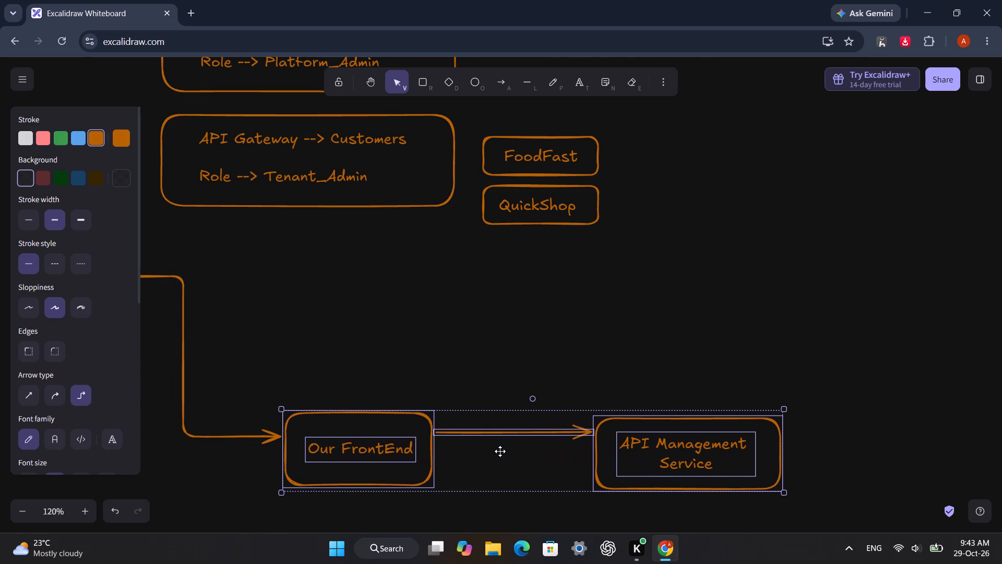
drag(500, 451, 459, 457)
click(295, 285)
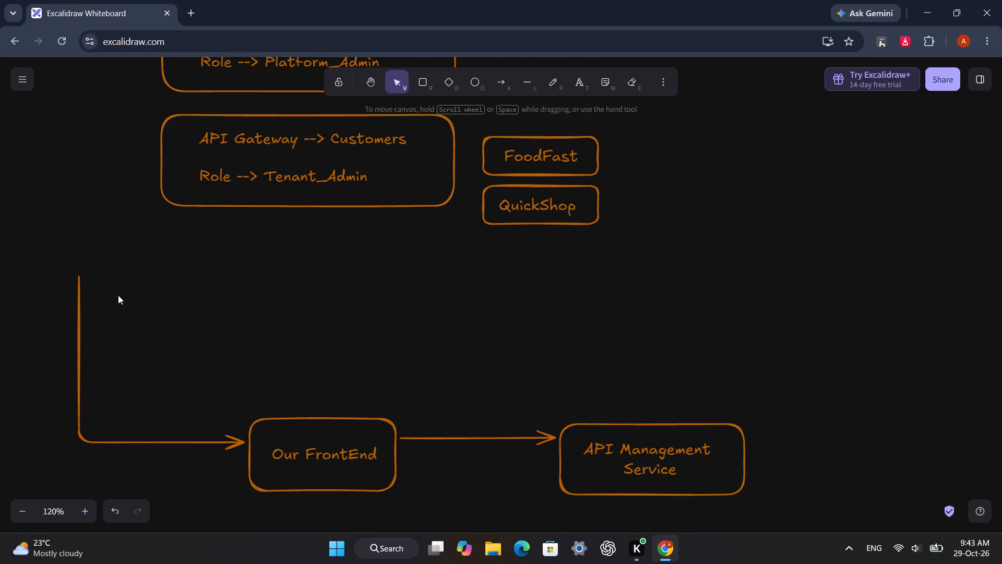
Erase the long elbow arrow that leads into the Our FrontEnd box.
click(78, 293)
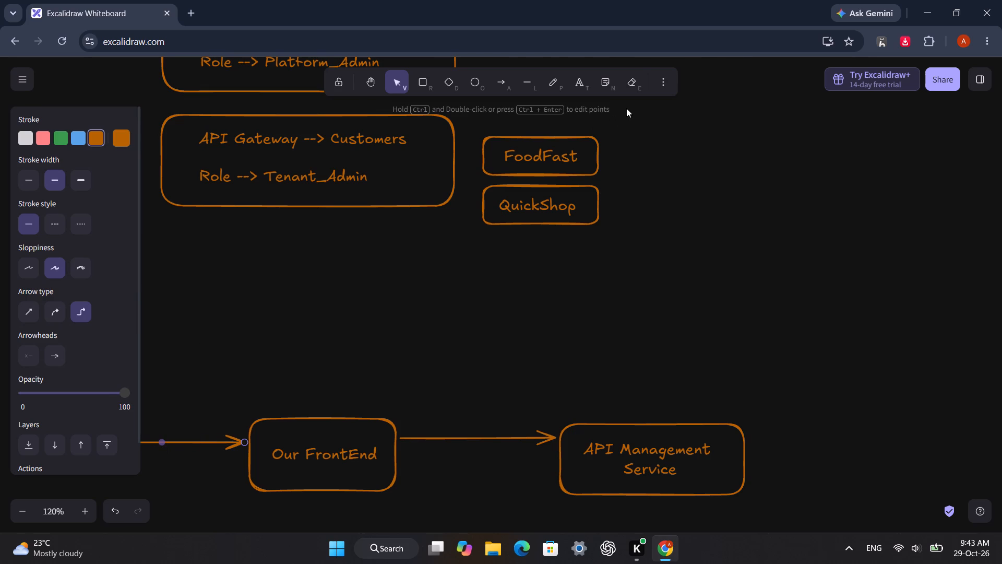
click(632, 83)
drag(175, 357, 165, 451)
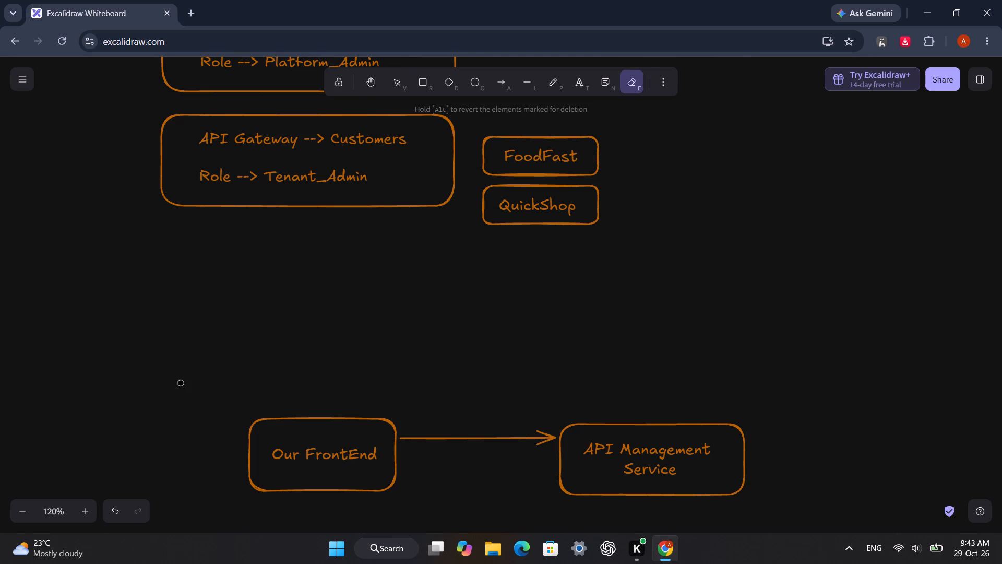
Draw a short elbow arrow into the left side of the Our FrontEnd box.
click(504, 87)
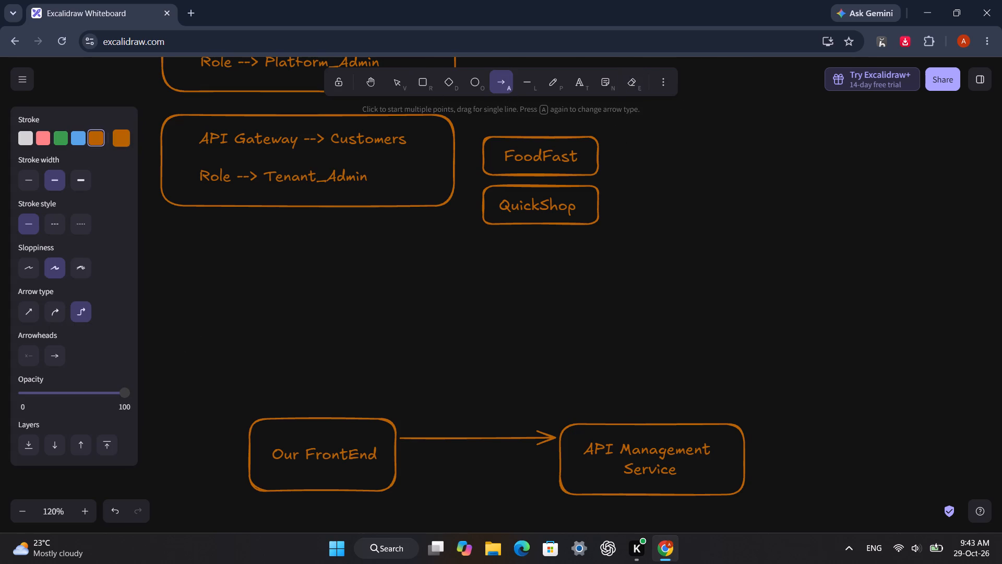
drag(148, 445, 244, 449)
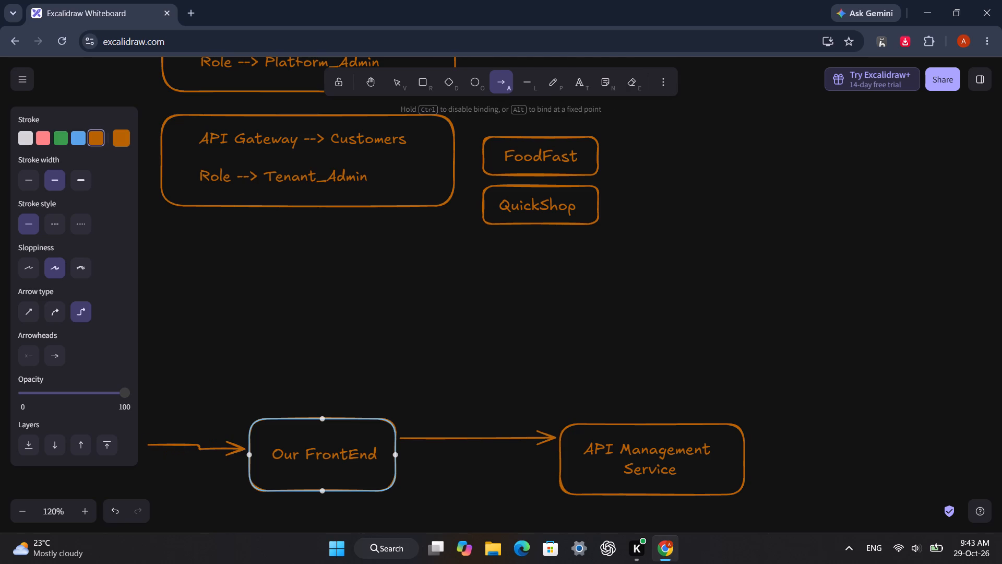
drag(244, 449, 251, 459)
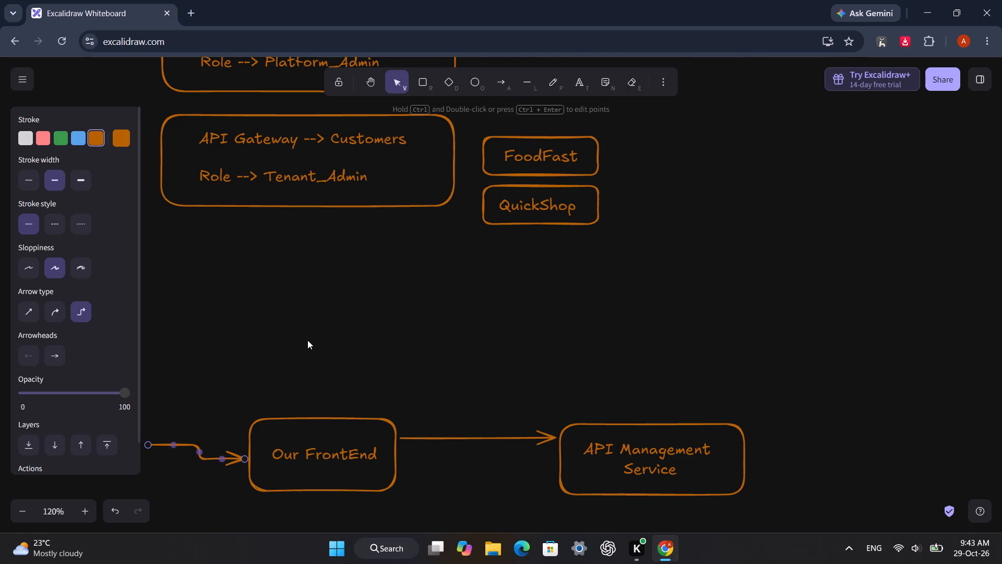
click(307, 340)
Draw a rounded rectangle directly below the API Gateway Customers box, slightly wider than that box and of similar height.
click(429, 88)
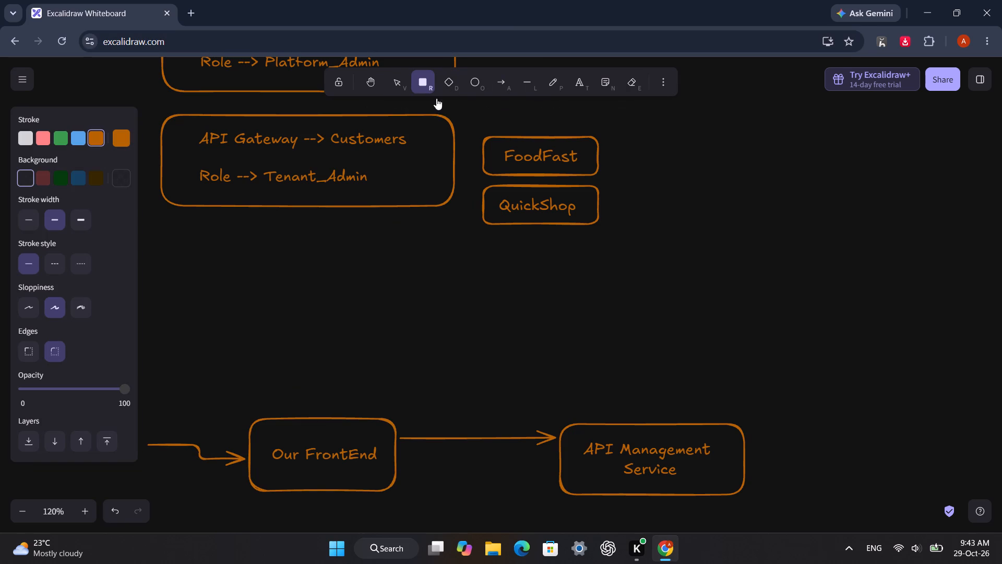
drag(165, 233, 467, 318)
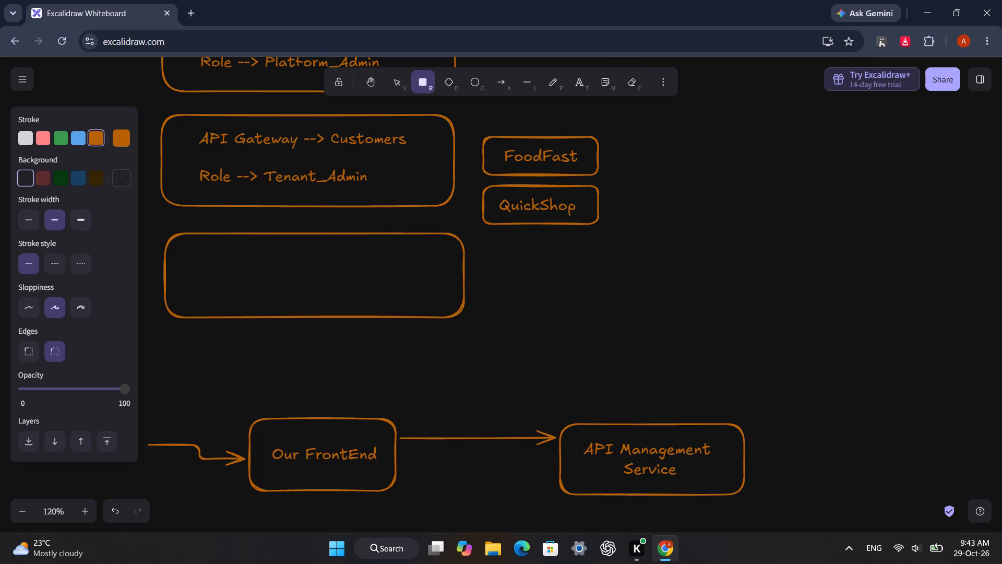
drag(467, 318, 490, 317)
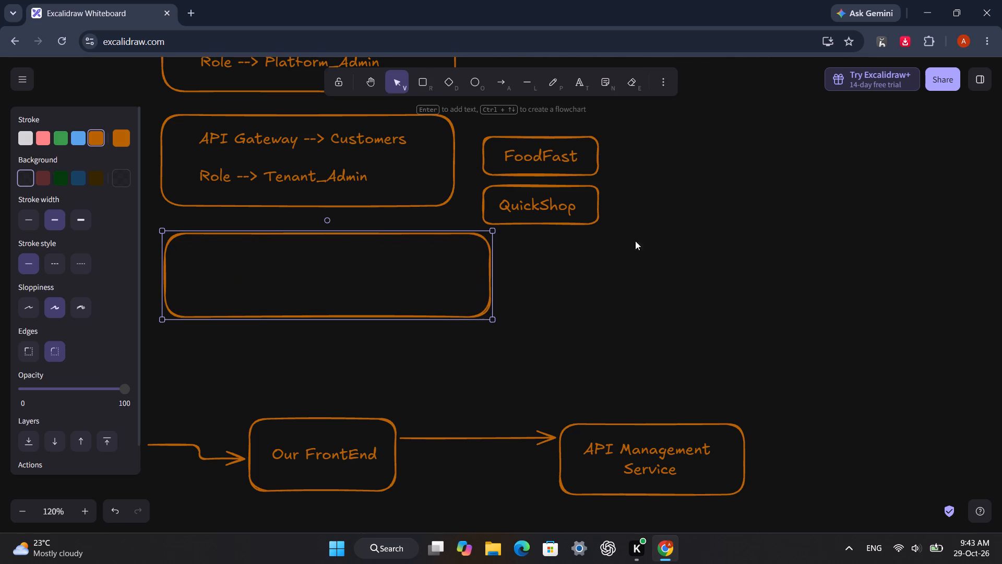
Move the FoodFast and QuickShop boxes closer to the API Gateway Customers box and scale both down together.
drag(621, 239, 478, 112)
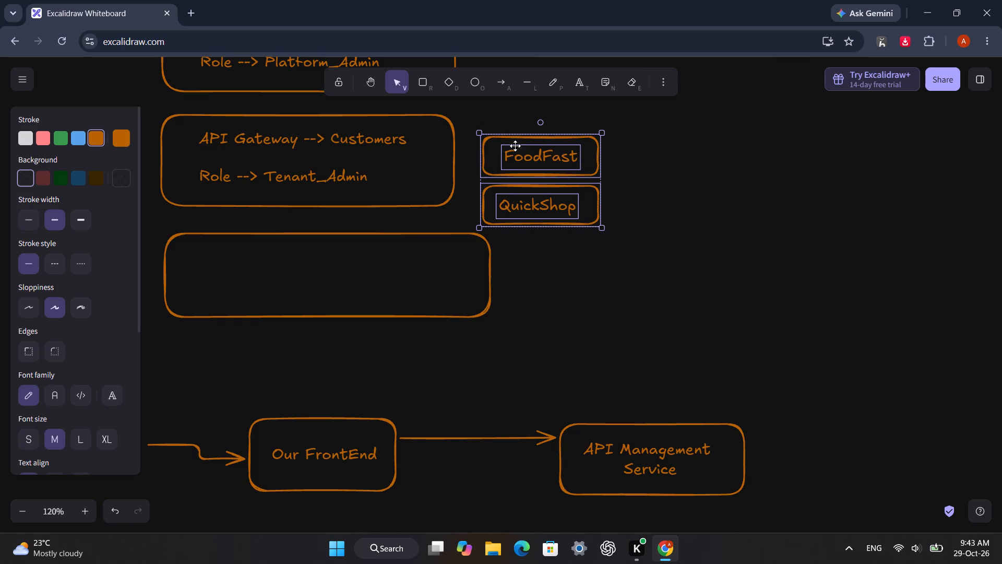
drag(531, 163, 521, 143)
click(594, 113)
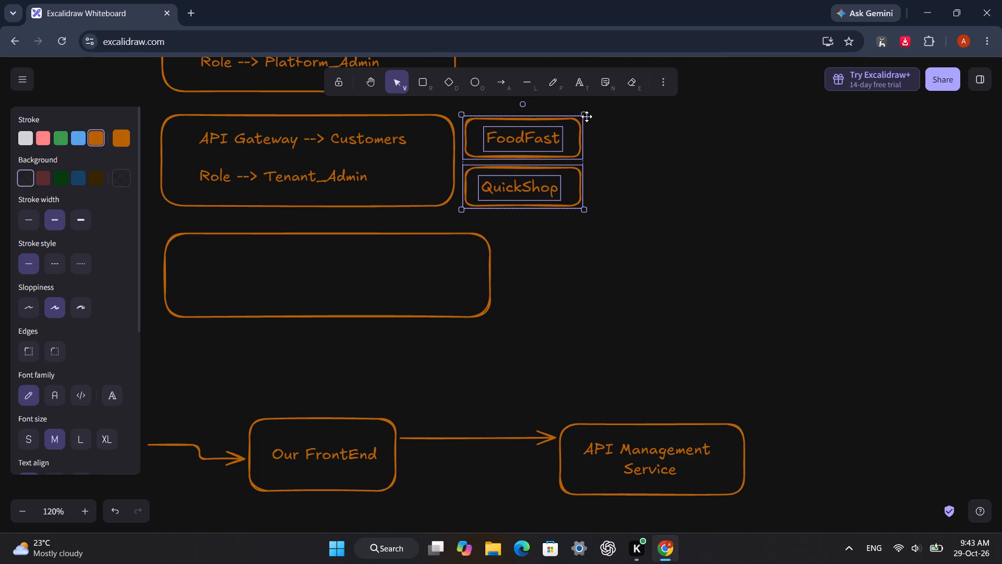
drag(589, 113, 584, 120)
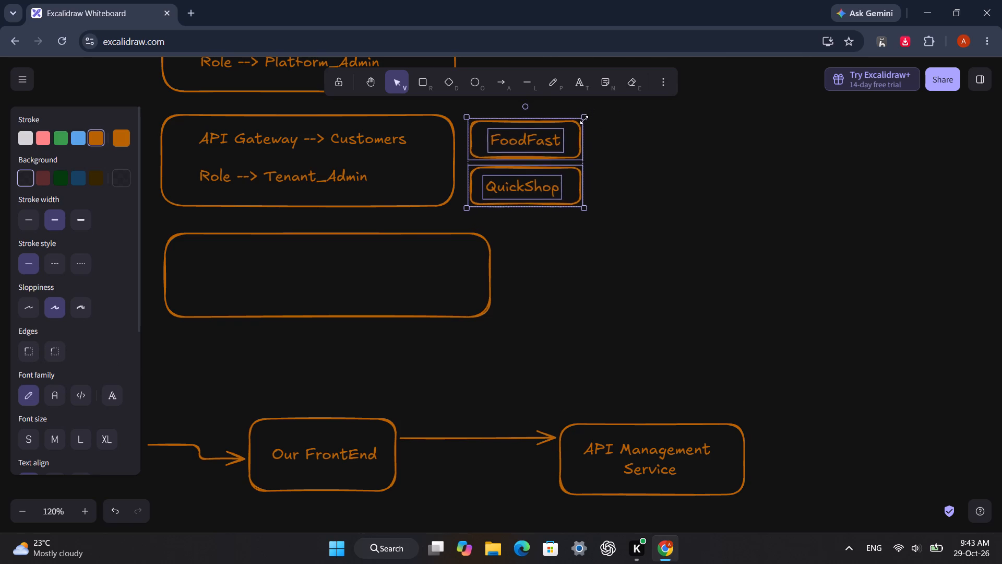
drag(584, 120, 560, 137)
click(625, 160)
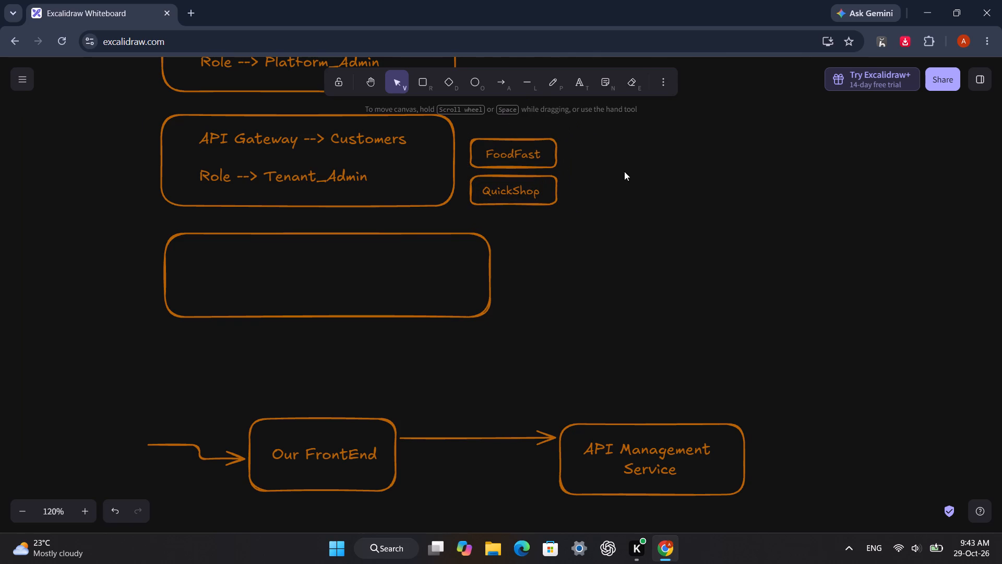
Use the laser pointer to trace around the FoodFast and QuickShop boxes and the empty space beside and below them.
scroll(653, 277, up, 1)
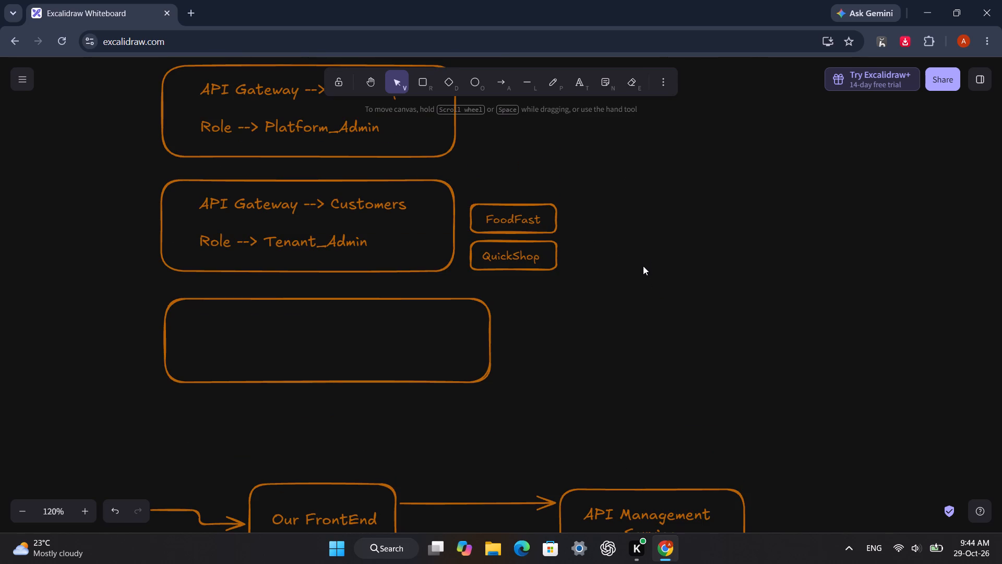
key(k)
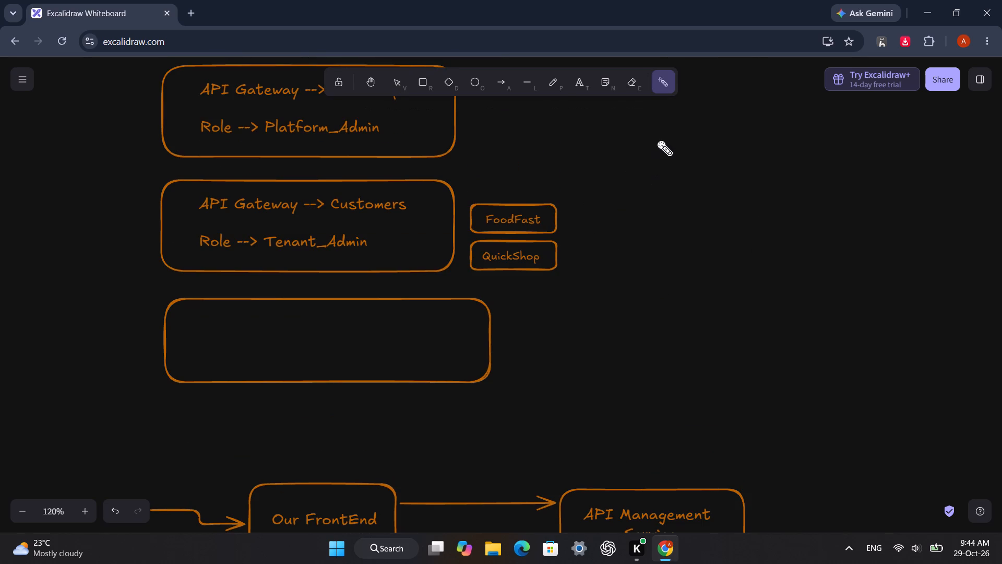
drag(526, 290, 774, 282)
drag(646, 329, 963, 483)
drag(849, 486, 452, 425)
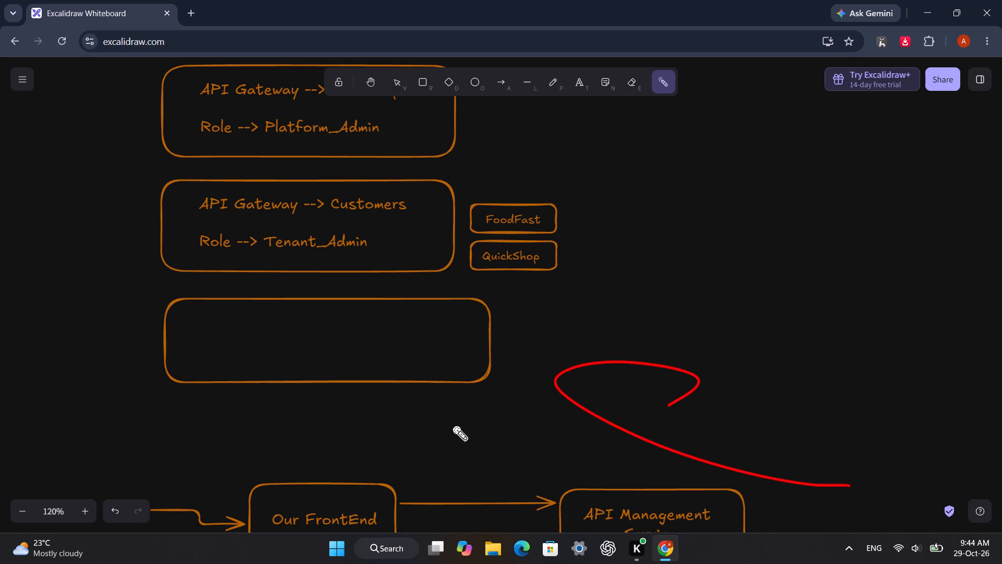
drag(452, 425, 427, 371)
drag(373, 330, 520, 186)
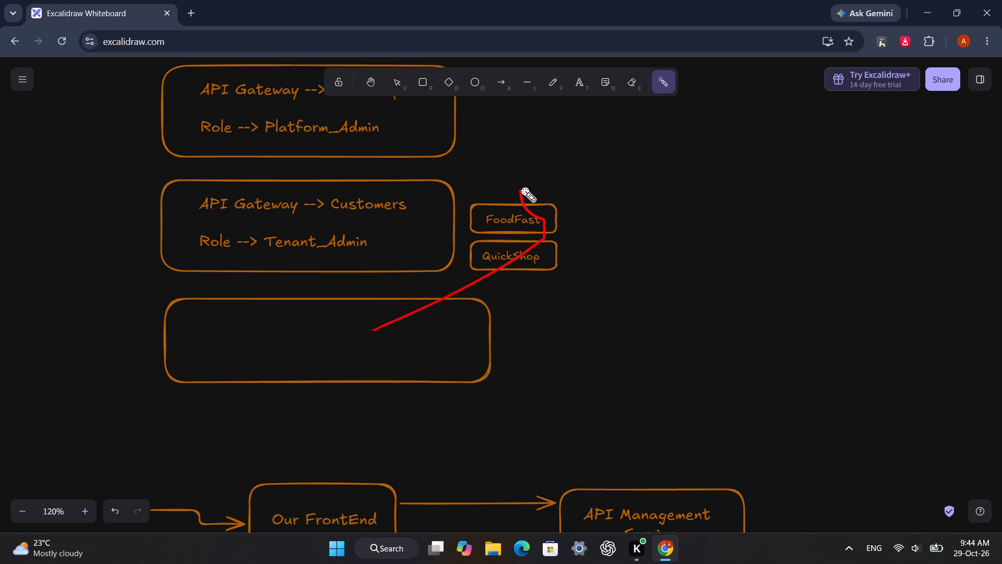
drag(520, 186, 497, 218)
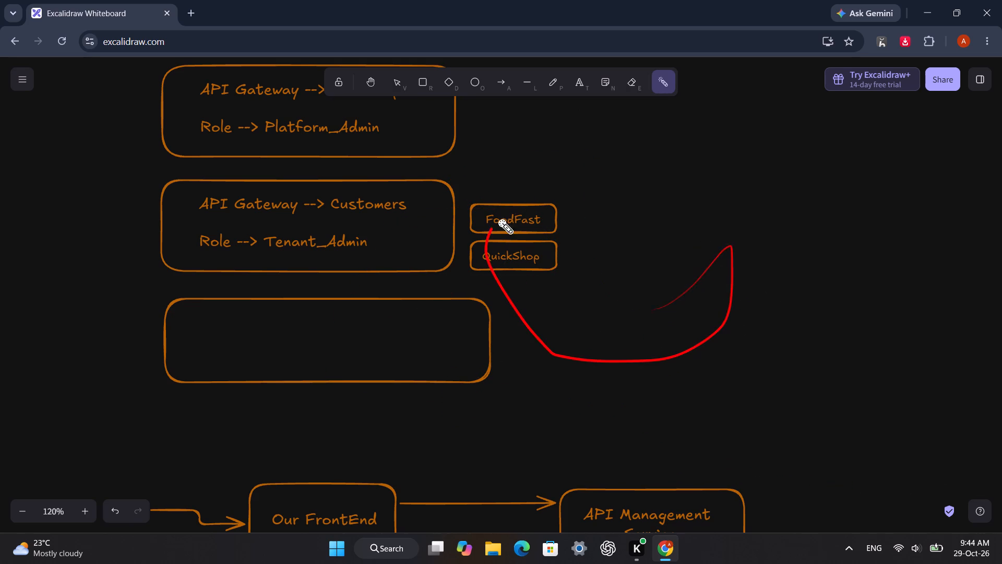
drag(497, 218, 560, 293)
Trace with the laser pointer across the empty rounded box and the blank canvas beside it.
scroll(524, 285, down, 1)
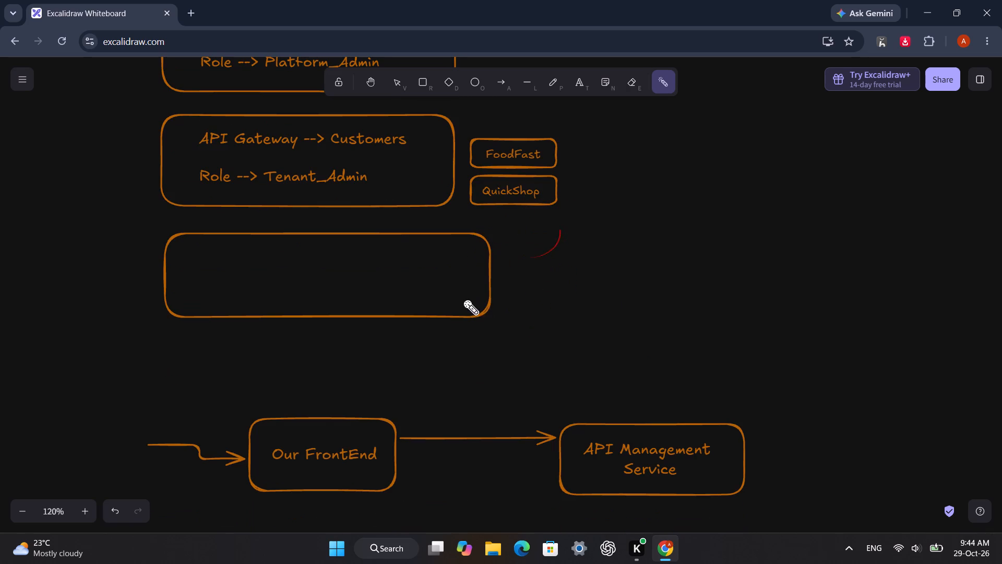
drag(386, 373, 232, 393)
drag(261, 347, 398, 227)
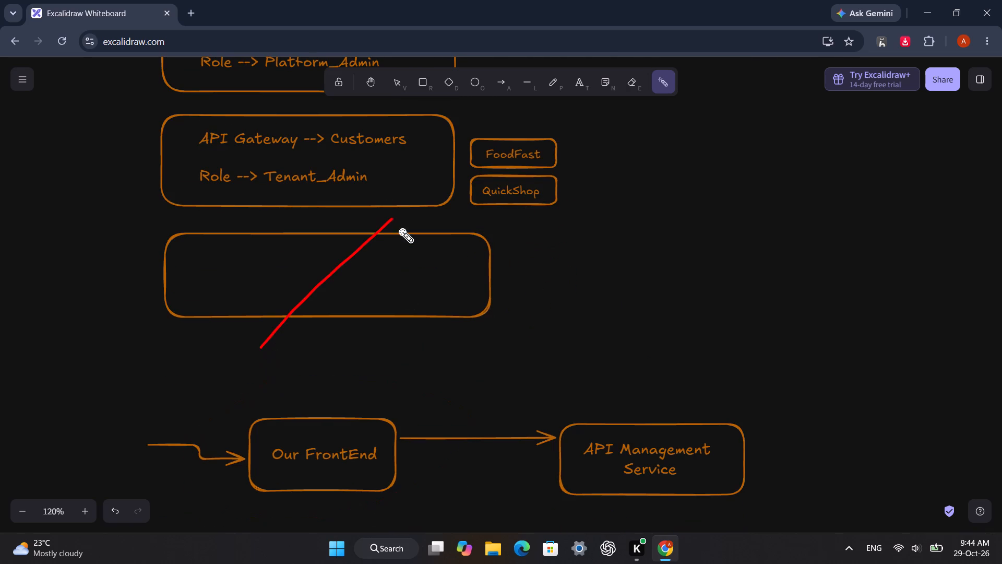
drag(398, 227, 600, 241)
drag(562, 318, 547, 247)
drag(664, 271, 649, 204)
drag(620, 349, 605, 261)
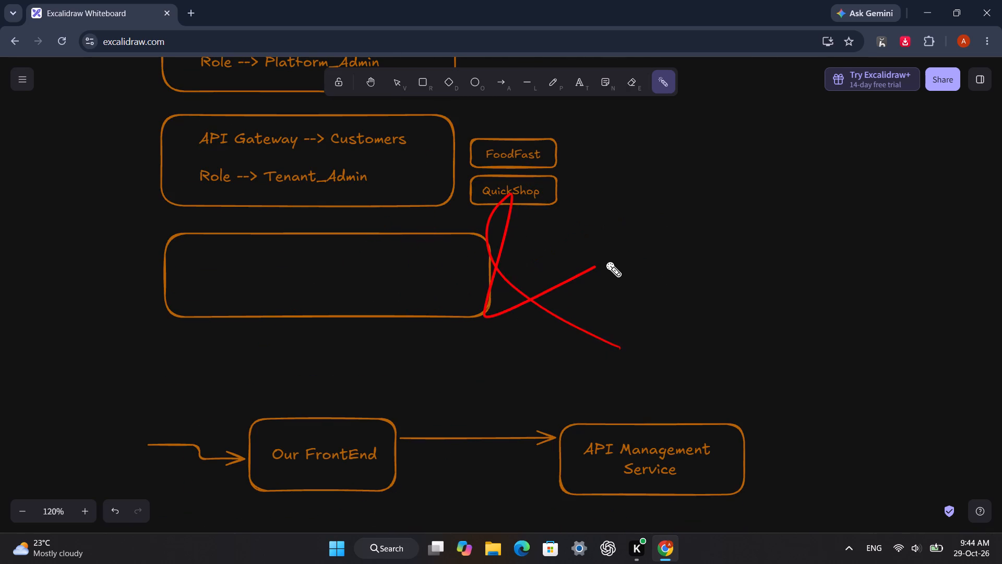
drag(725, 249, 1001, 249)
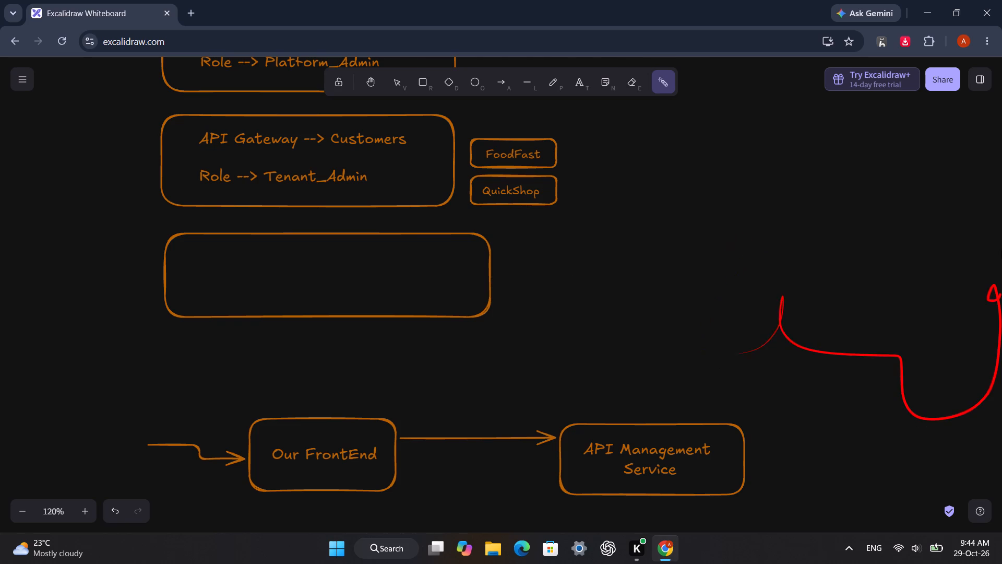
drag(1001, 249, 797, 207)
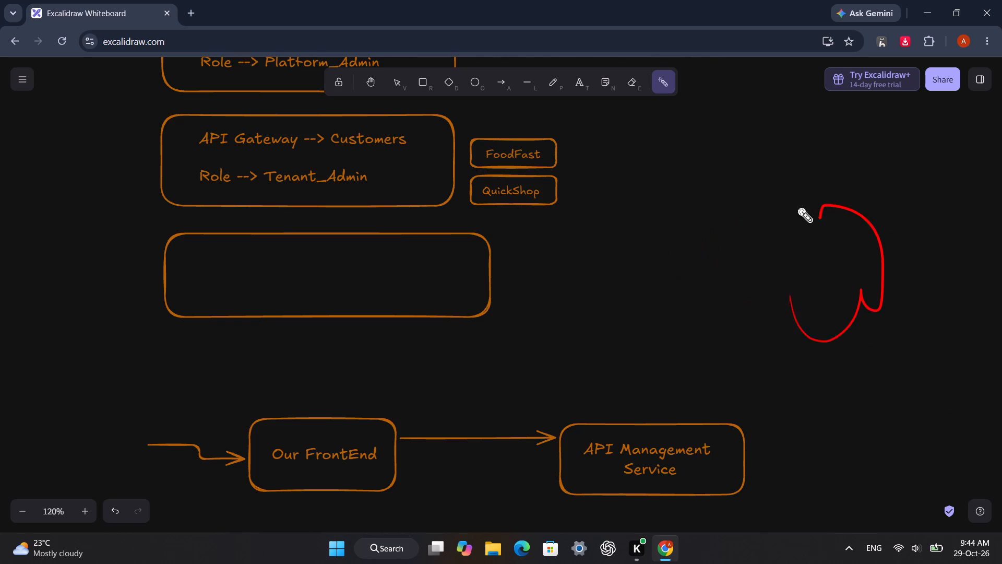
drag(797, 207, 722, 348)
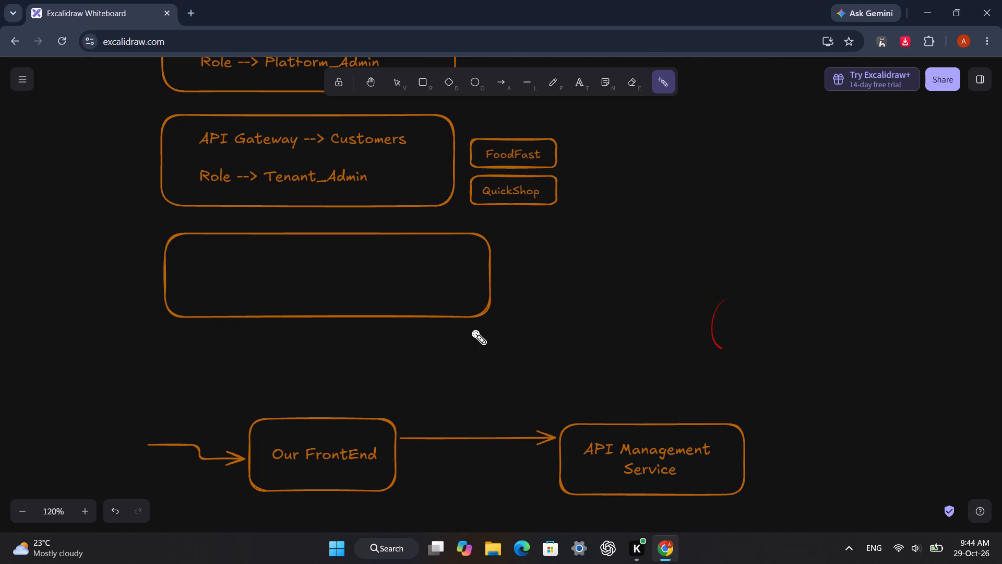
Review the Gatekeeper and Customers role boxes together with the feature list above them.
scroll(260, 202, up, 3)
scroll(260, 202, down, 1)
scroll(260, 202, up, 2)
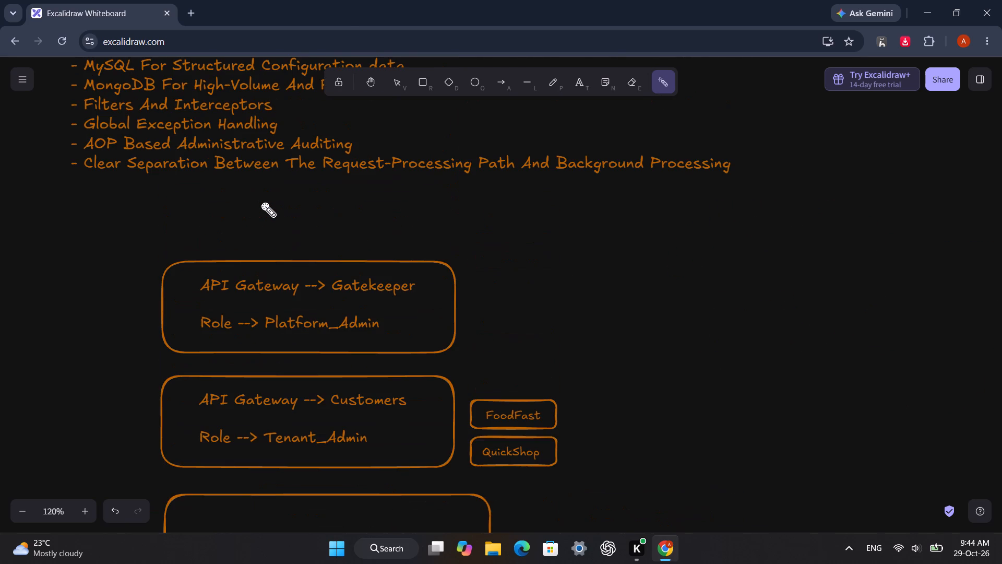
scroll(260, 202, up, 1)
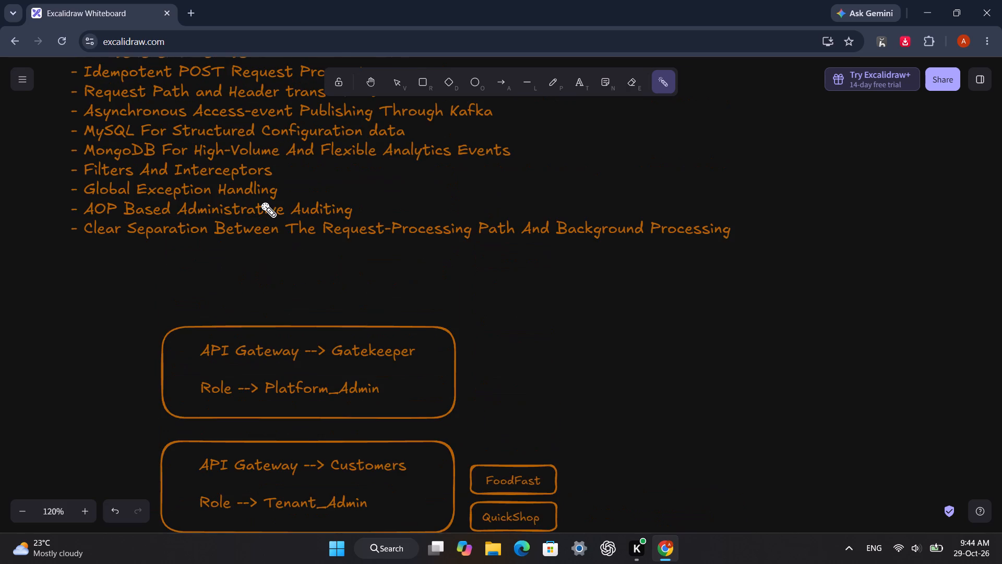
scroll(260, 202, down, 2)
scroll(260, 202, up, 1)
scroll(260, 202, down, 1)
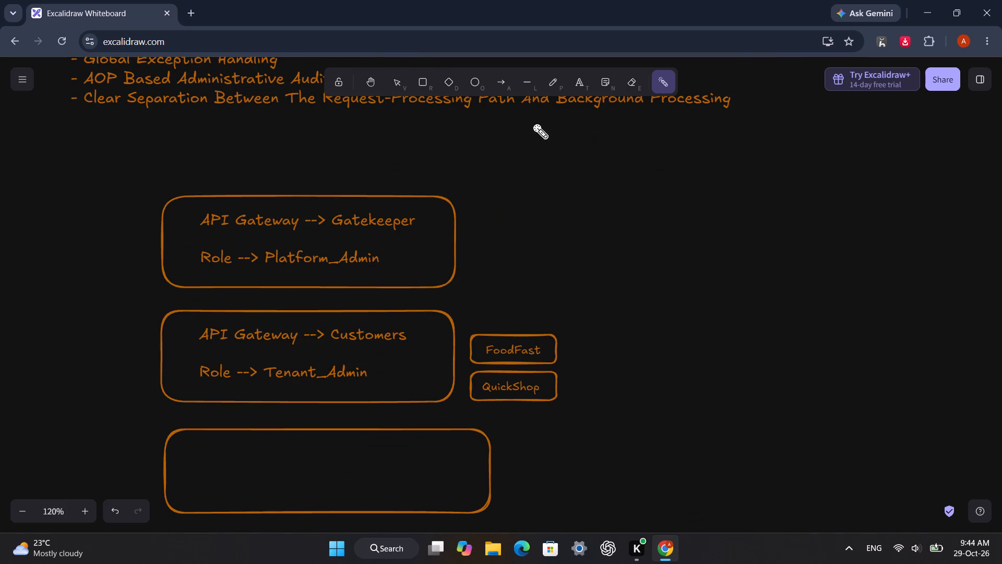
scroll(548, 244, down, 2)
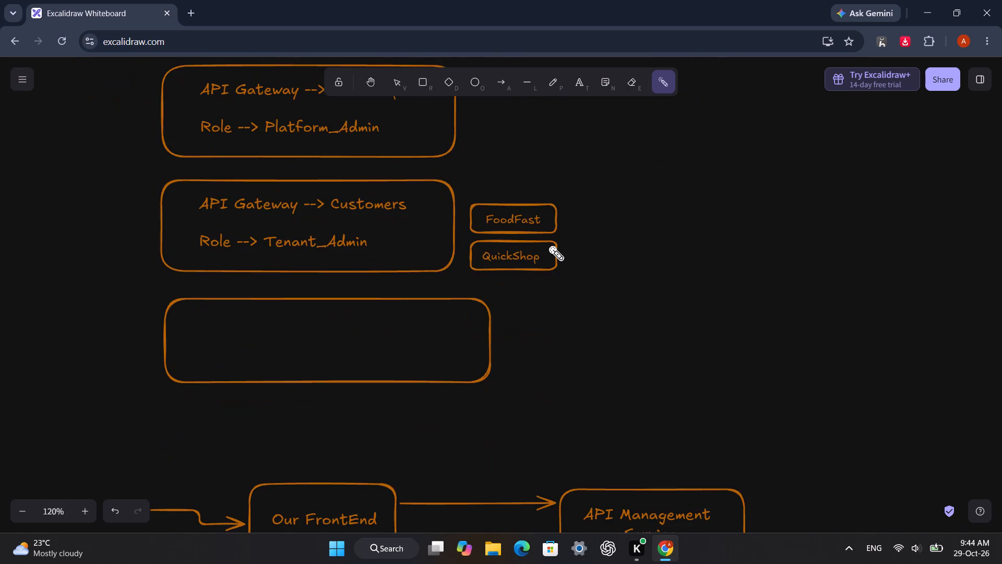
scroll(548, 245, down, 3)
scroll(548, 244, up, 7)
scroll(548, 244, down, 2)
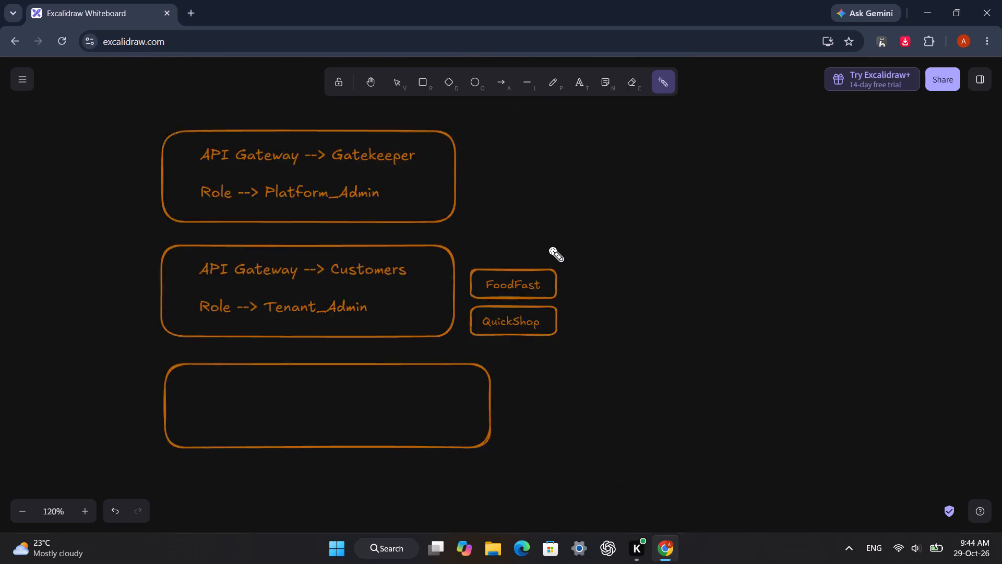
scroll(548, 246, down, 6)
scroll(547, 245, up, 9)
scroll(548, 244, down, 2)
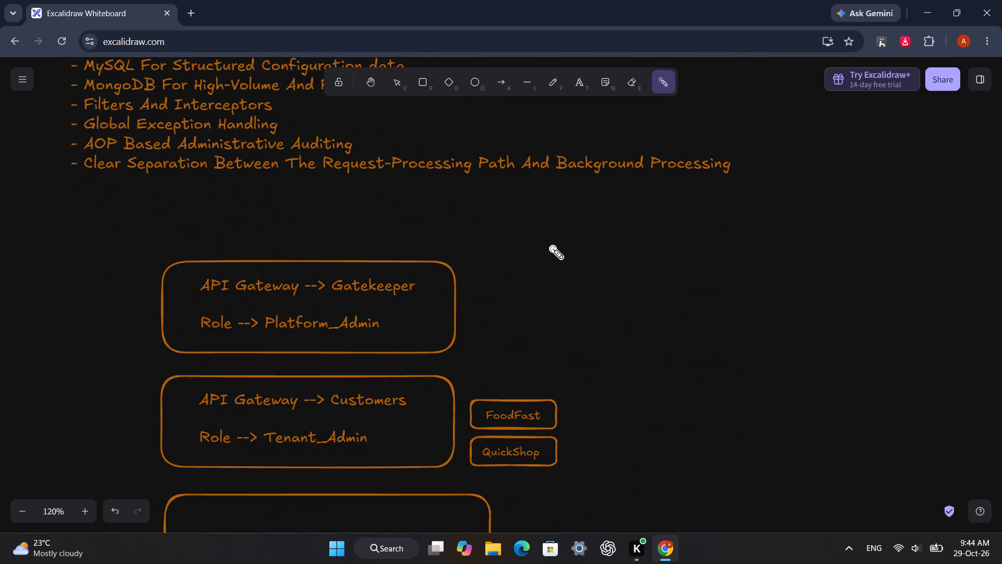
scroll(548, 244, down, 2)
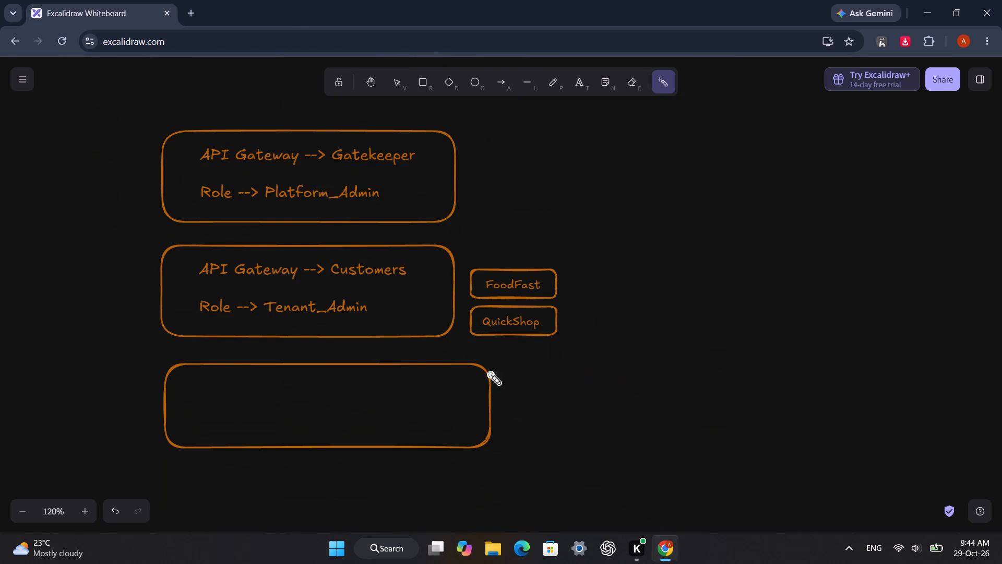
Circle the stack of three role boxes with the laser pointer.
drag(666, 452, 244, 78)
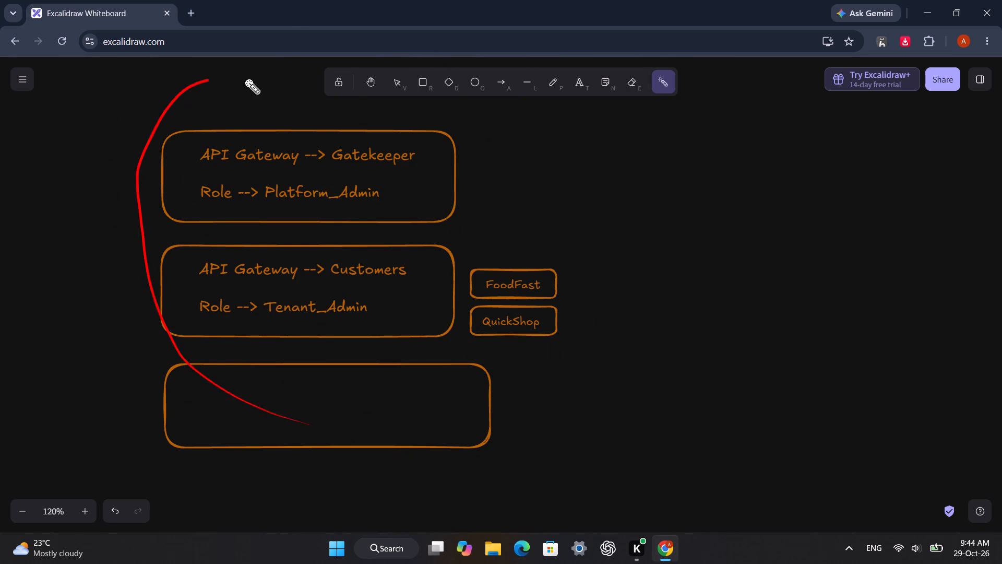
drag(244, 78, 166, 399)
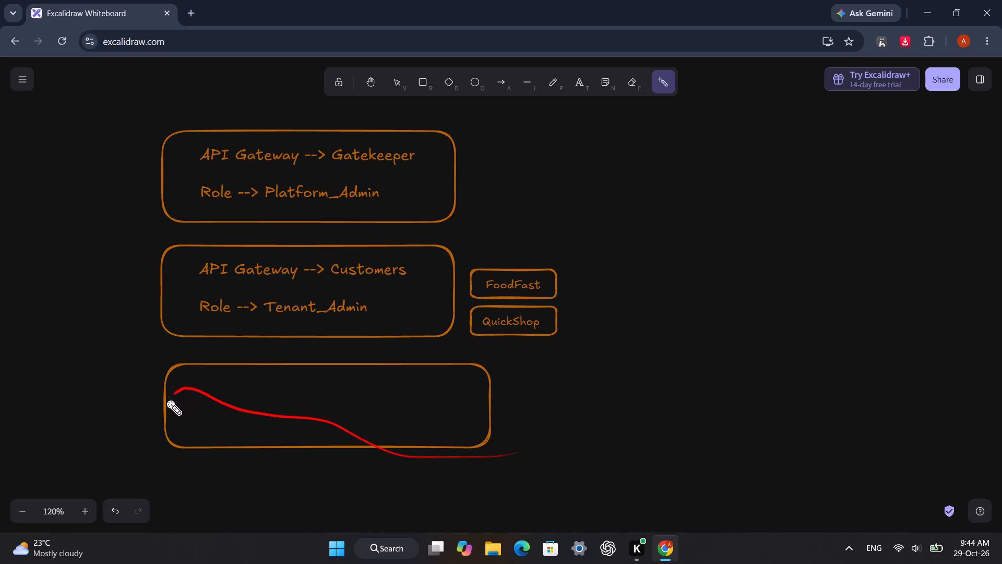
drag(166, 399, 464, 98)
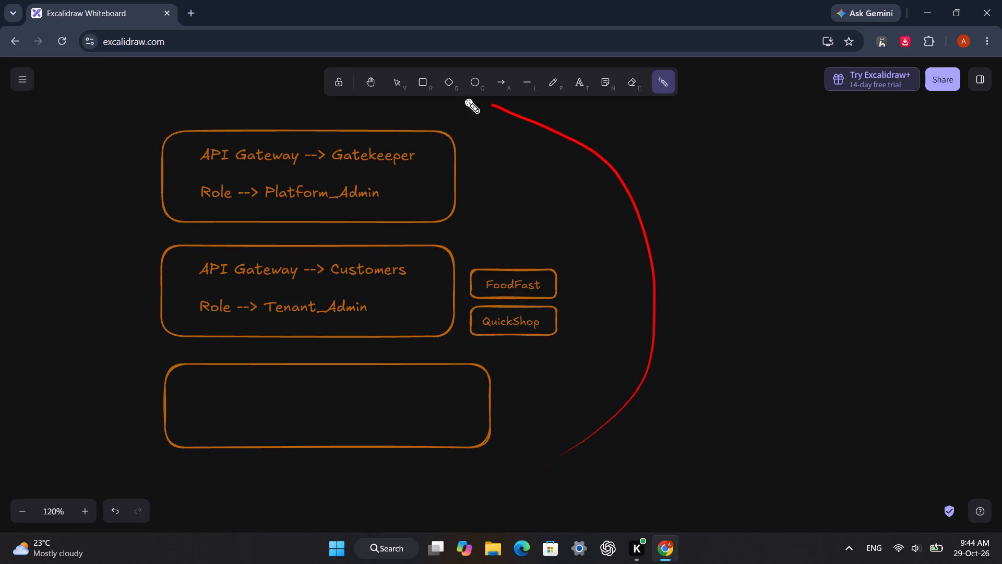
drag(464, 98, 272, 547)
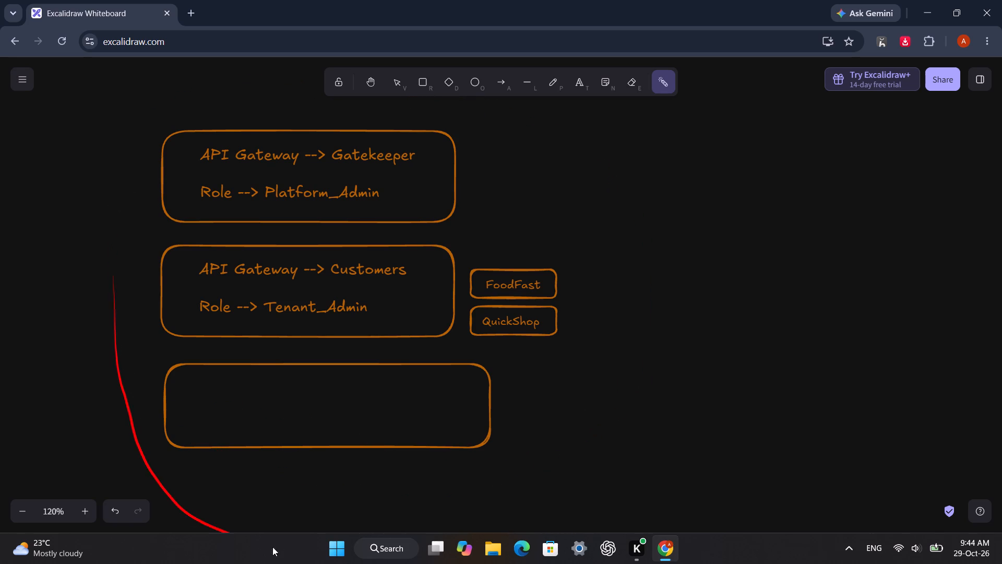
drag(272, 547, 282, 535)
At 100% zoom, trace with the laser pointer over the blank area beside the empty box and above API Management Service.
click(15, 510)
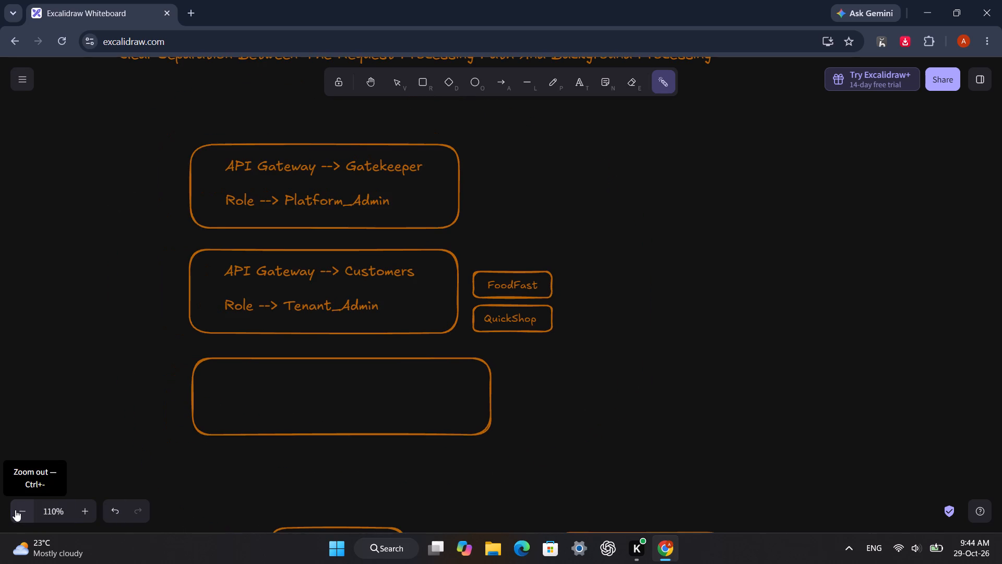
click(15, 510)
scroll(810, 373, down, 2)
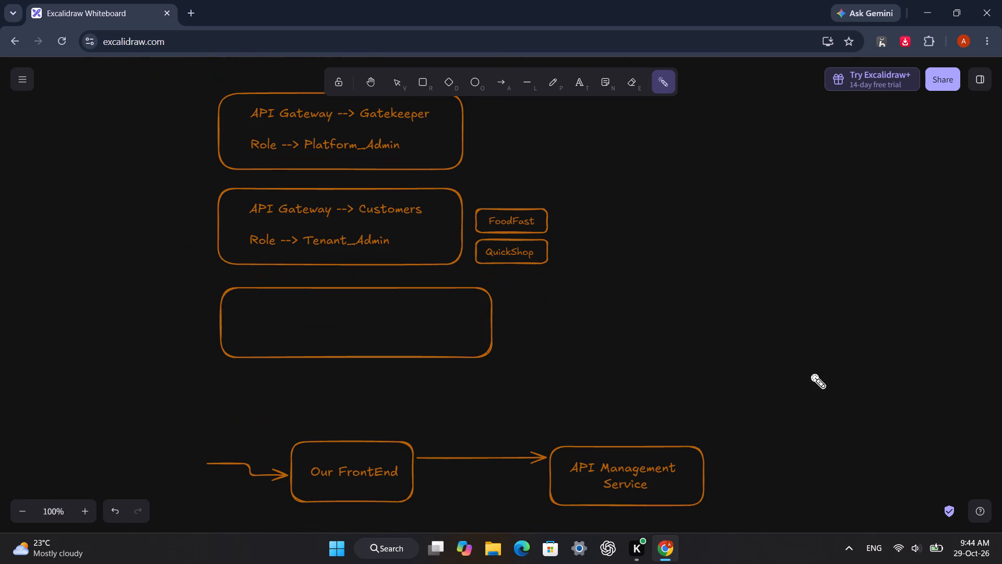
drag(466, 342, 531, 286)
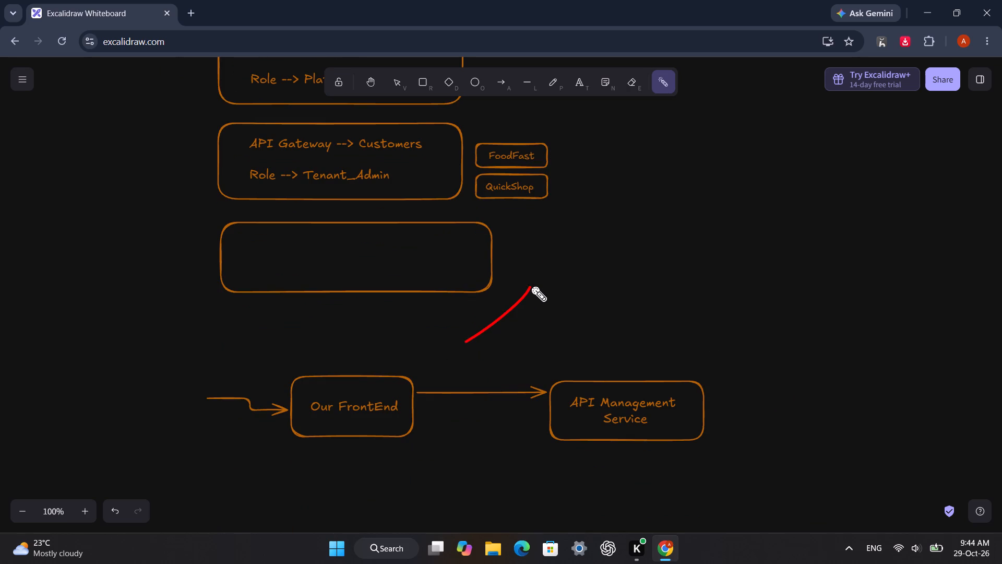
drag(531, 286, 768, 240)
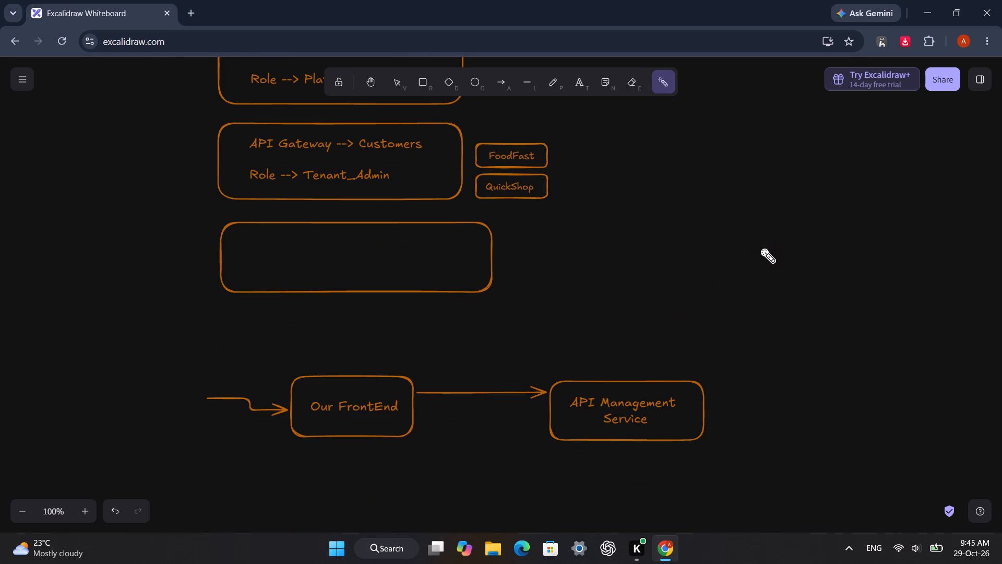
drag(563, 317, 776, 229)
drag(776, 229, 992, 229)
drag(973, 236, 846, 264)
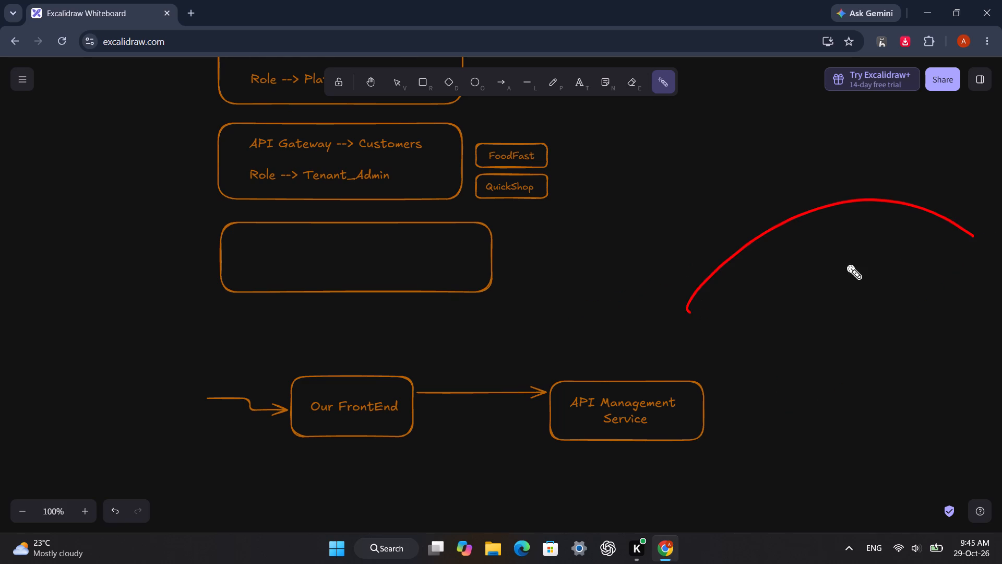
drag(846, 264, 882, 238)
drag(885, 232, 809, 181)
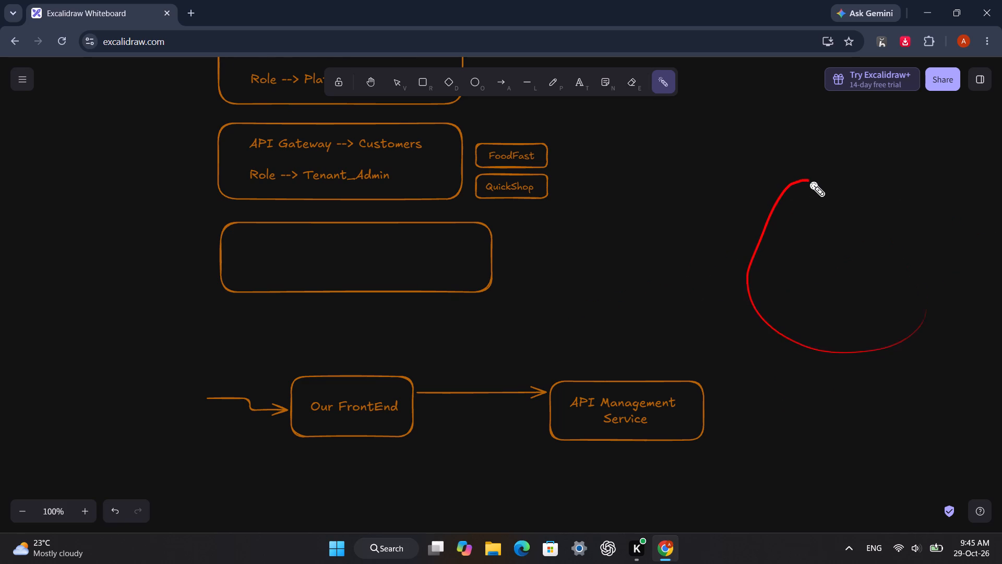
drag(809, 181, 457, 330)
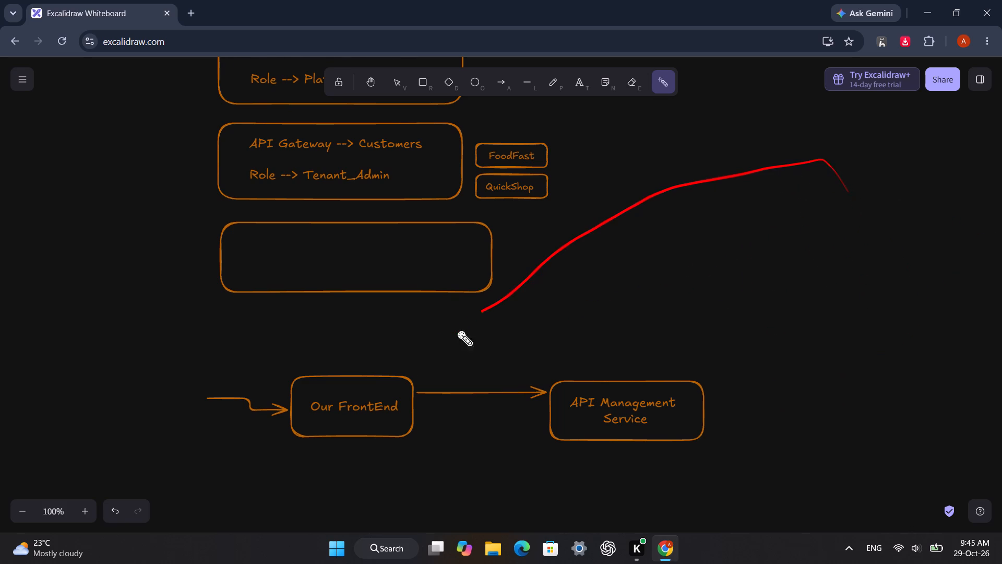
Trace with the laser pointer around API Management Service and across the arrow leading to it.
drag(457, 330, 713, 410)
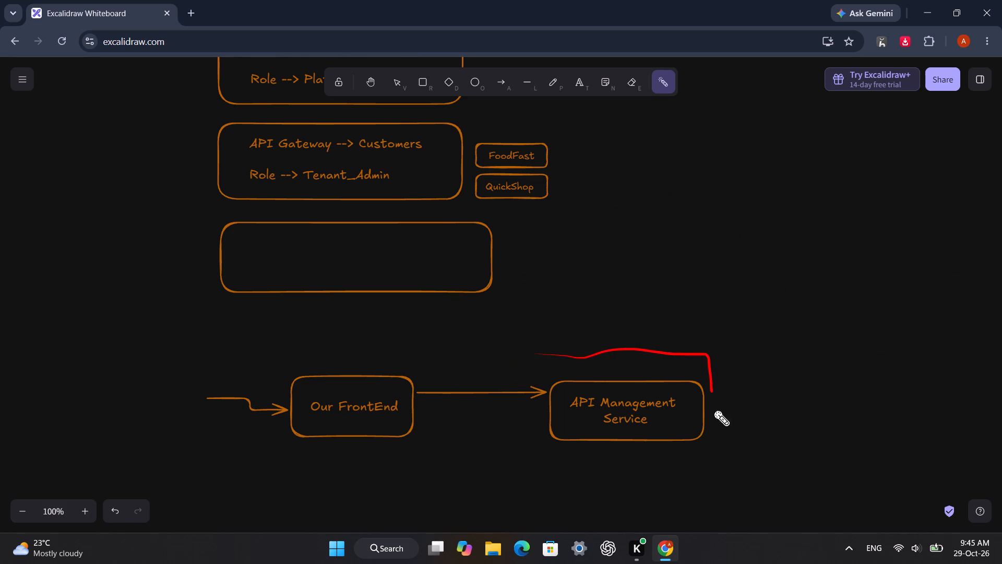
drag(713, 410, 490, 371)
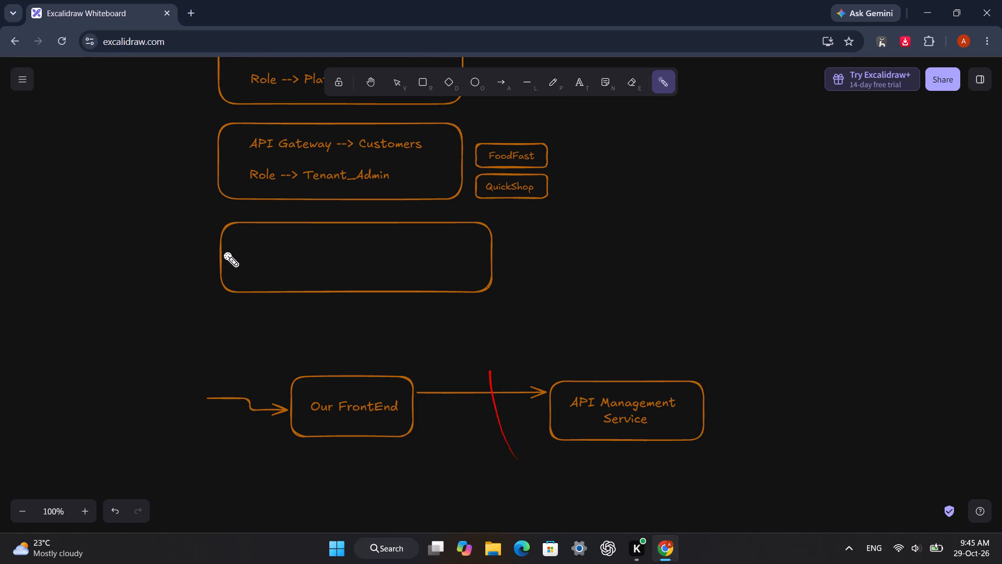
Add the text "API Management Service" at the empty rounded box below the Customers role box.
click(400, 85)
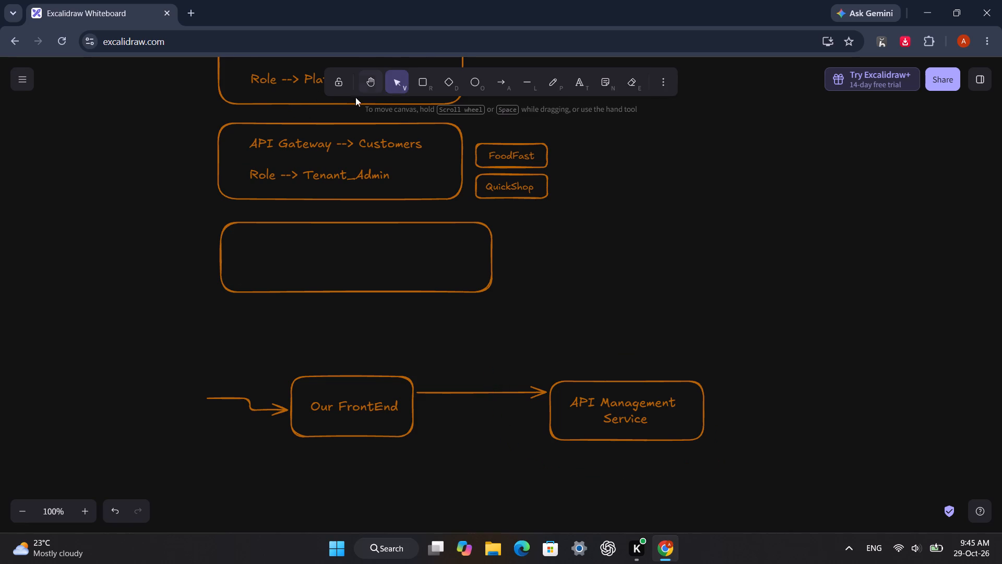
double_click(244, 233)
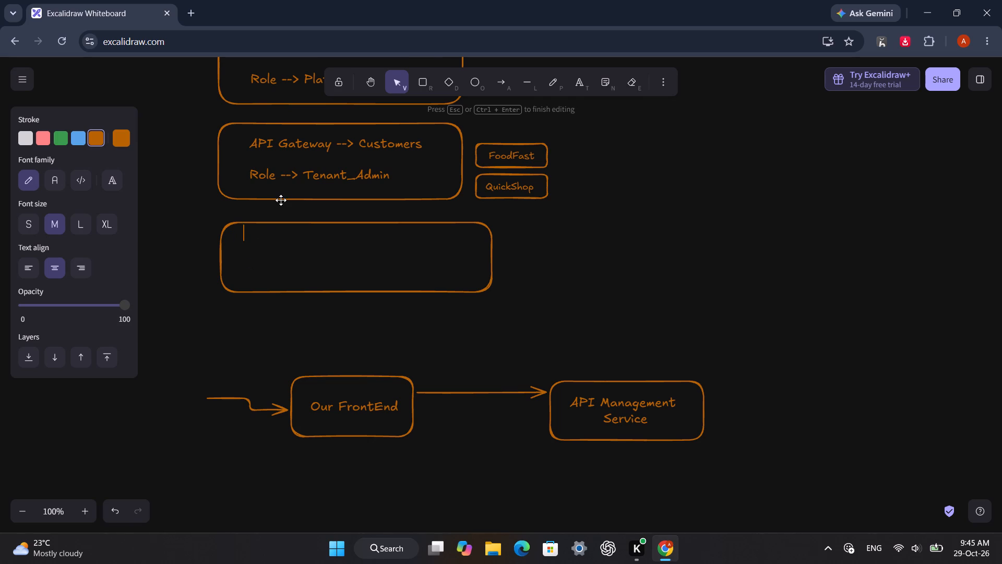
scroll(281, 198, up, 1)
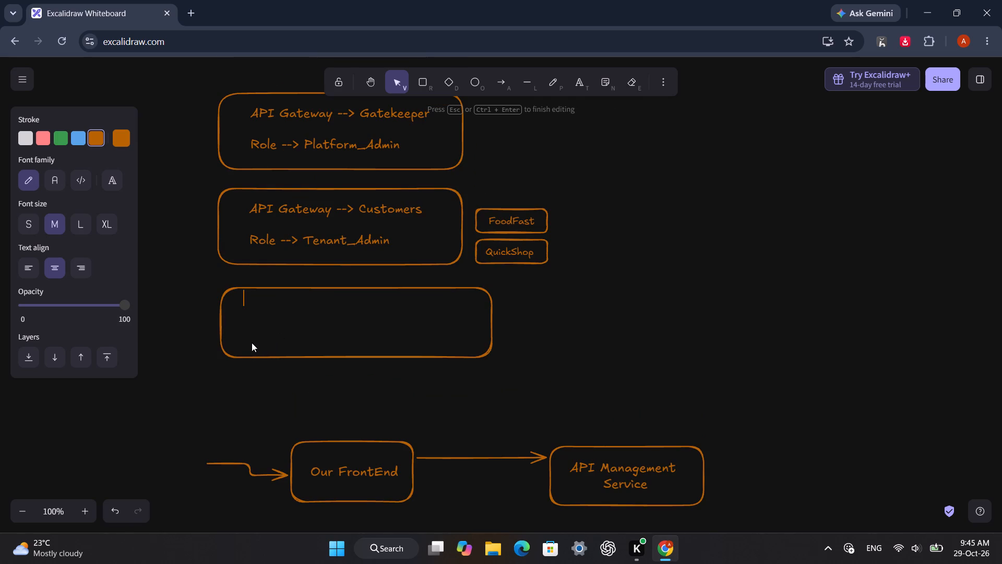
text(API)
key(space)
text(ma)
key(BackSpace)
key(BackSpace)
text(Ma)
text(nage)
text(ment Service)
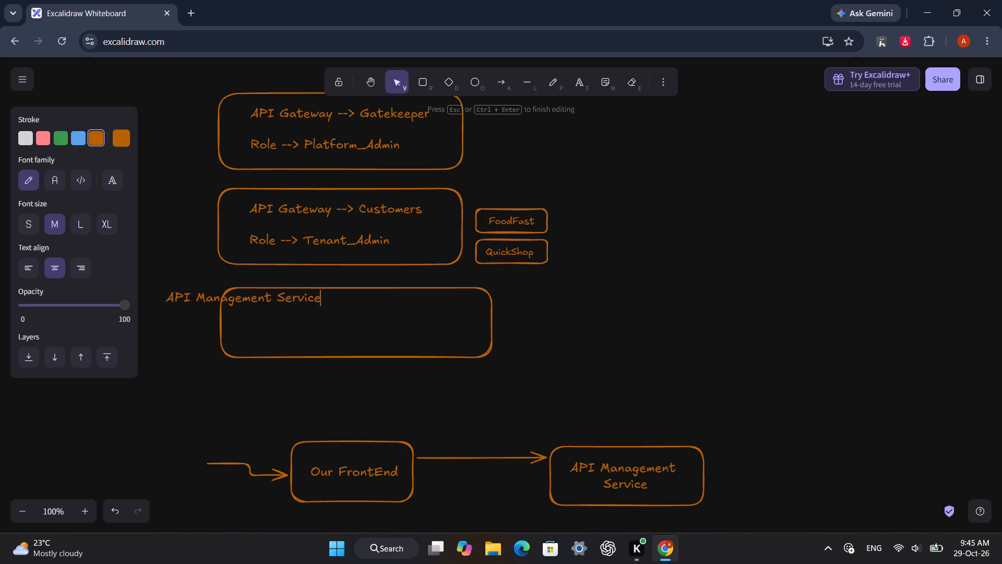
click(229, 298)
click(189, 357)
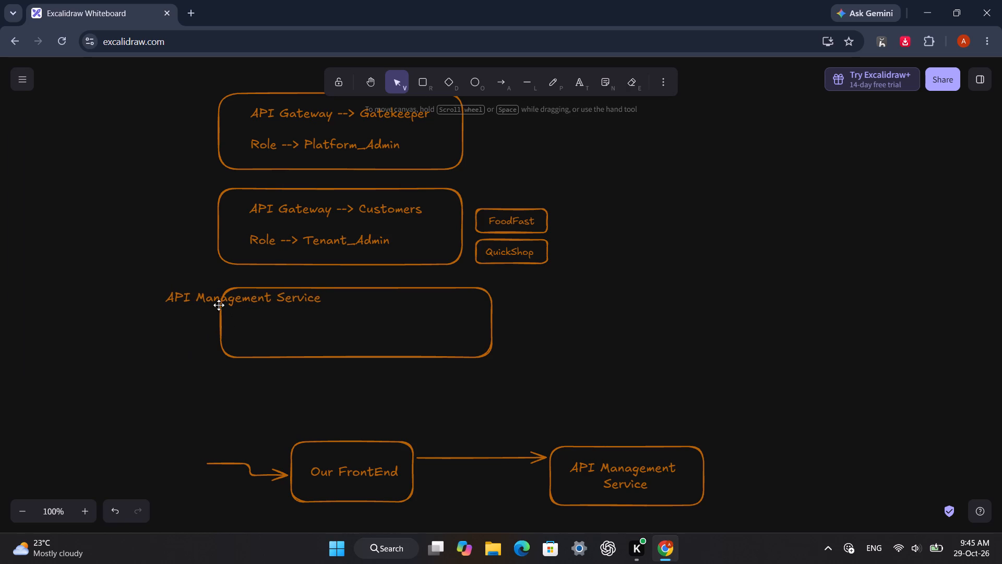
Move the new API Management Service text inside the third rounded box, near its upper-left corner.
drag(221, 300, 293, 307)
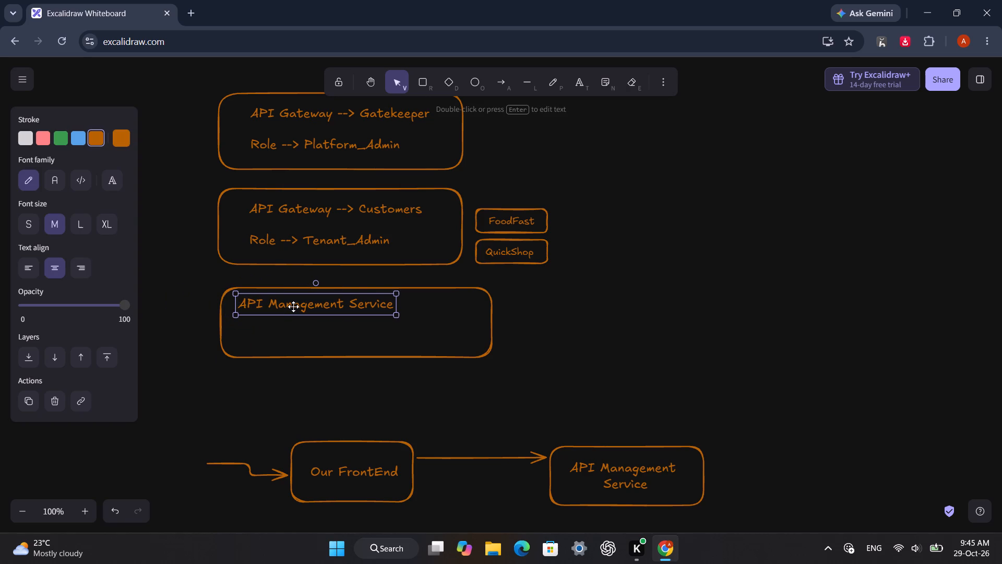
drag(293, 307, 291, 307)
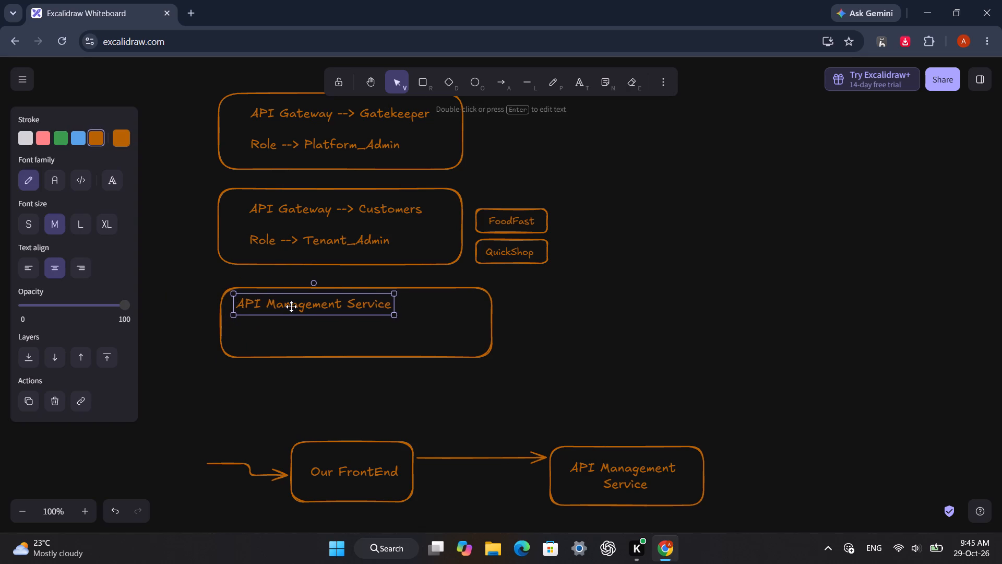
drag(291, 307, 283, 307)
click(361, 327)
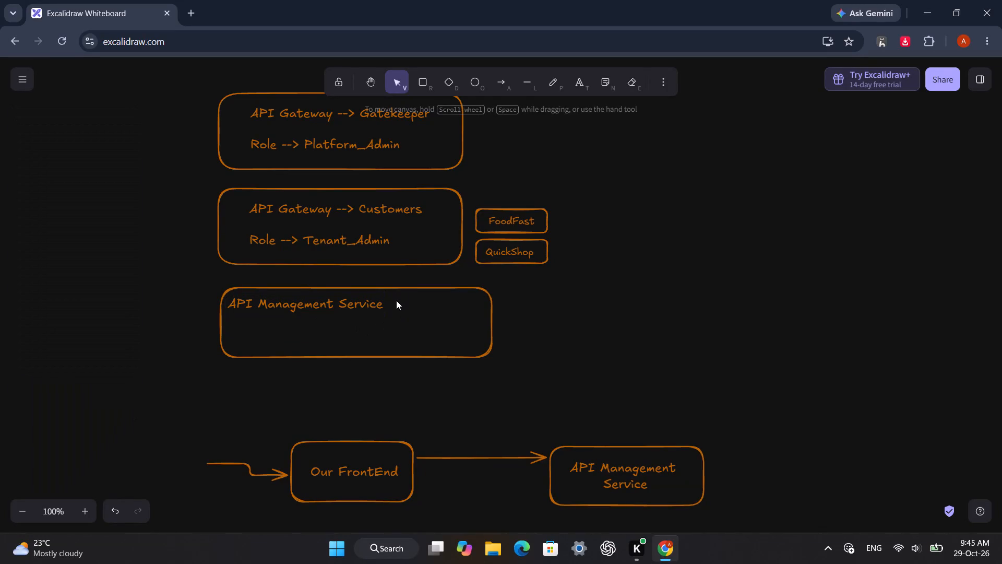
Extend the third box's text to read "API Management Service --> Microservices".
click(392, 304)
click(382, 307)
click(382, 307)
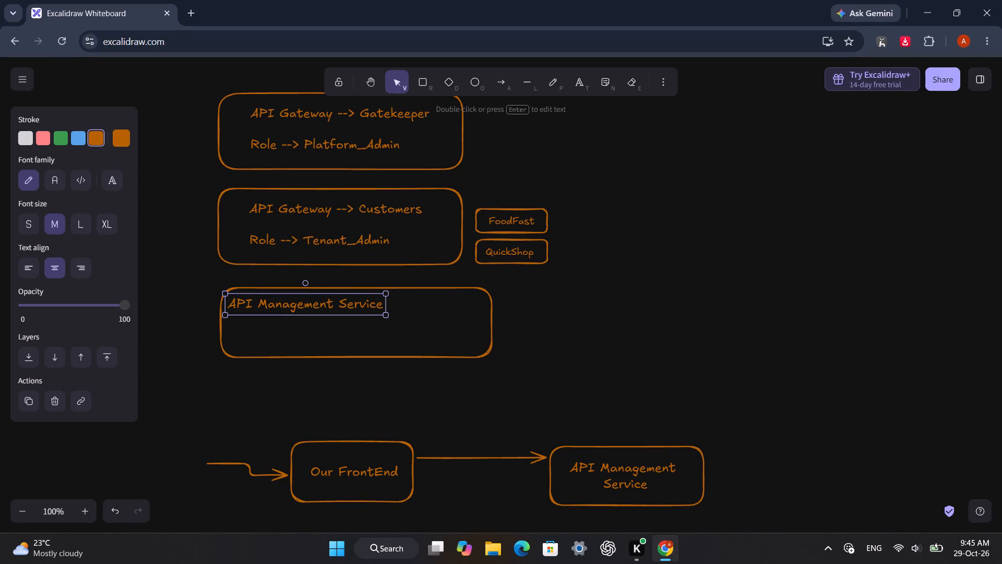
key(space)
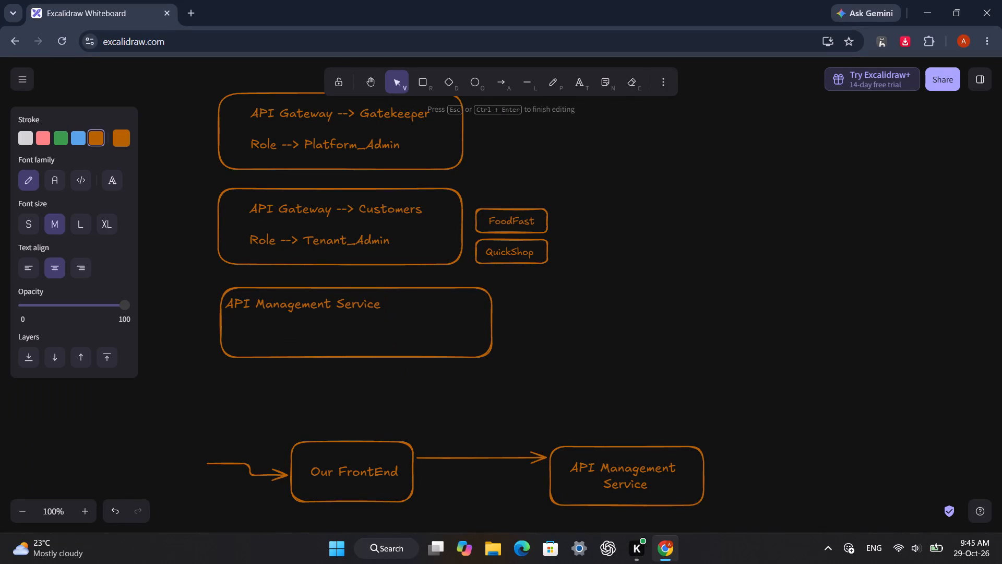
text(--)
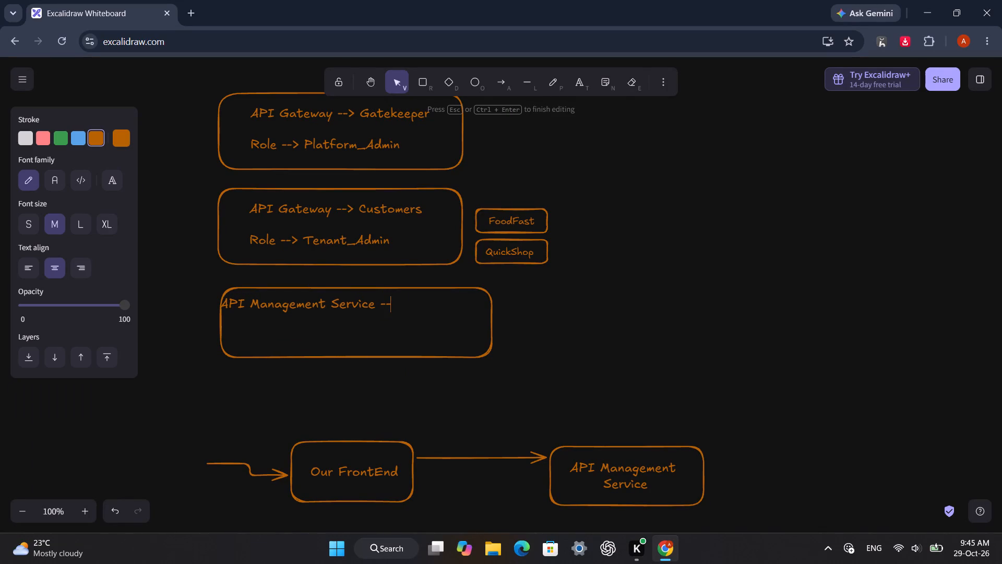
text(>)
key(space)
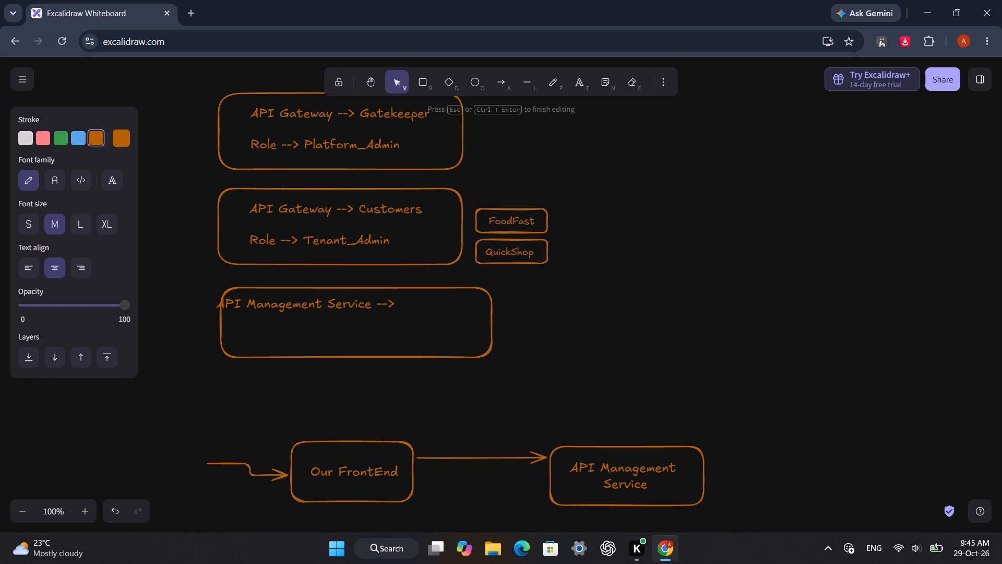
text(Microservices)
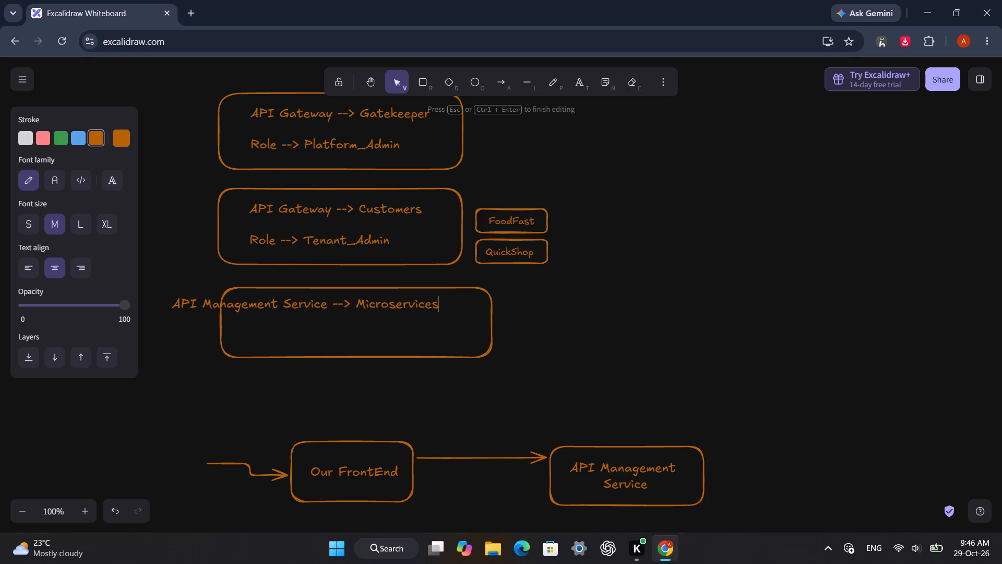
click(418, 340)
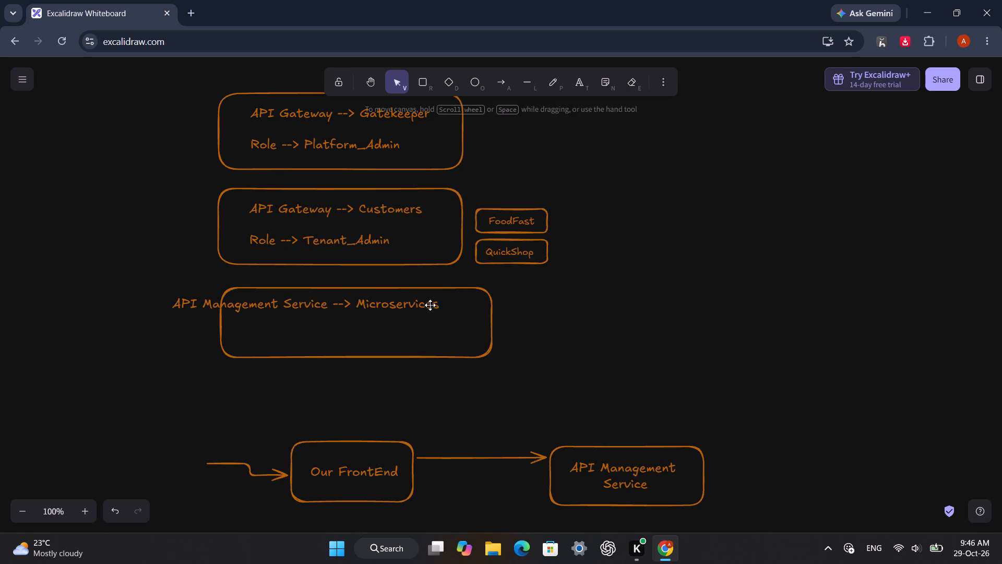
Scale the Microservices line down slightly and fit it inside the third box along its upper edge.
click(430, 305)
drag(443, 314, 421, 307)
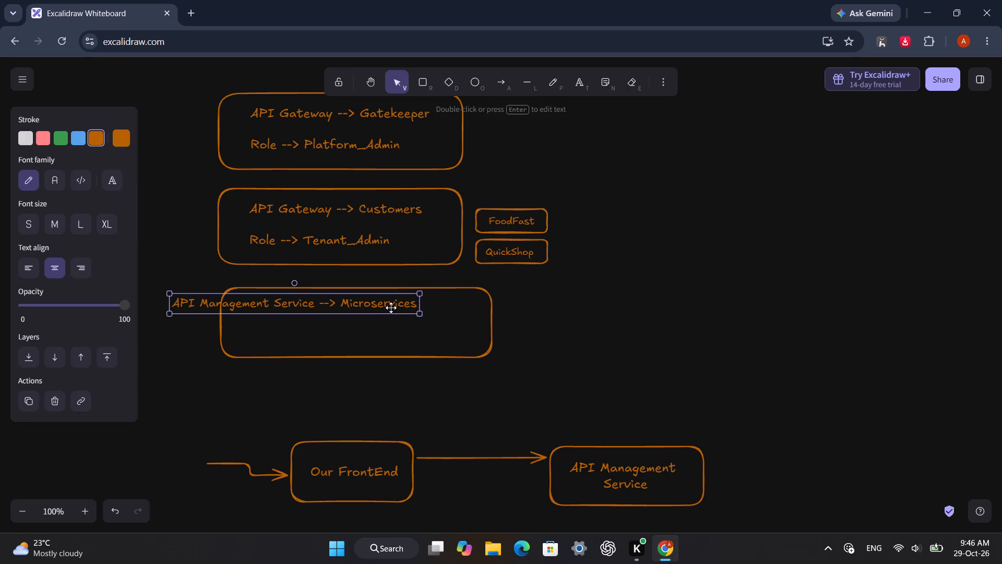
drag(328, 306, 385, 304)
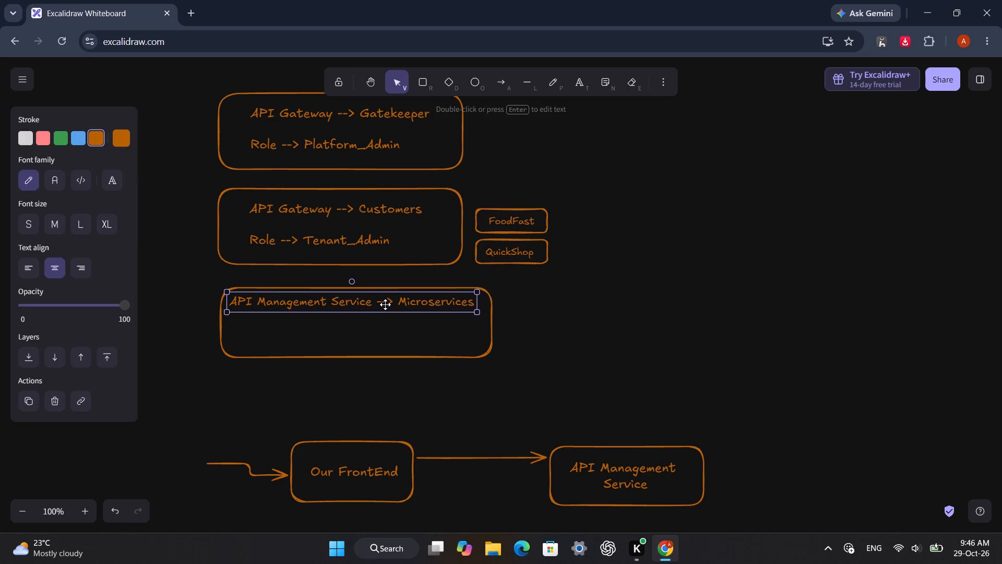
drag(385, 304, 388, 304)
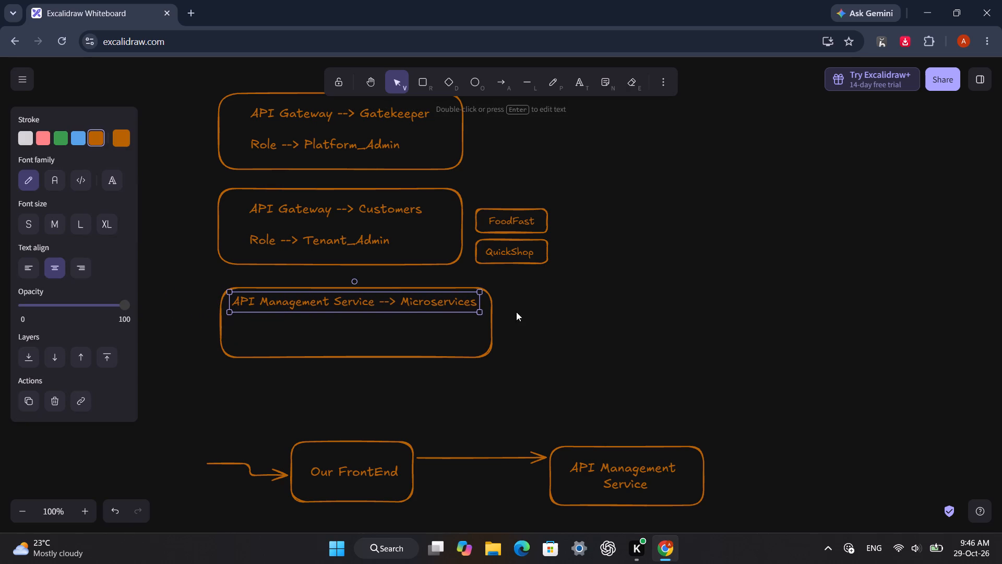
click(578, 308)
Add the text "ROLE--> GATEWAY_SERVICE" beneath the Microservices line.
double_click(238, 319)
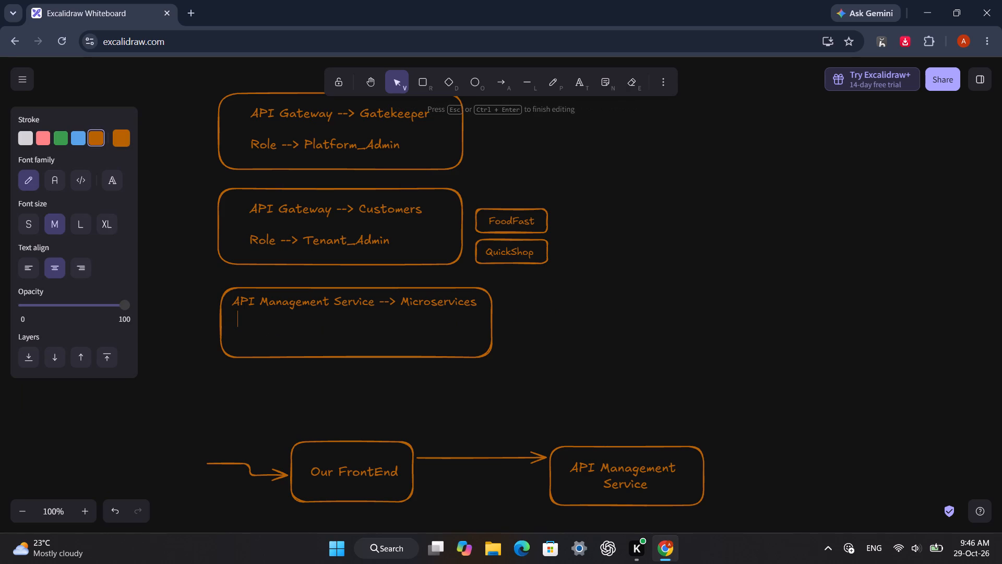
text(ROLE)
text(--)
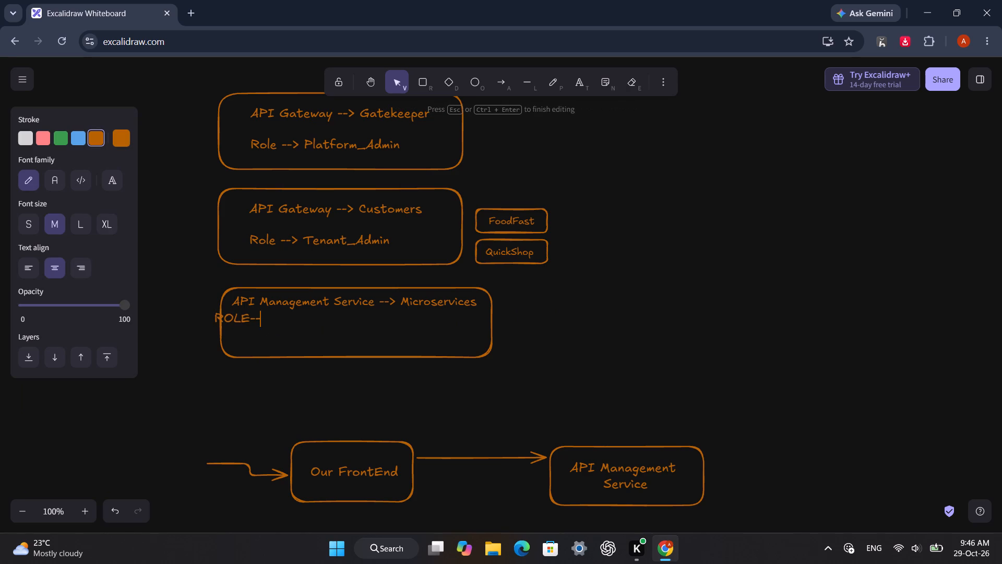
key(shift+greater)
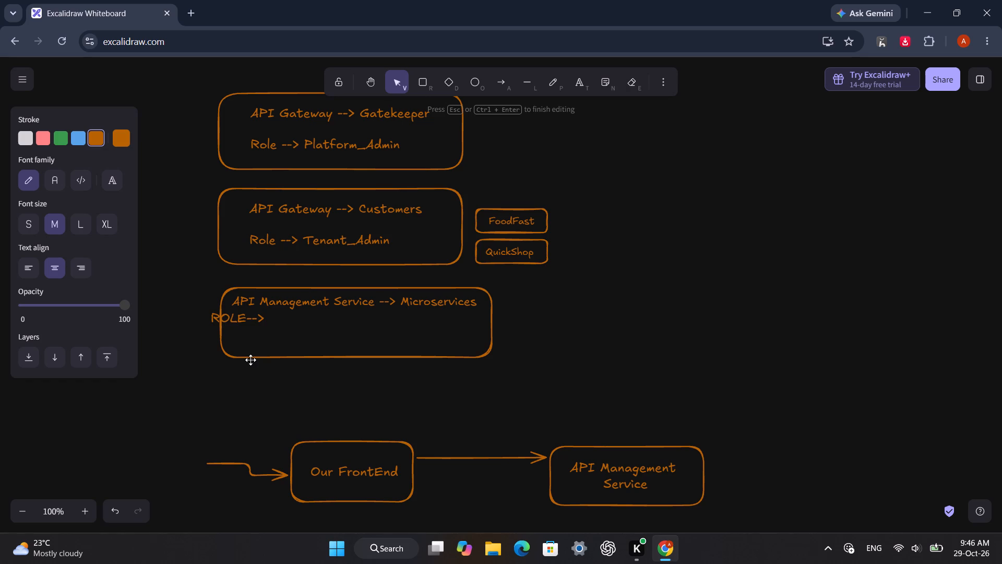
key(space)
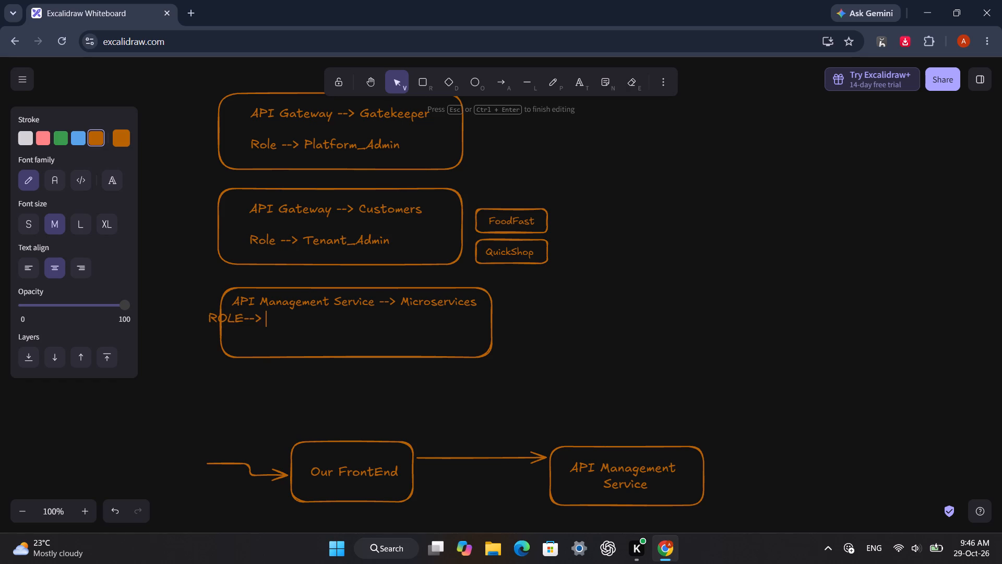
text(GATEWAY)
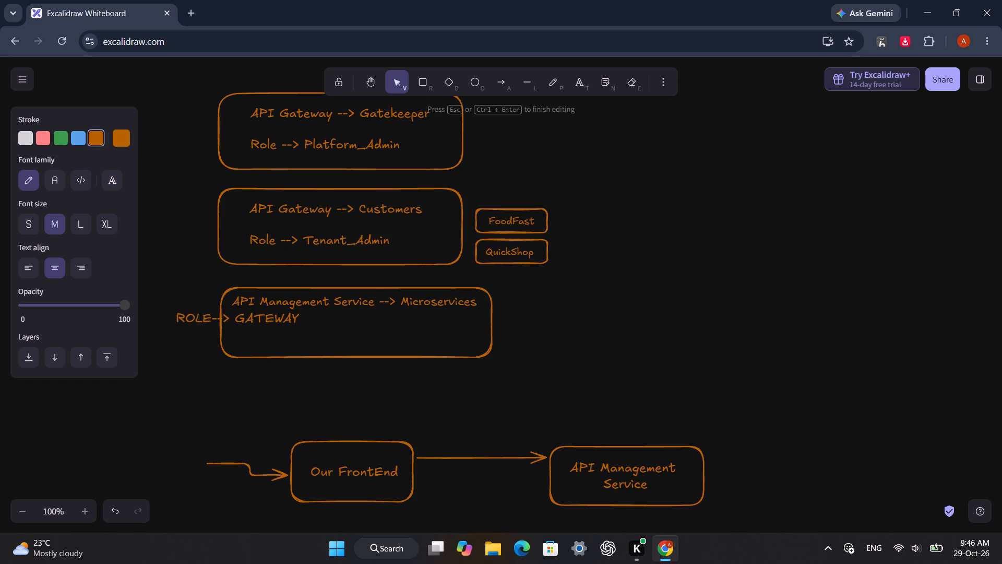
key(shift+underscore)
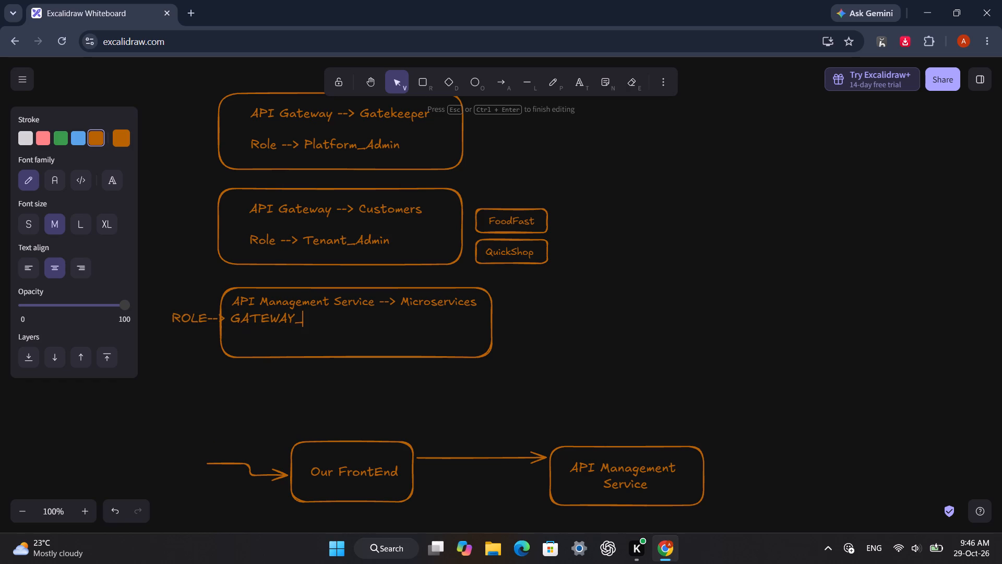
text(SERVICE)
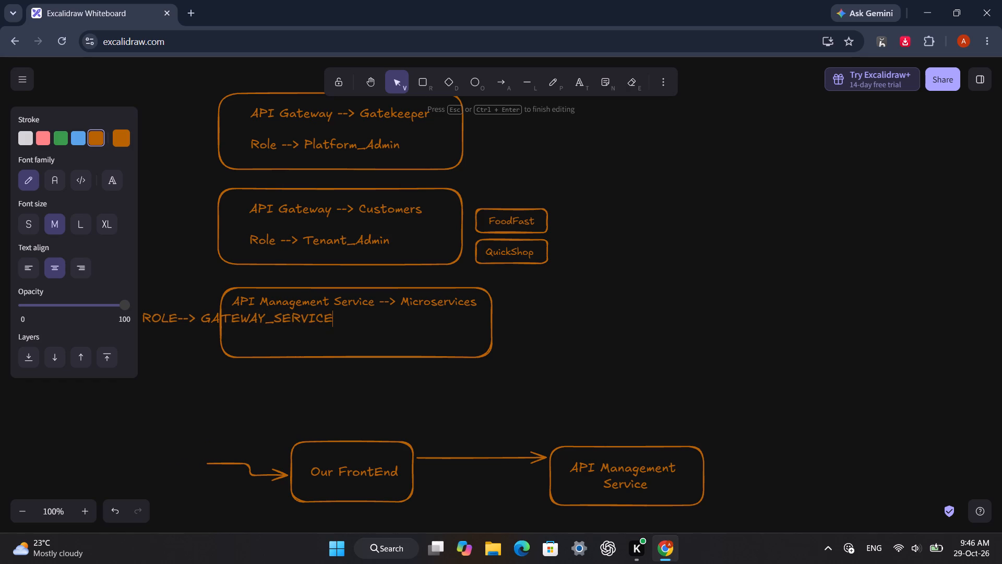
click(246, 344)
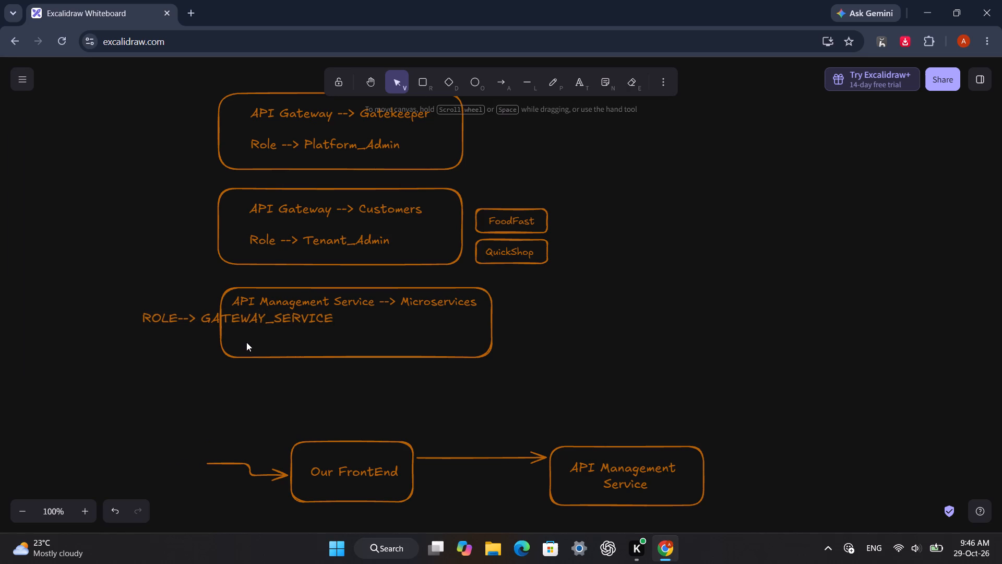
Move the GATEWAY_SERVICE role line inside the third box, left-aligned under the Microservices line.
drag(245, 321, 336, 327)
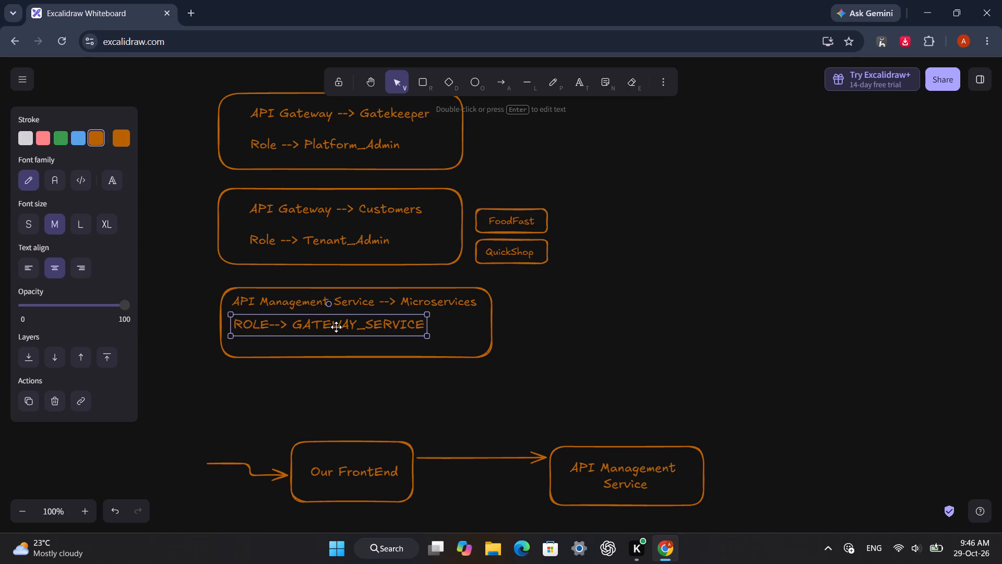
drag(336, 327, 337, 327)
click(442, 322)
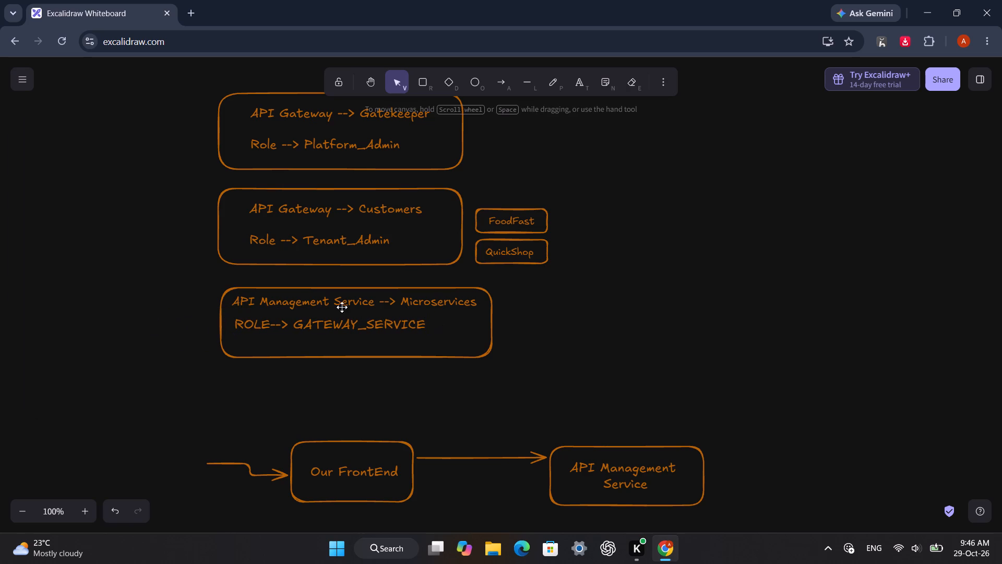
Copy "API Management Service" from the third box and paste it into the second box's line so it reads "API Management Service --> Customers".
triple_click(341, 301)
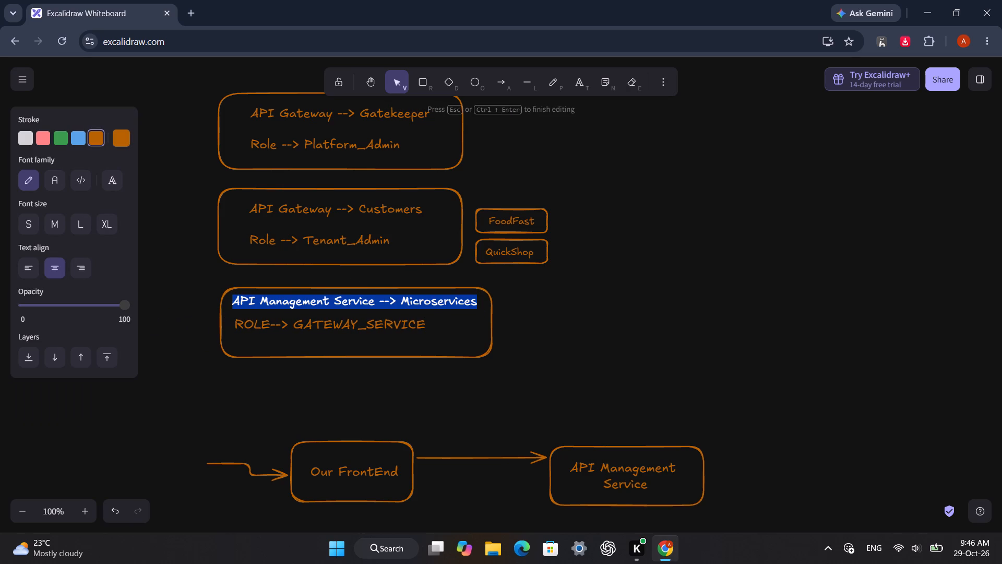
click(375, 302)
drag(375, 302, 243, 301)
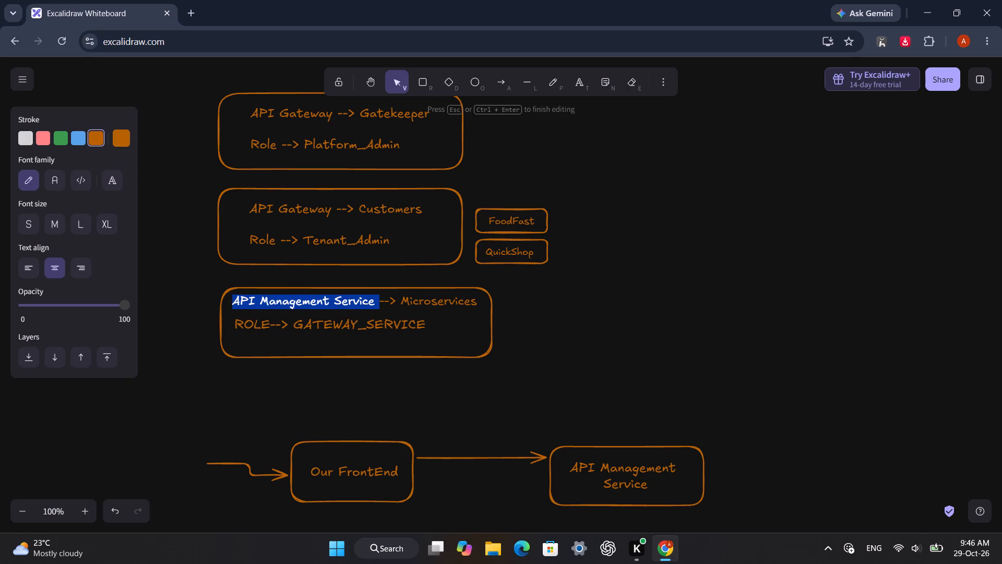
key(ctrl+c)
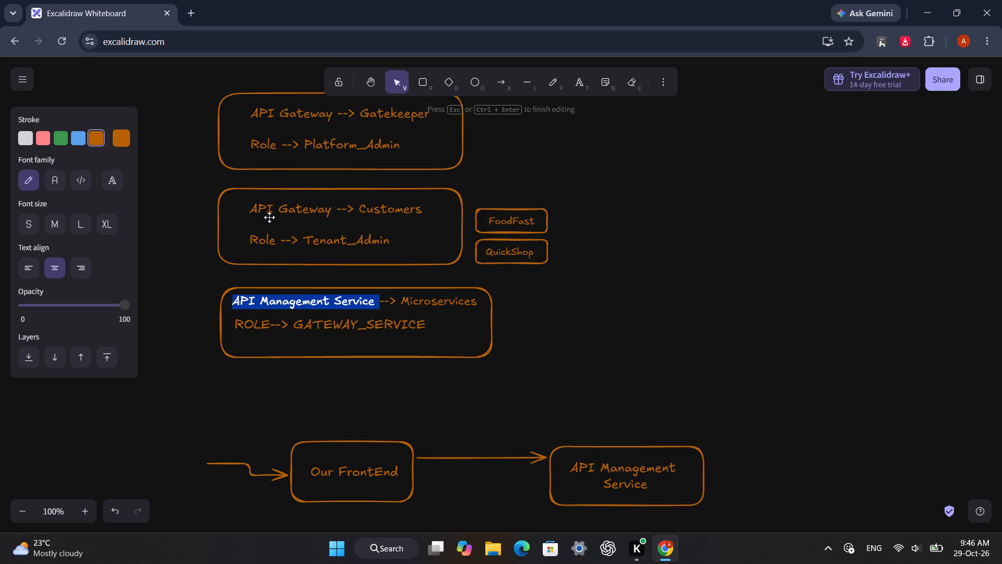
double_click(271, 209)
triple_click(271, 209)
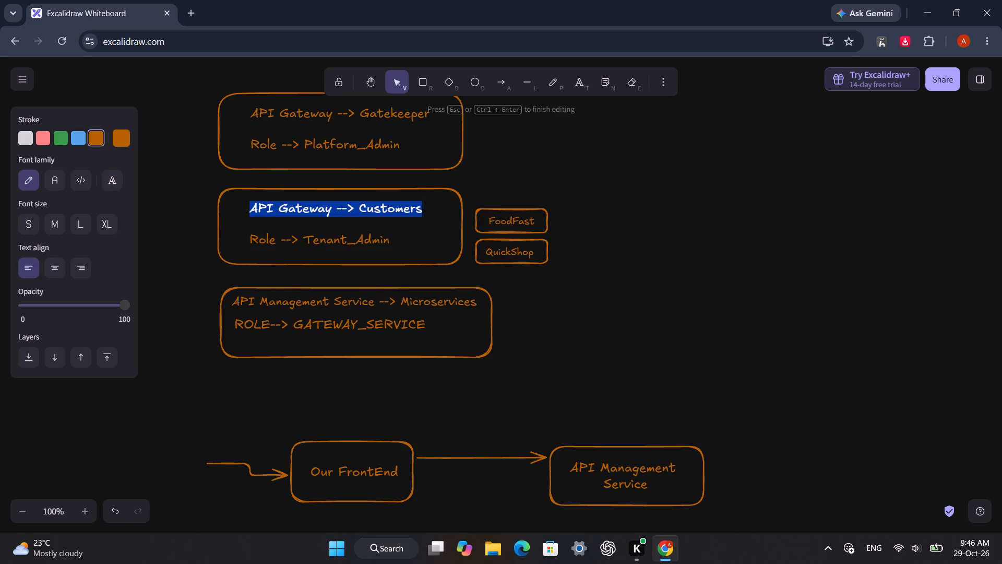
double_click(271, 209)
click(334, 211)
drag(332, 211, 326, 211)
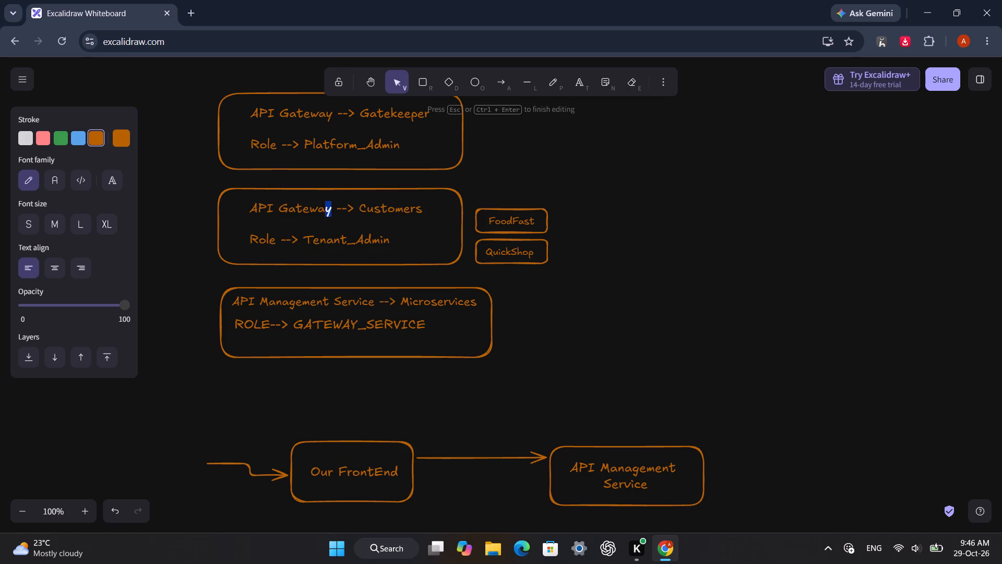
drag(326, 211, 246, 211)
key(ctrl+v)
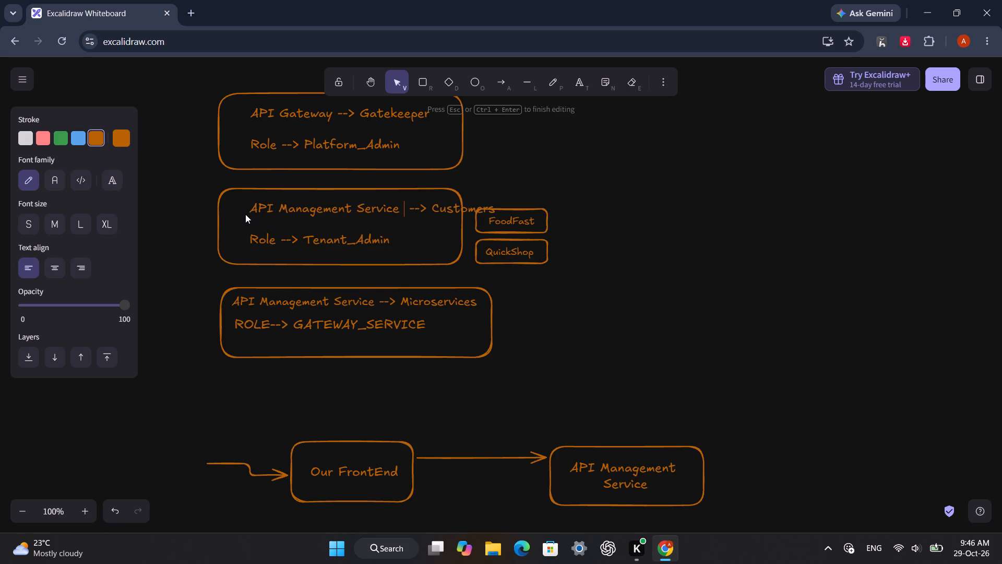
click(430, 232)
click(413, 239)
click(397, 257)
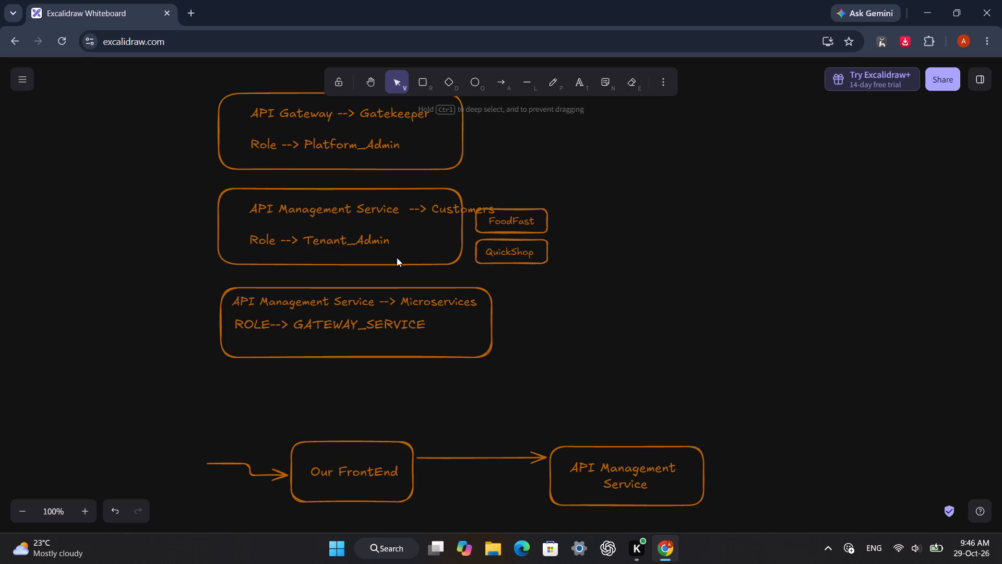
Shift the Customers and Tenant_Admin text toward the second box's left edge and scale it down slightly to fit inside.
drag(386, 210, 361, 207)
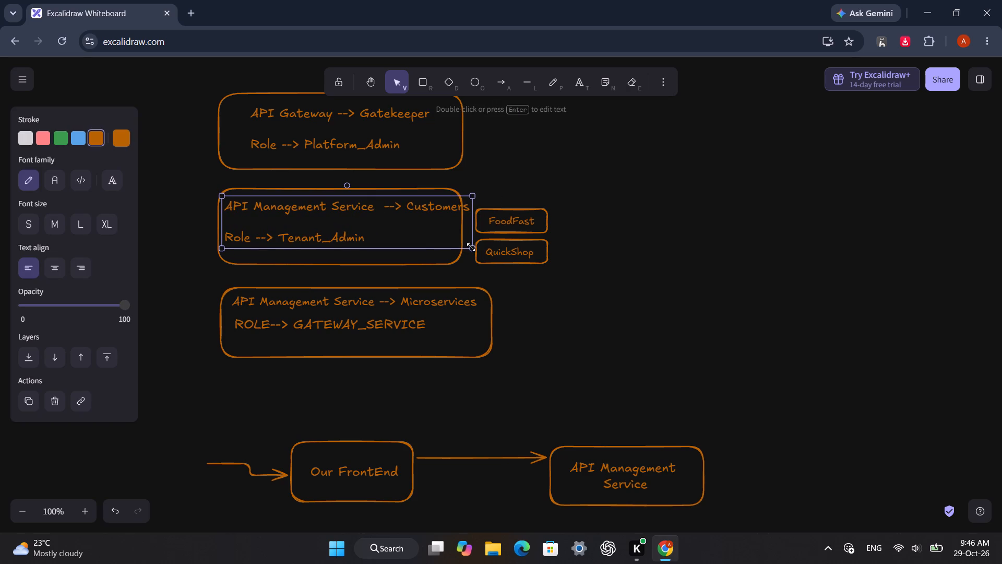
drag(471, 249, 442, 246)
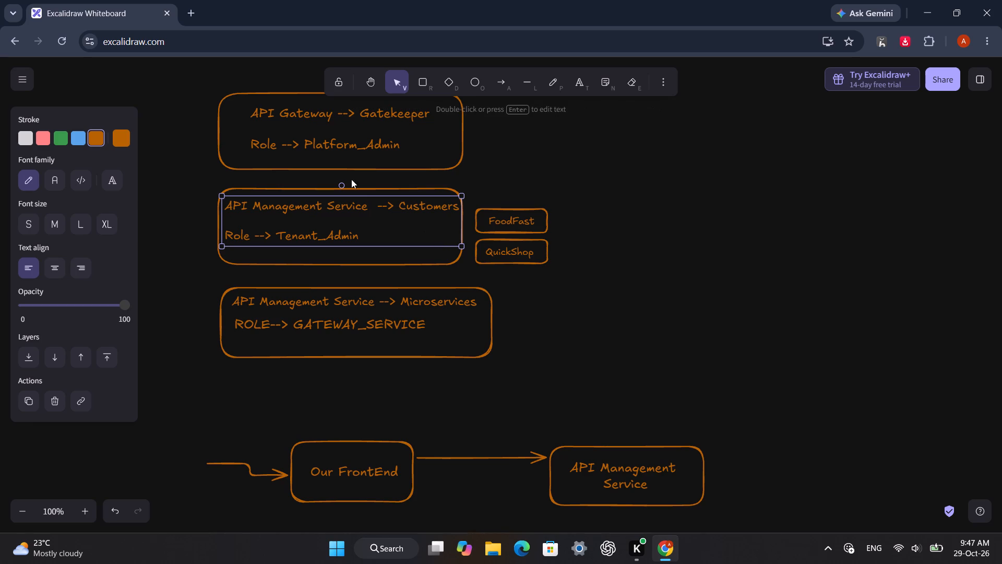
Change the first box's upper line to read "API Management Service --> Gatekeeper" using the copied service name.
double_click(292, 114)
click(292, 114)
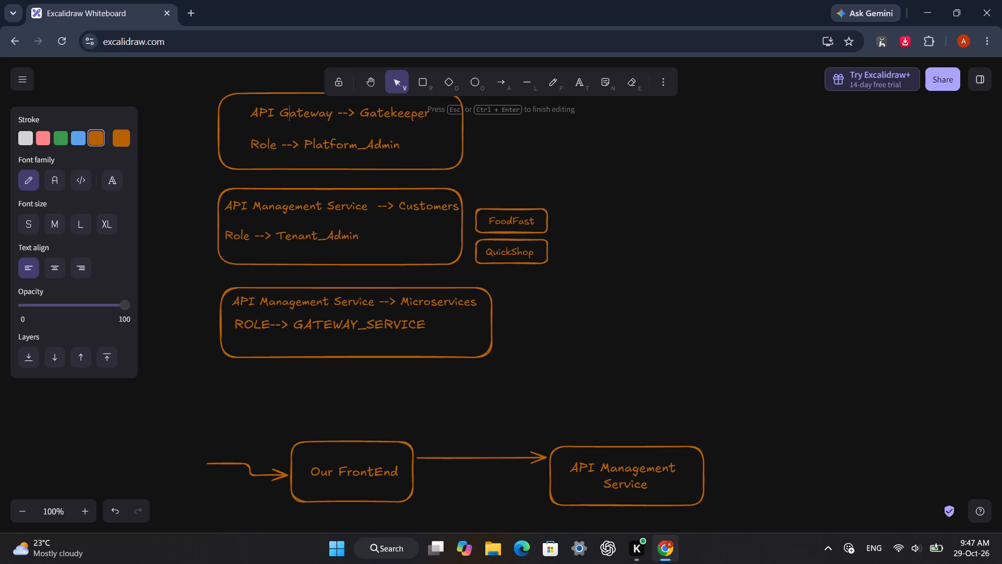
double_click(330, 115)
drag(330, 115, 315, 116)
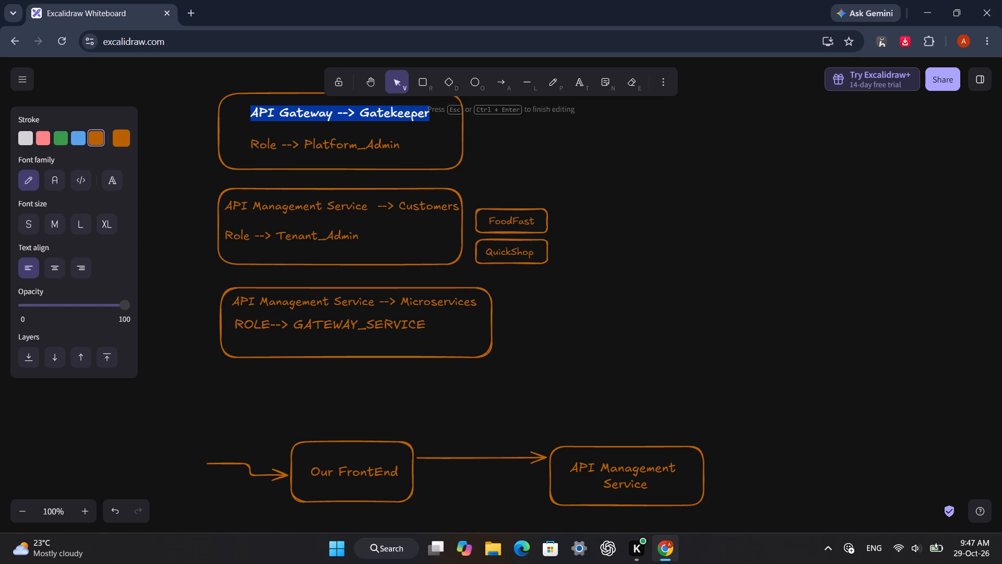
click(333, 116)
click(331, 116)
drag(331, 116, 256, 116)
key(ctrl+v)
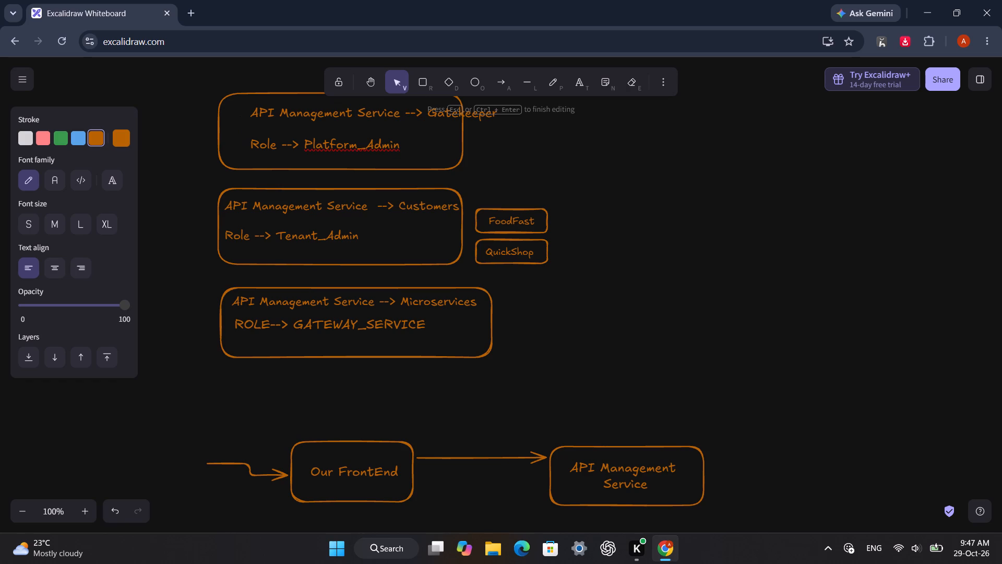
click(422, 150)
click(429, 158)
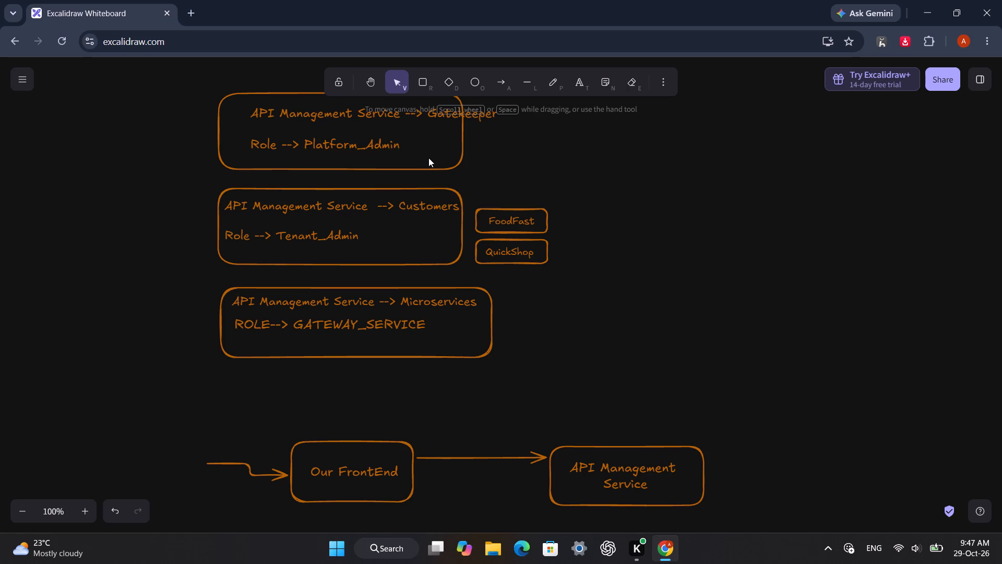
Shift the Gatekeeper and Platform_Admin text toward the first box's left edge and scale it down slightly to fit inside.
drag(395, 119, 368, 123)
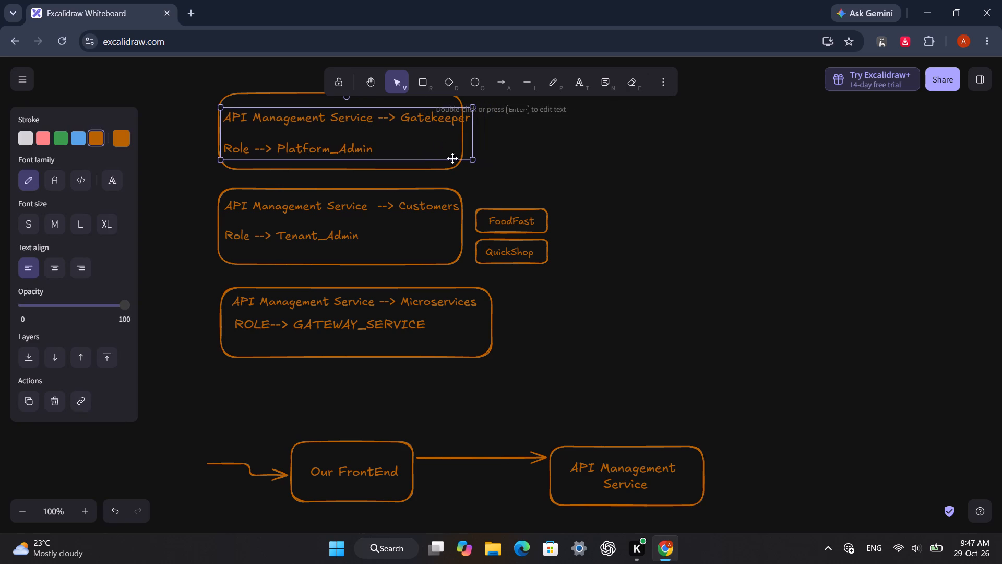
drag(473, 159, 446, 157)
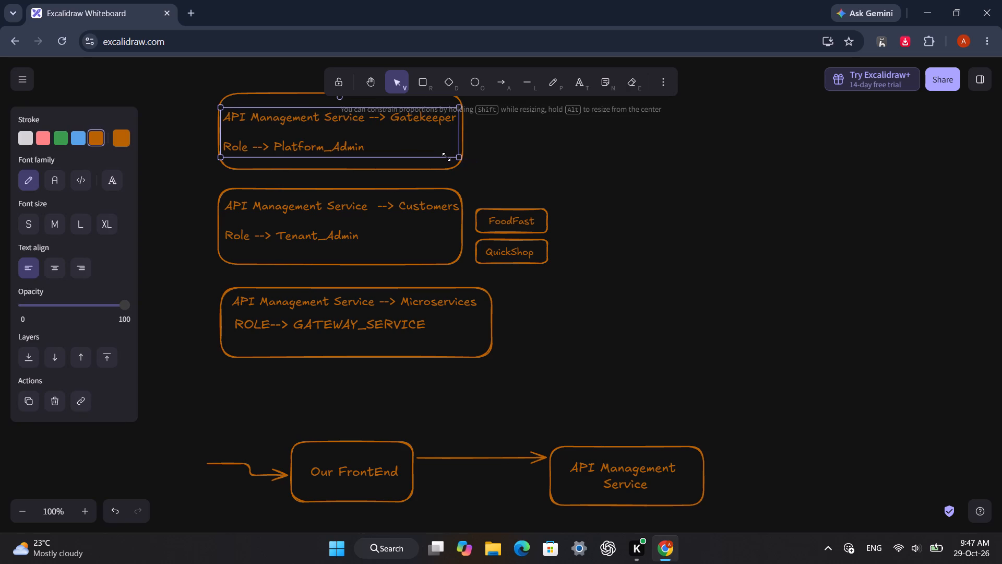
drag(446, 157, 442, 156)
click(339, 130)
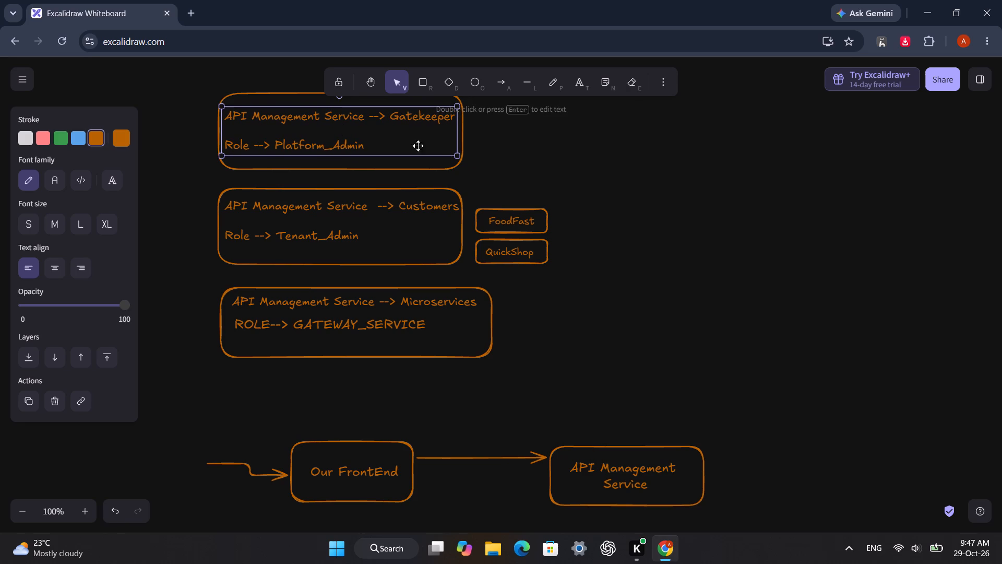
click(594, 161)
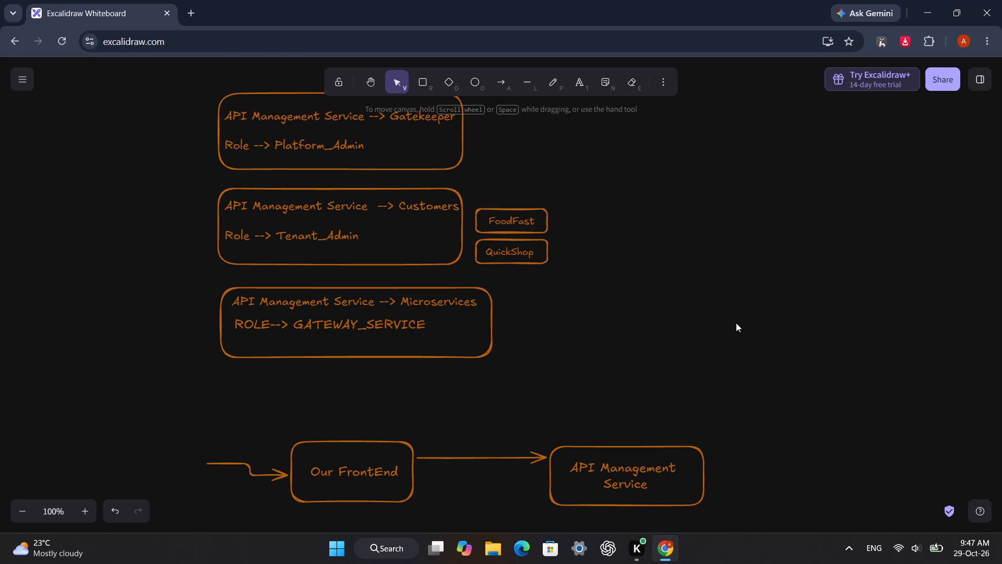
Circle the API Management Service box with the laser pointer and trace back toward the Our FrontEnd box.
scroll(736, 323, up, 1)
scroll(736, 323, down, 3)
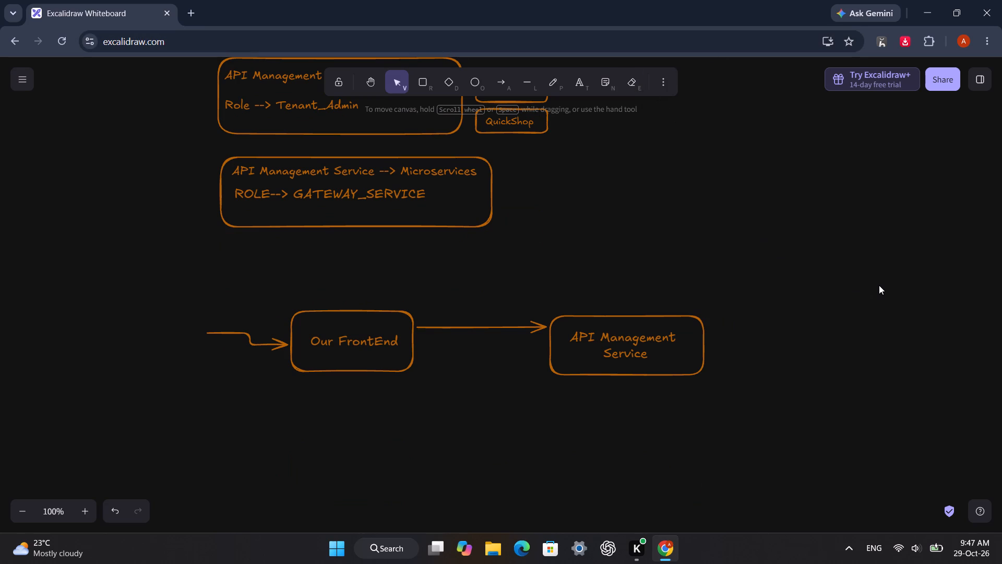
key(k)
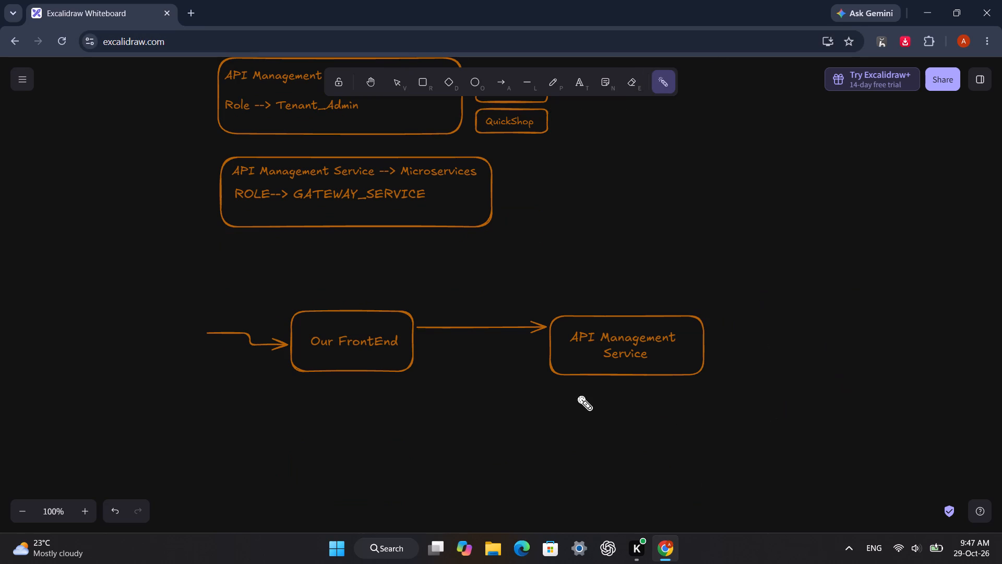
drag(492, 386, 783, 238)
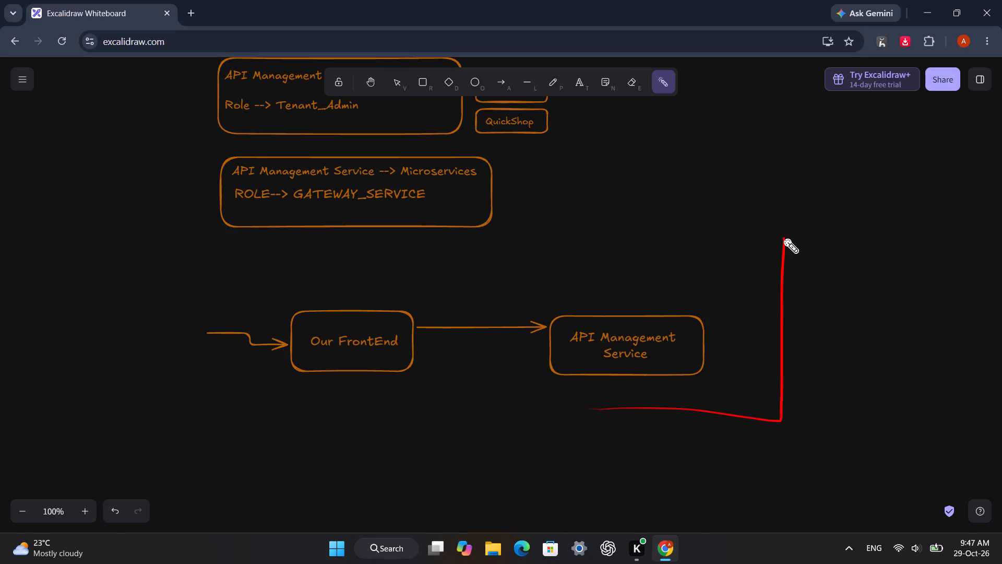
drag(783, 238, 514, 370)
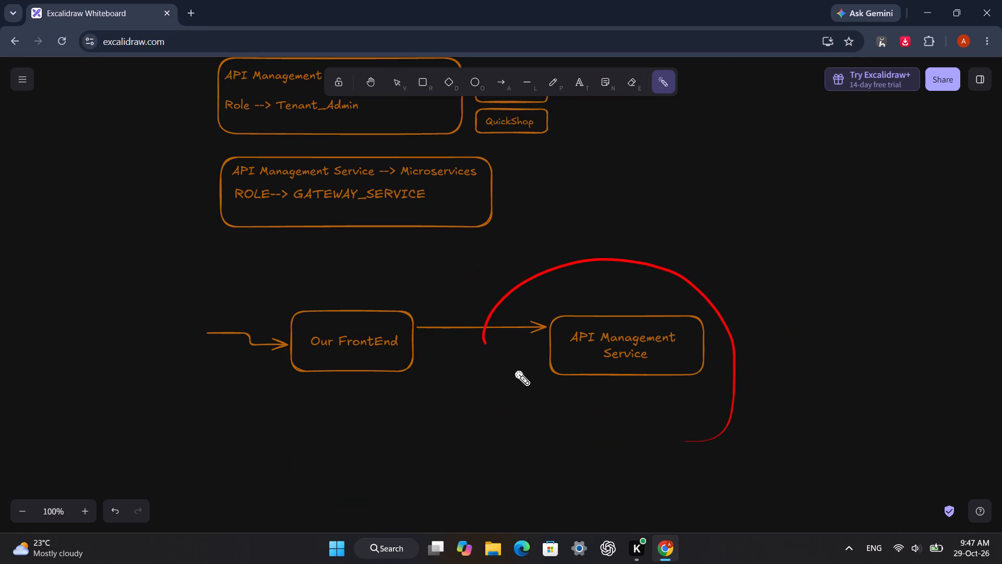
drag(514, 370, 536, 378)
drag(552, 374, 397, 330)
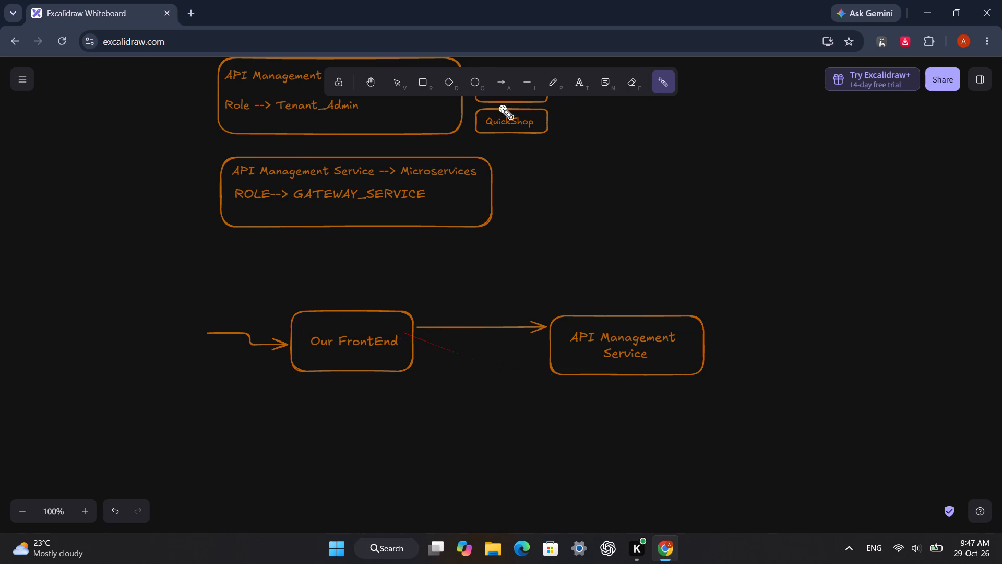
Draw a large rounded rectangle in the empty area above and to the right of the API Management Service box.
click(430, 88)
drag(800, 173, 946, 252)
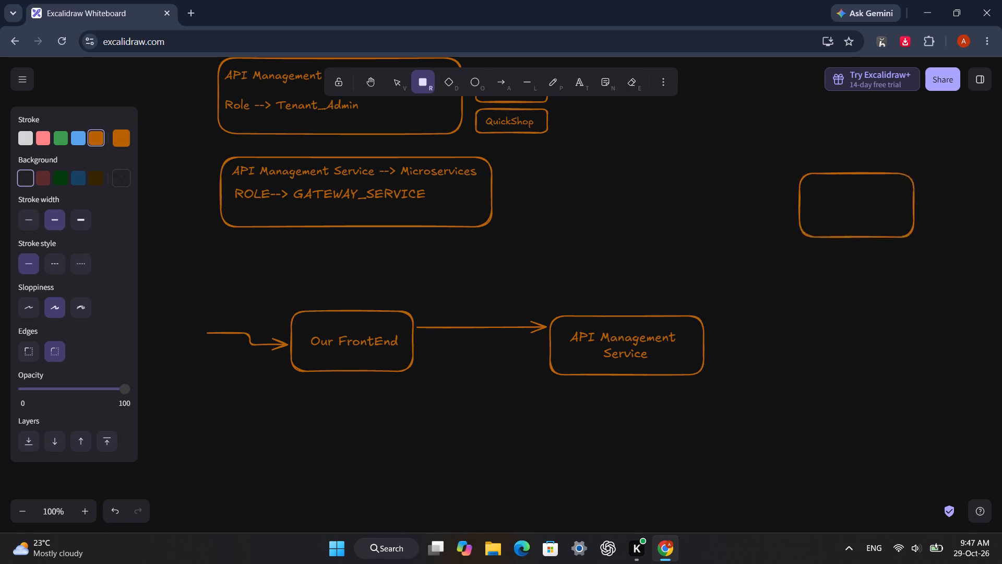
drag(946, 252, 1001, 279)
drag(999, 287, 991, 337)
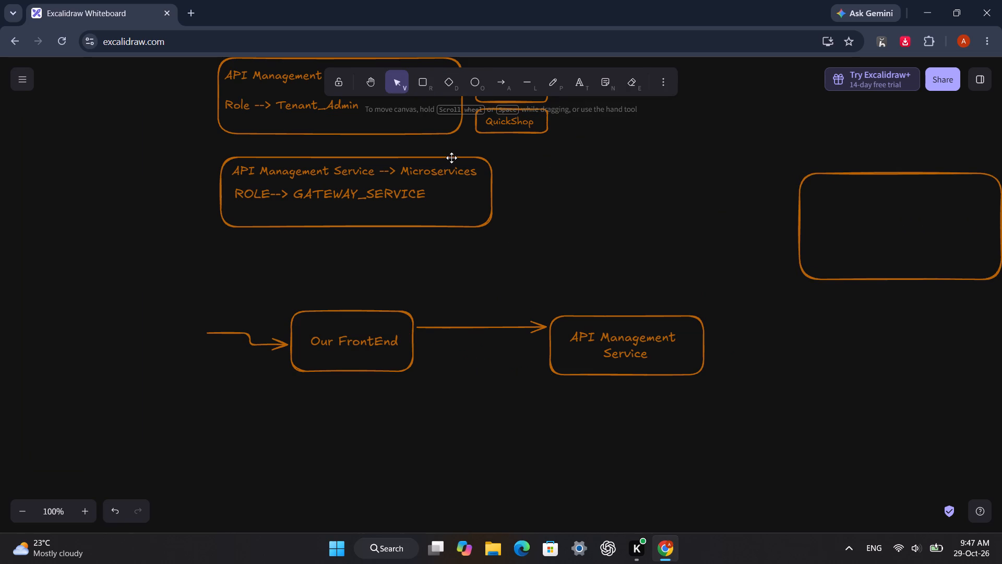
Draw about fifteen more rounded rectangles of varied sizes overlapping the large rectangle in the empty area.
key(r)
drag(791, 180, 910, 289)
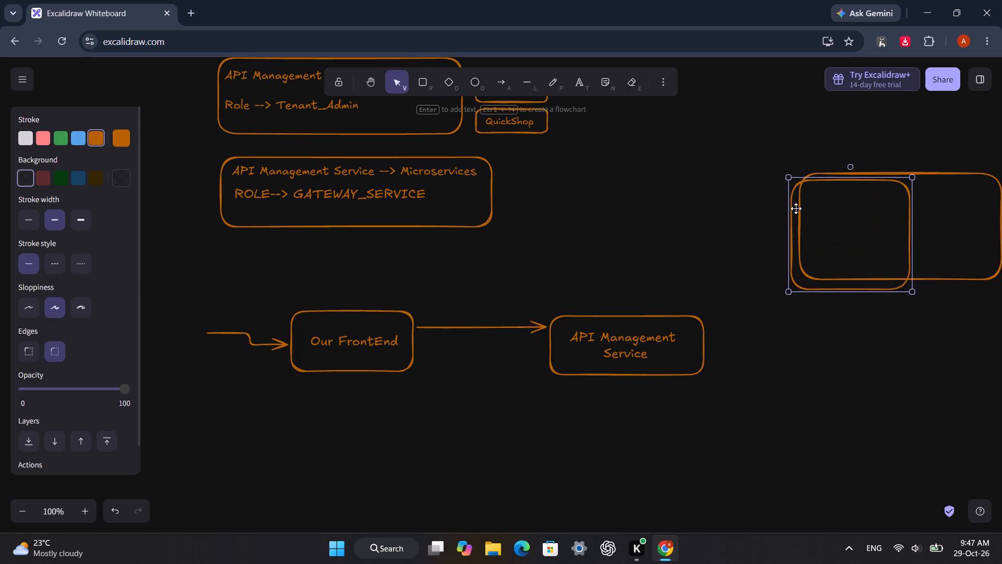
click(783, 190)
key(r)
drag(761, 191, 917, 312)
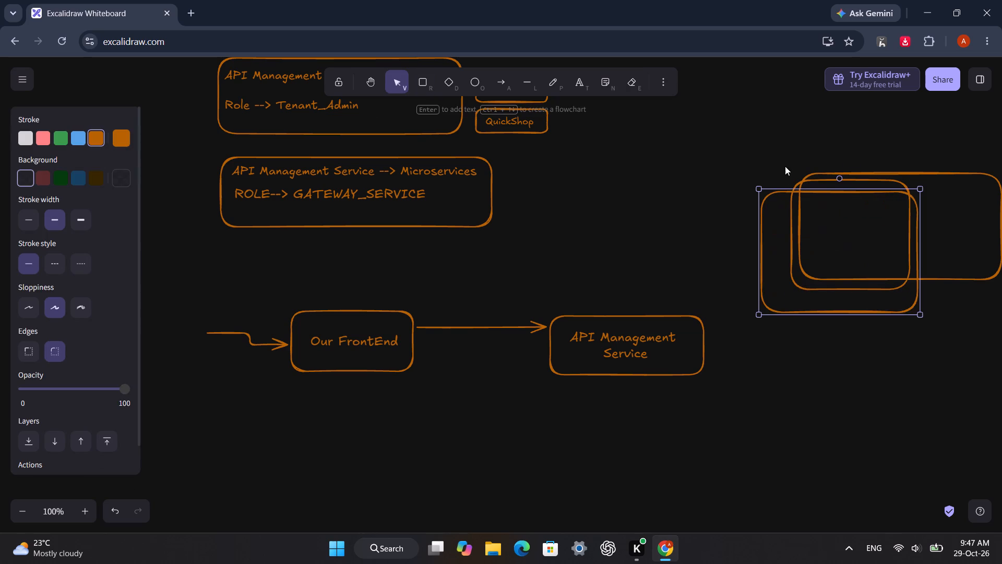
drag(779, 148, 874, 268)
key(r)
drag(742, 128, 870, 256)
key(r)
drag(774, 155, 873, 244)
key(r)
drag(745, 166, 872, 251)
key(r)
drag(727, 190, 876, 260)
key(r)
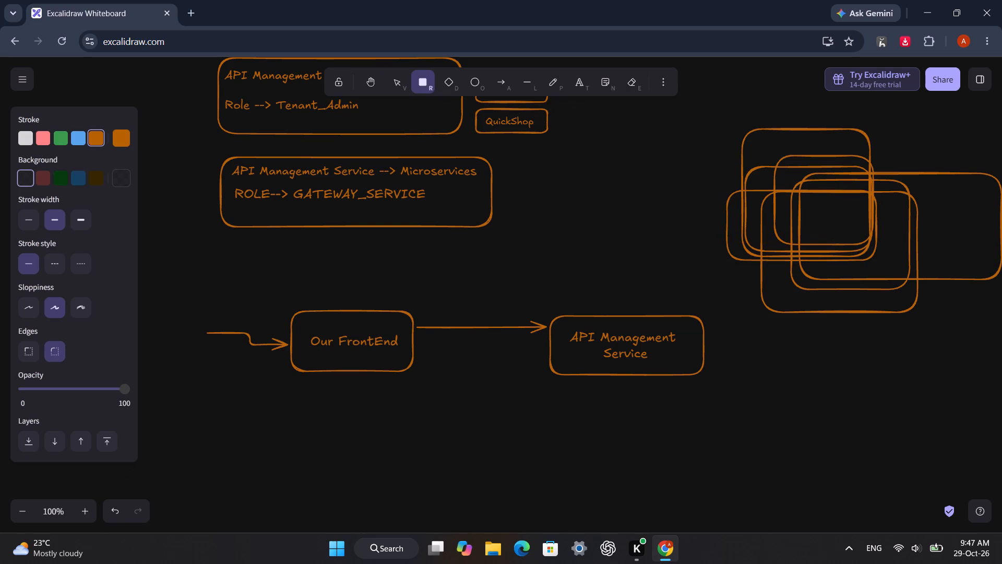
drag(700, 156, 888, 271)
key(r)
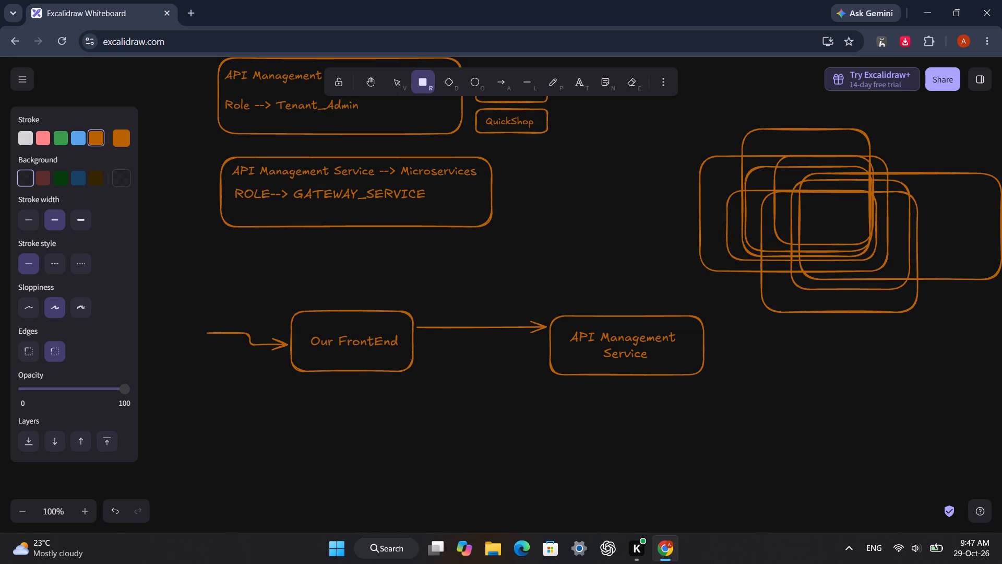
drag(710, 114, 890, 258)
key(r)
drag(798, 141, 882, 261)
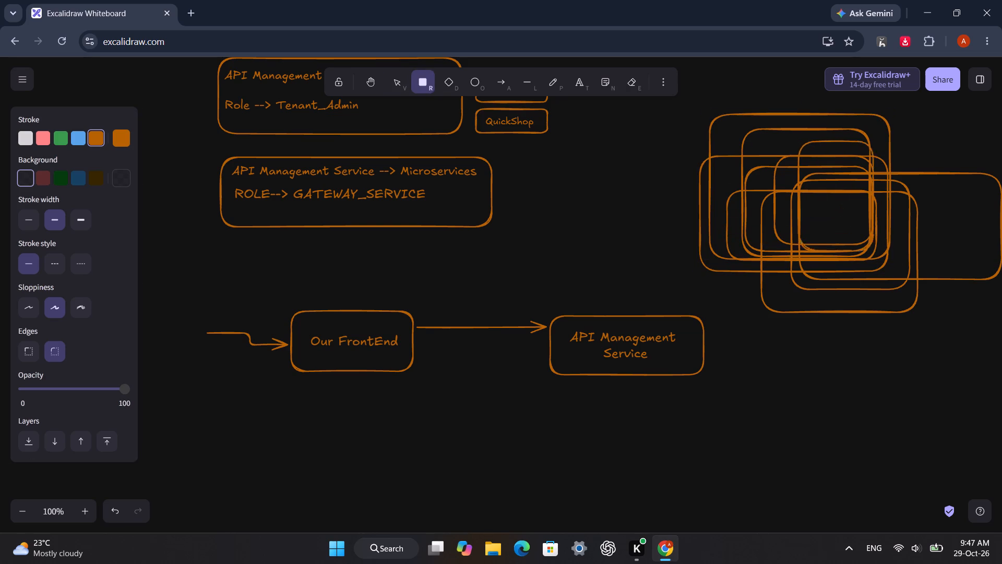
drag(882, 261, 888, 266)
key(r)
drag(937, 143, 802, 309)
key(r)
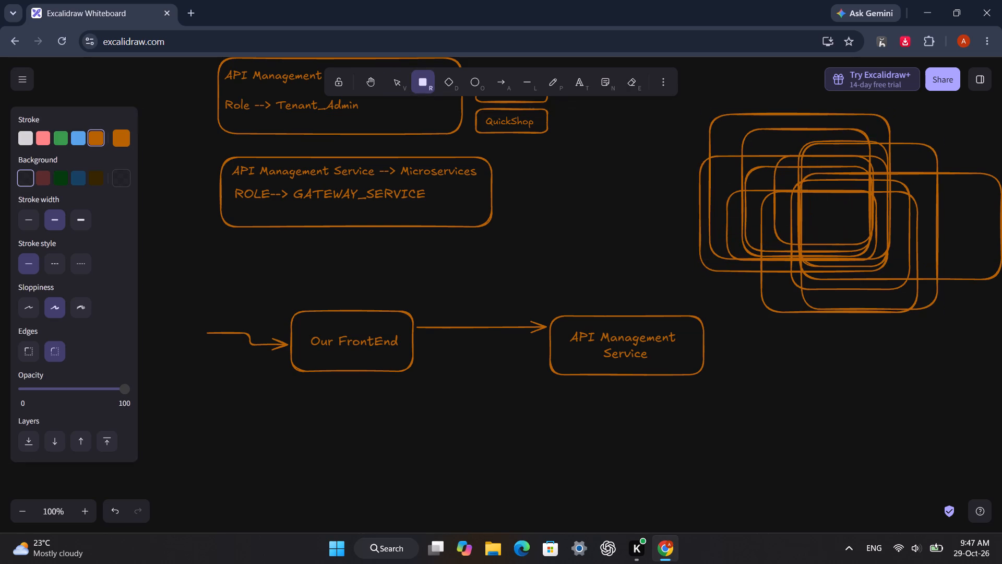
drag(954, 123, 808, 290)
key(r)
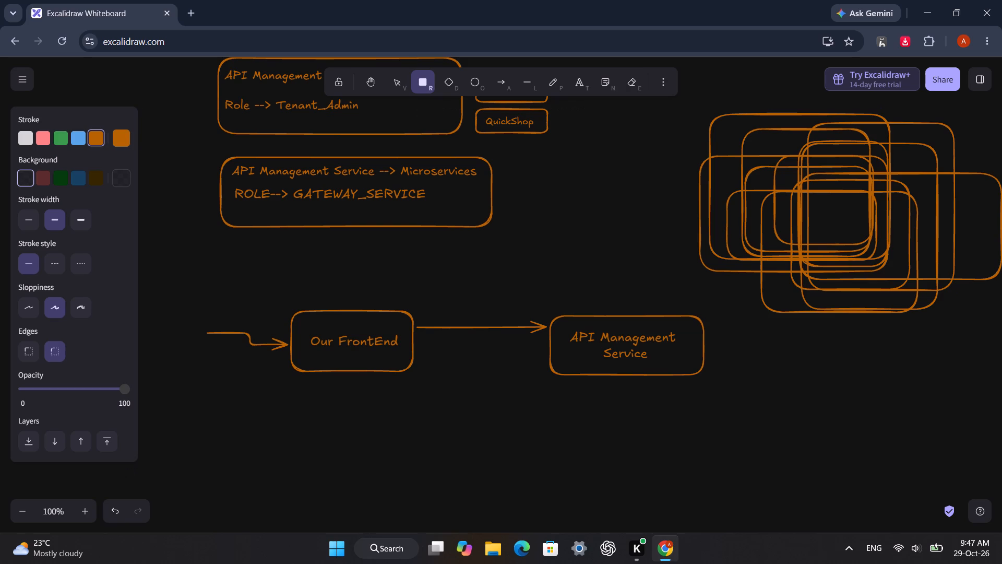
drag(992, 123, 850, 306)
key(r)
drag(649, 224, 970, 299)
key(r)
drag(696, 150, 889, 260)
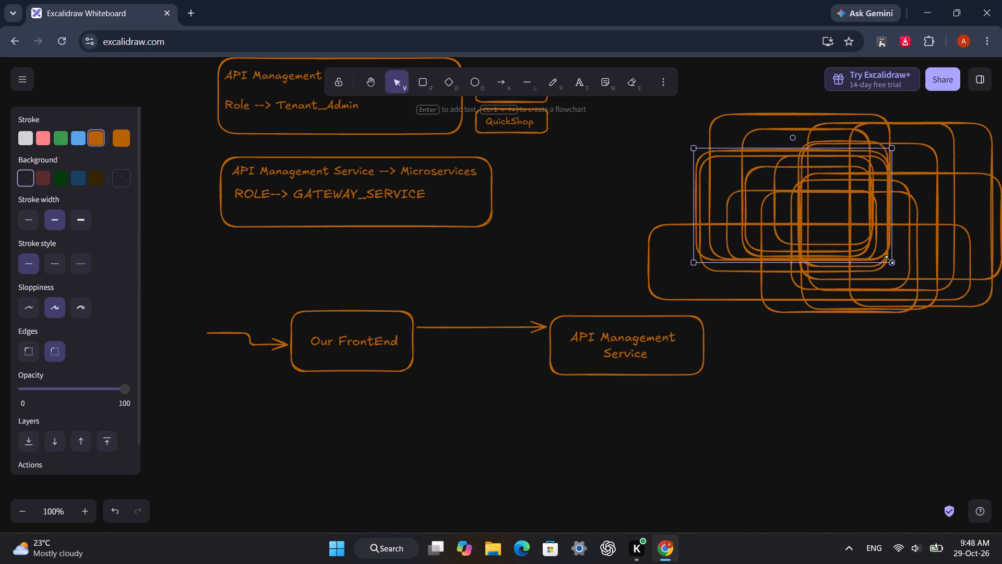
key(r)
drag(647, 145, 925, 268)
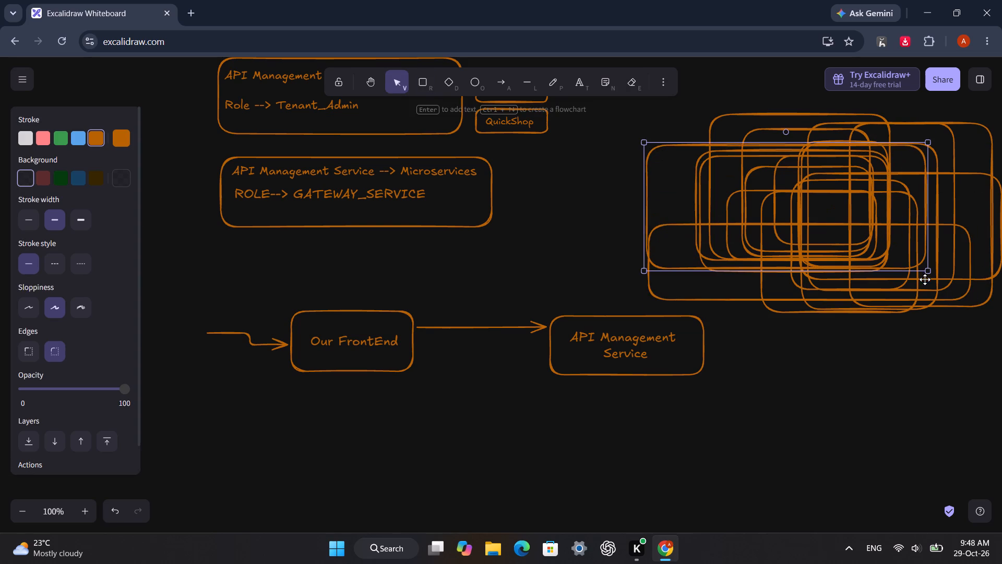
Erase all the overlapping rounded rectangles from the area above and to the right of the API Management Service box.
key(e)
drag(581, 175, 876, 220)
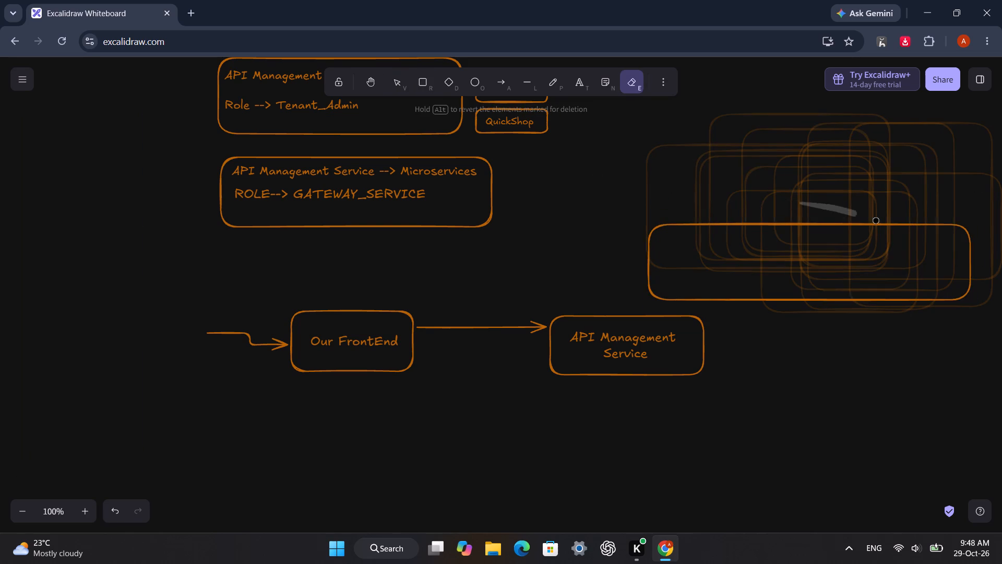
drag(876, 220, 897, 307)
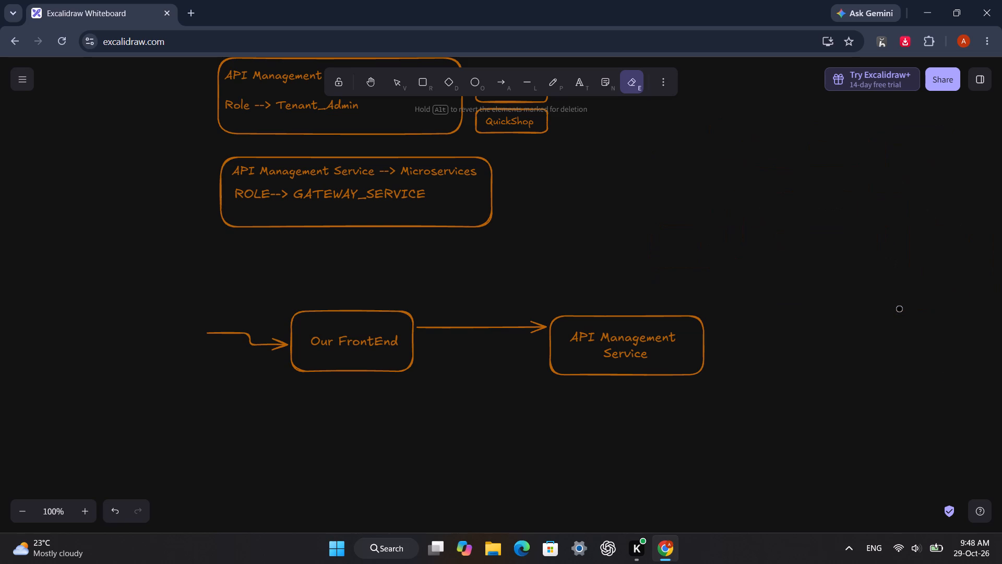
Draw a rounded rectangle below and to the left of the Our FrontEnd box and label it FoodFast, centring the text inside.
click(421, 89)
scroll(498, 288, down, 3)
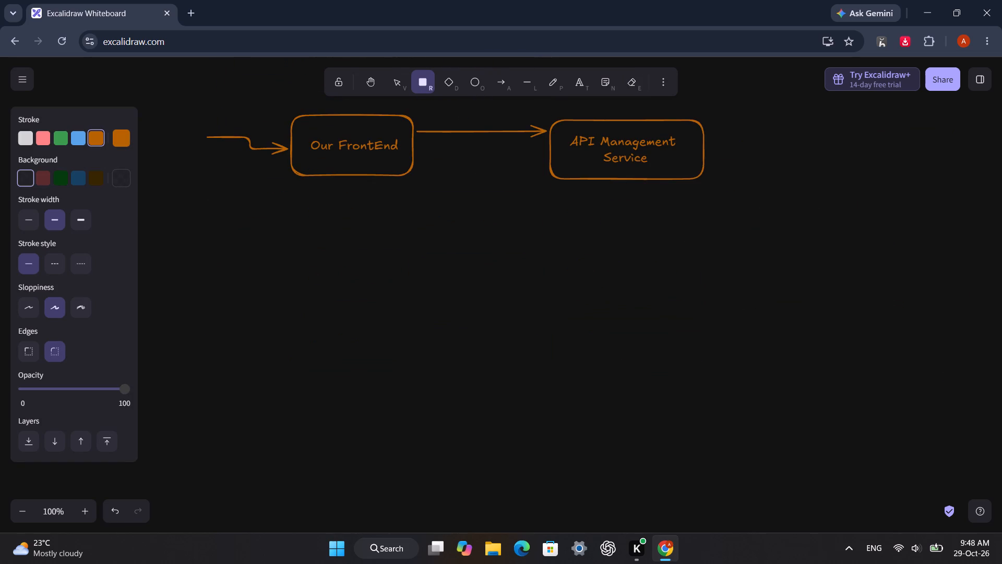
drag(185, 237, 296, 299)
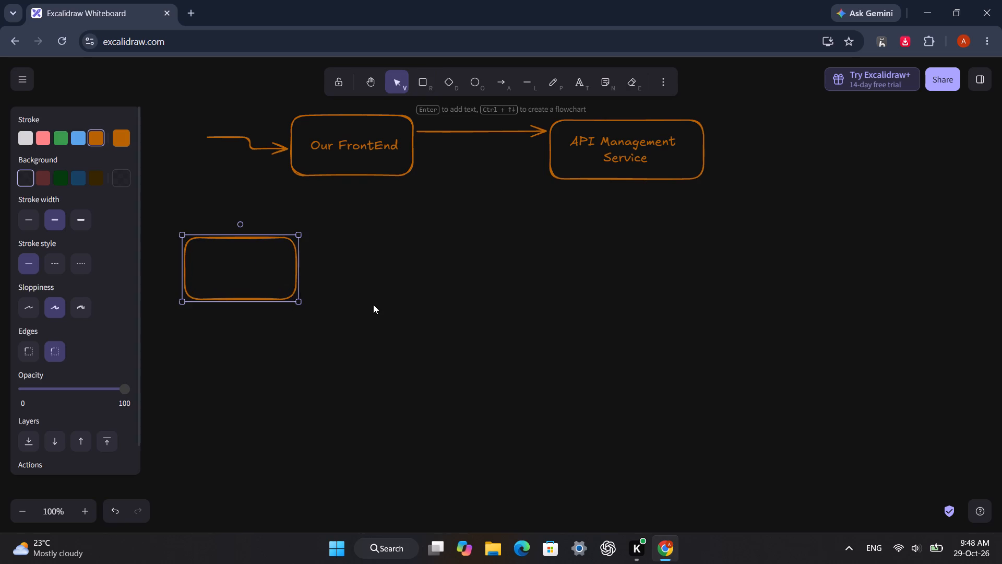
click(374, 304)
double_click(213, 262)
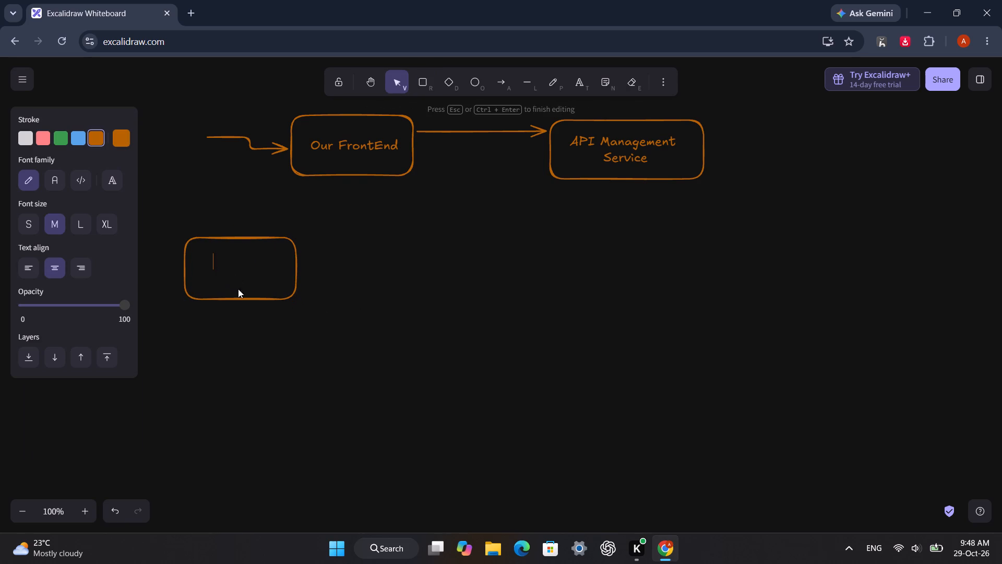
key(shift+f)
text(ood)
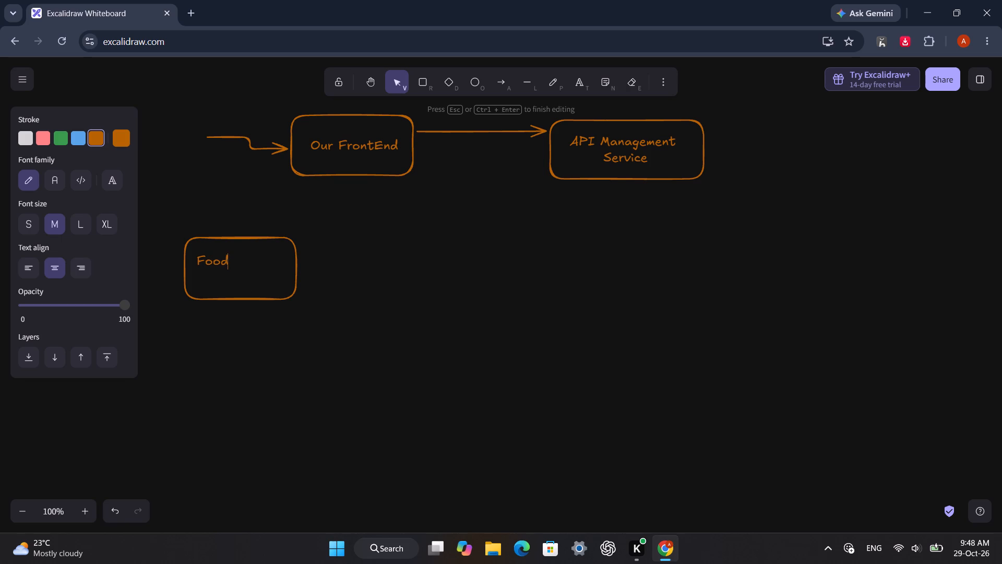
text(Fast)
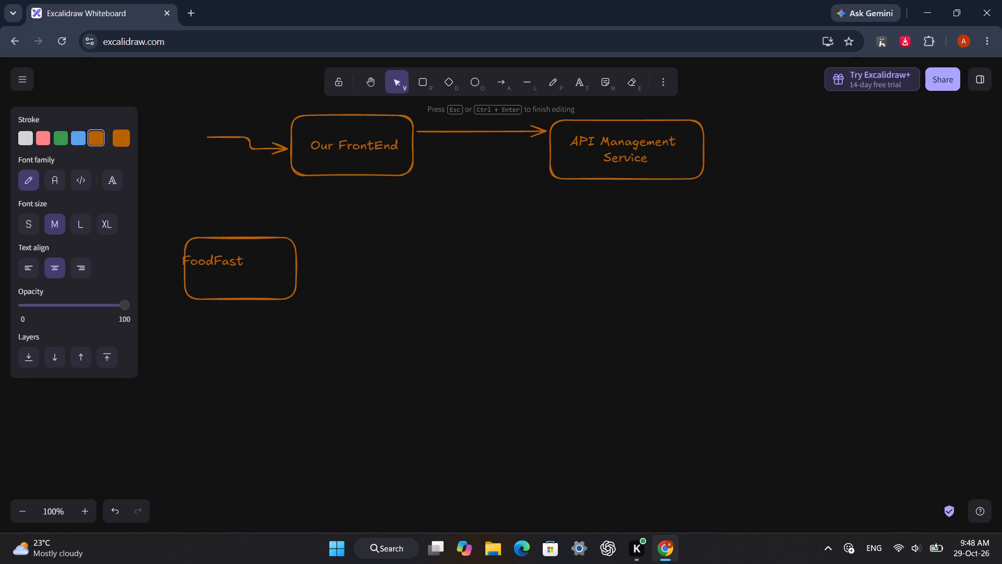
click(314, 302)
drag(212, 264, 217, 266)
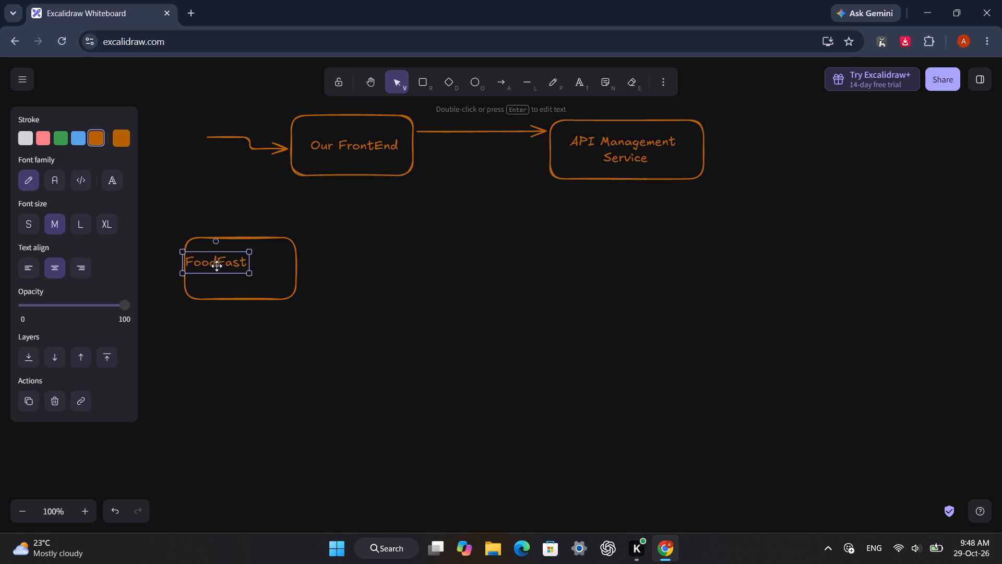
drag(217, 266, 235, 268)
click(484, 349)
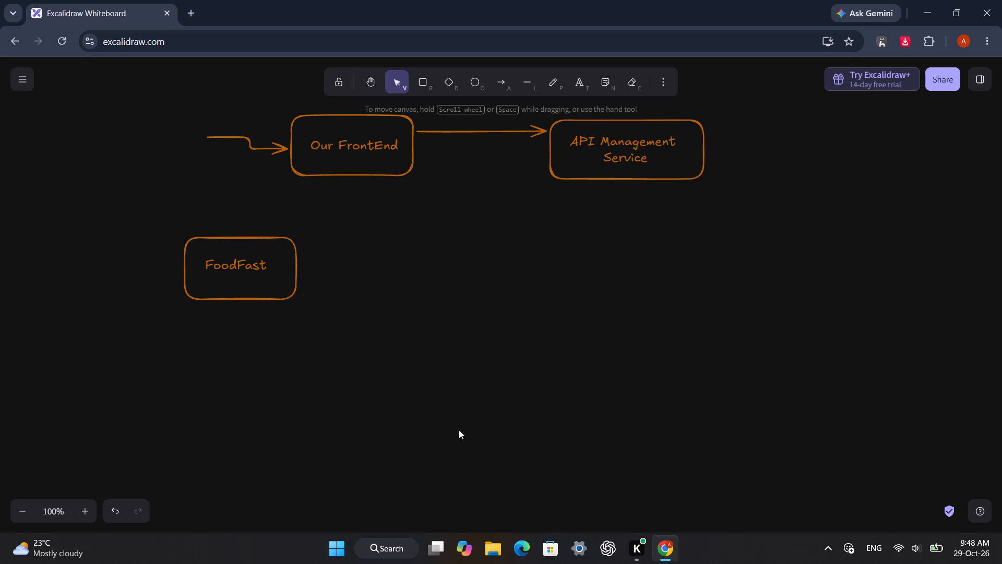
Draw three small, similarly sized rounded rectangles stacked vertically to the right of the FoodFast box.
click(426, 89)
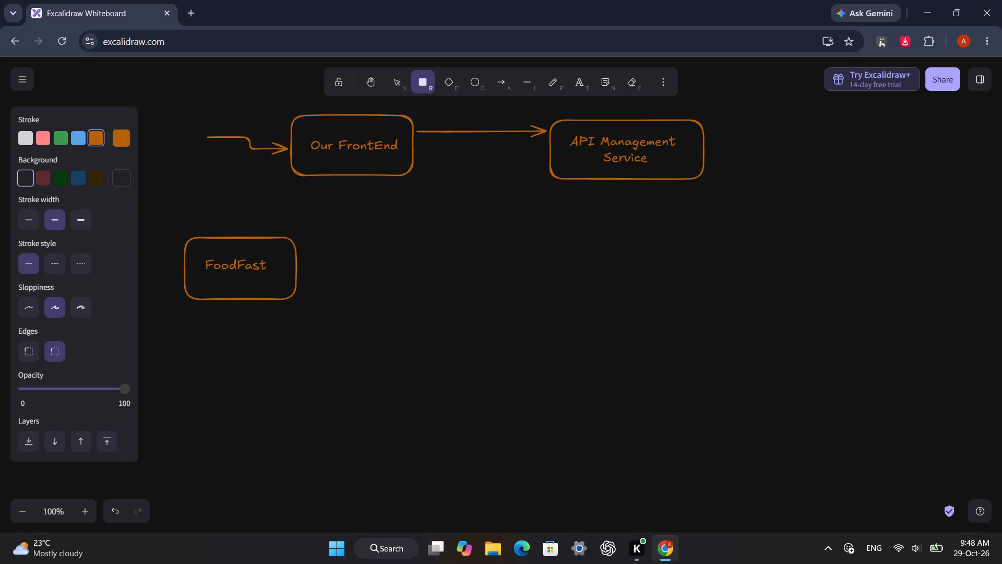
drag(380, 224, 461, 257)
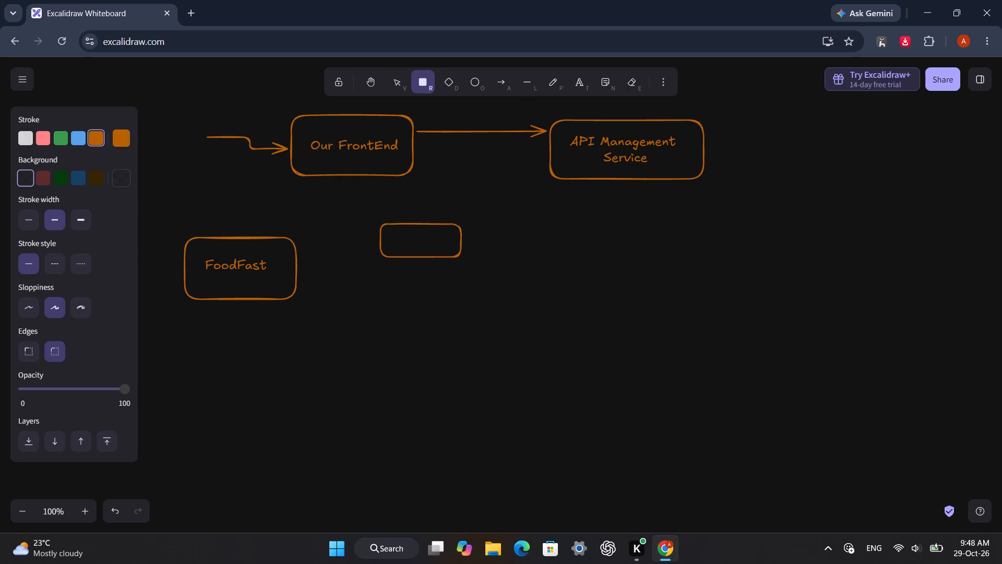
drag(461, 257, 459, 257)
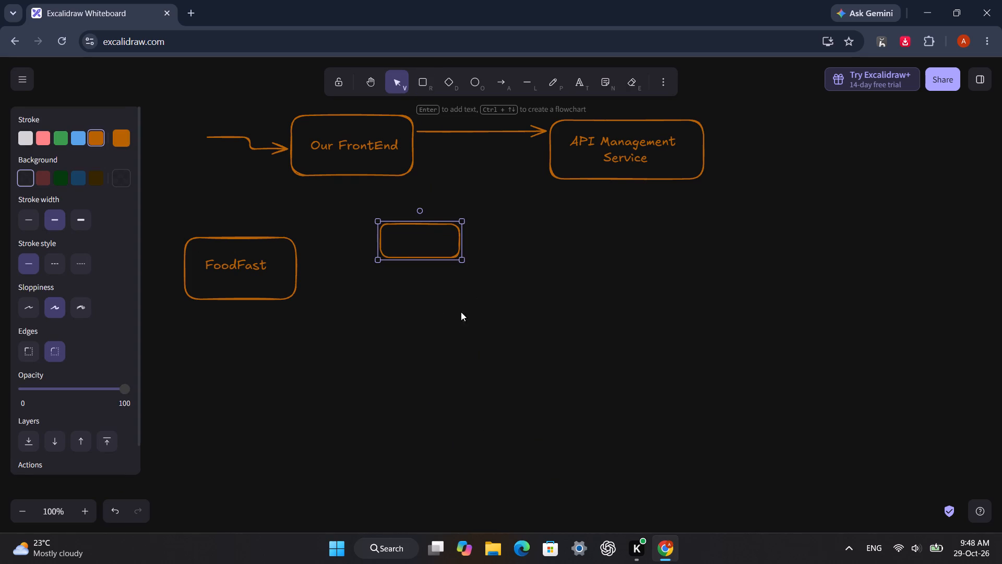
key(r)
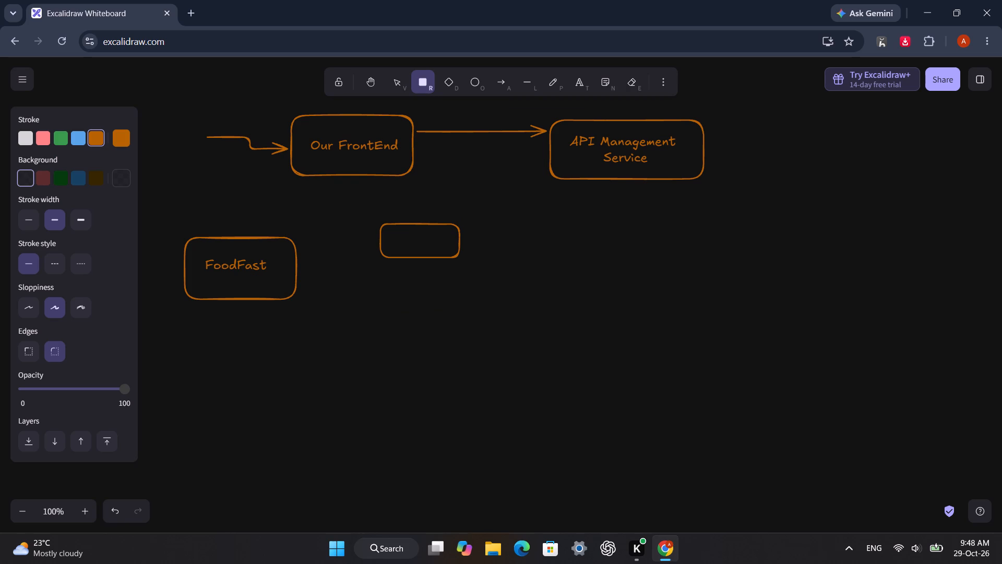
drag(384, 274, 462, 311)
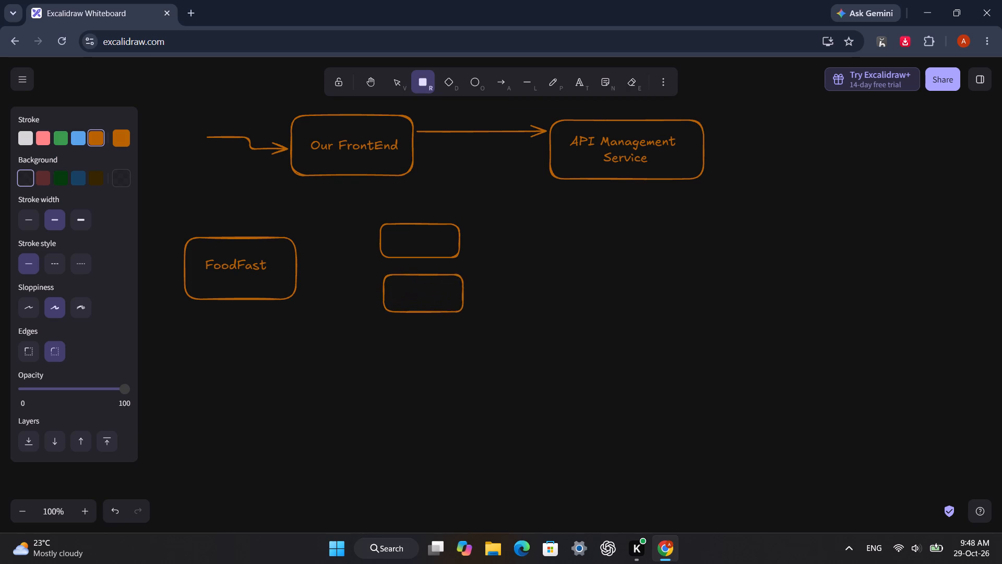
drag(462, 311, 461, 308)
key(r)
drag(382, 321, 463, 355)
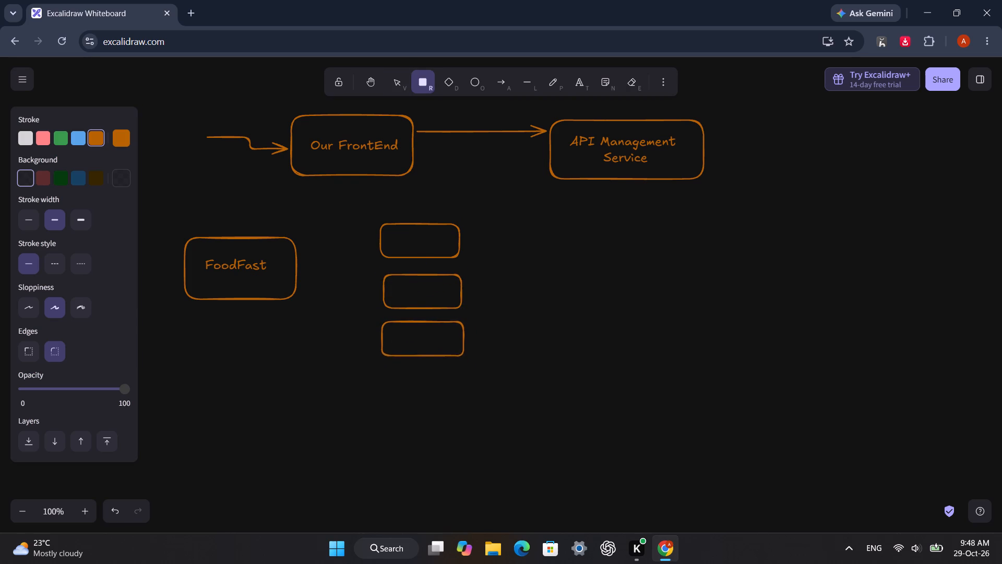
drag(463, 355, 463, 354)
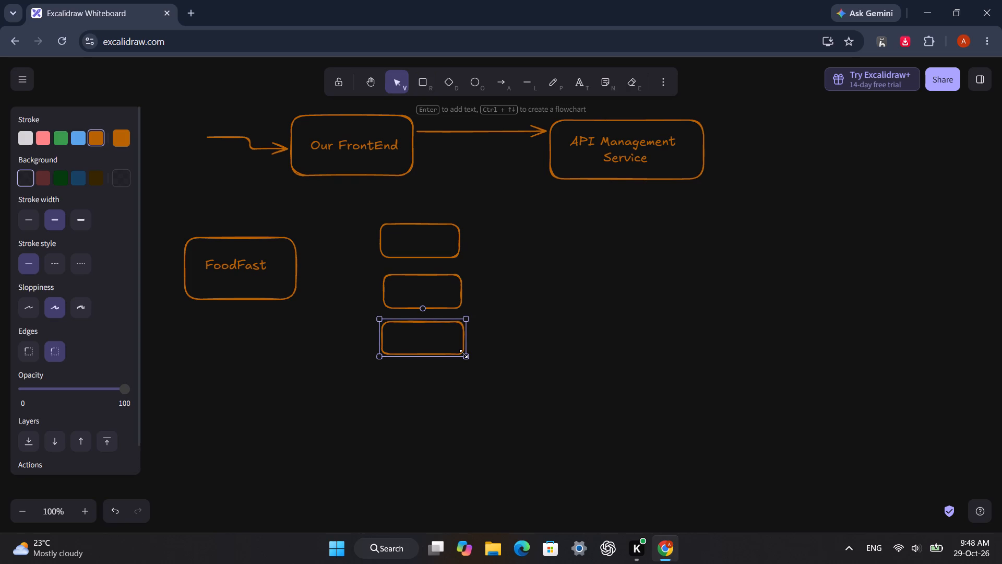
Move the three small rectangles further right, keeping them as an evenly spaced column below the API Management Service box's left side.
click(416, 245)
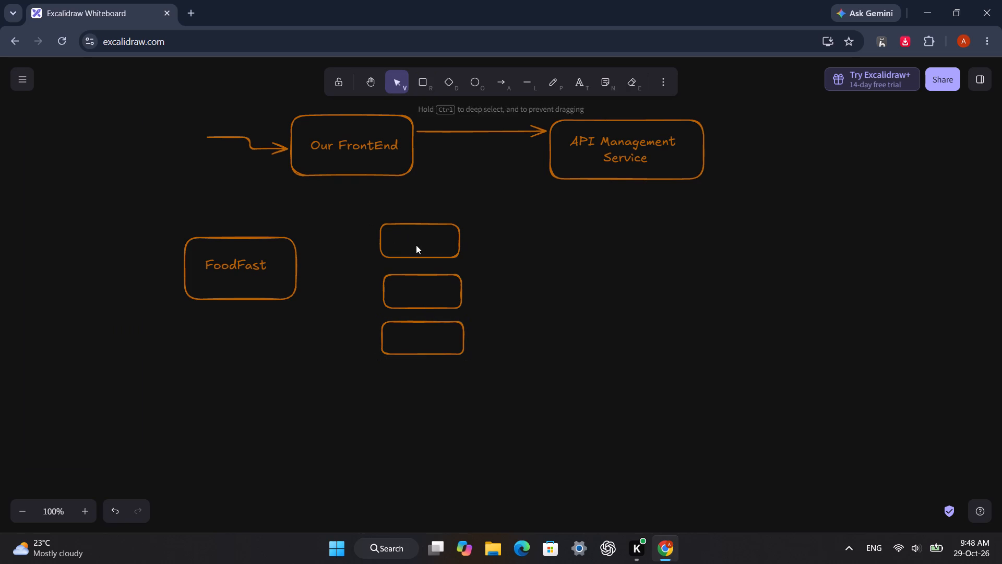
click(416, 262)
click(416, 260)
drag(417, 246, 431, 246)
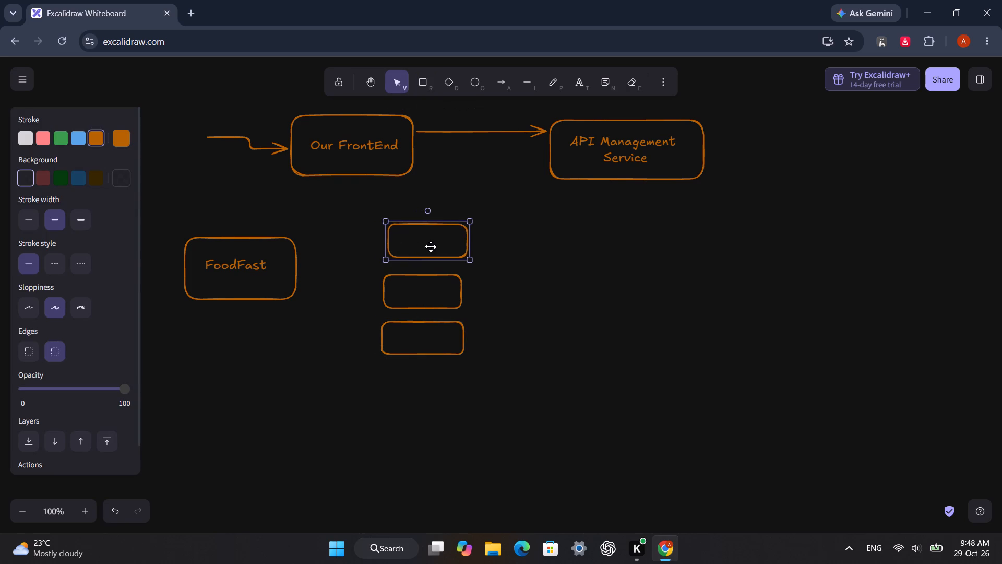
drag(431, 246, 522, 238)
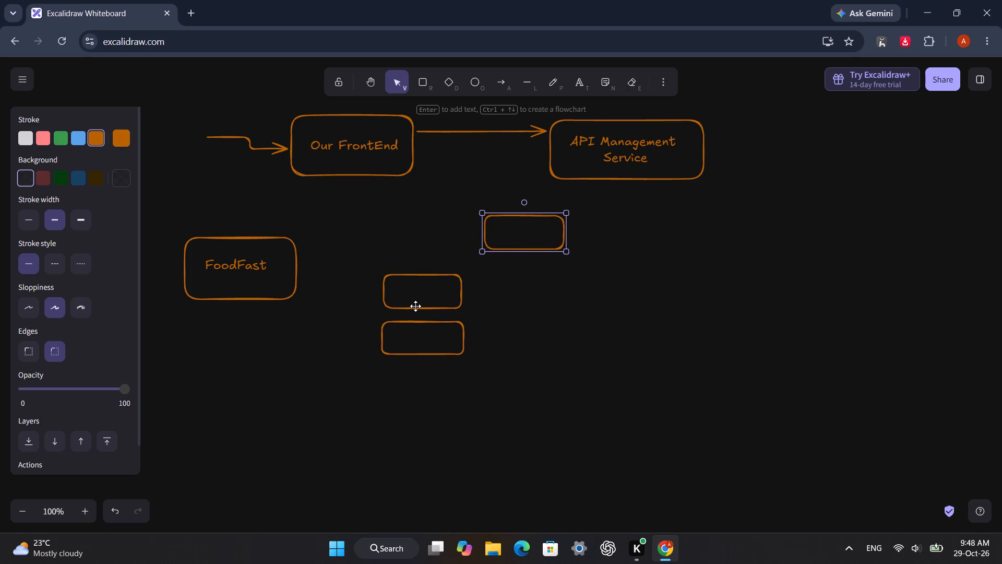
click(415, 306)
drag(419, 290, 522, 288)
click(423, 356)
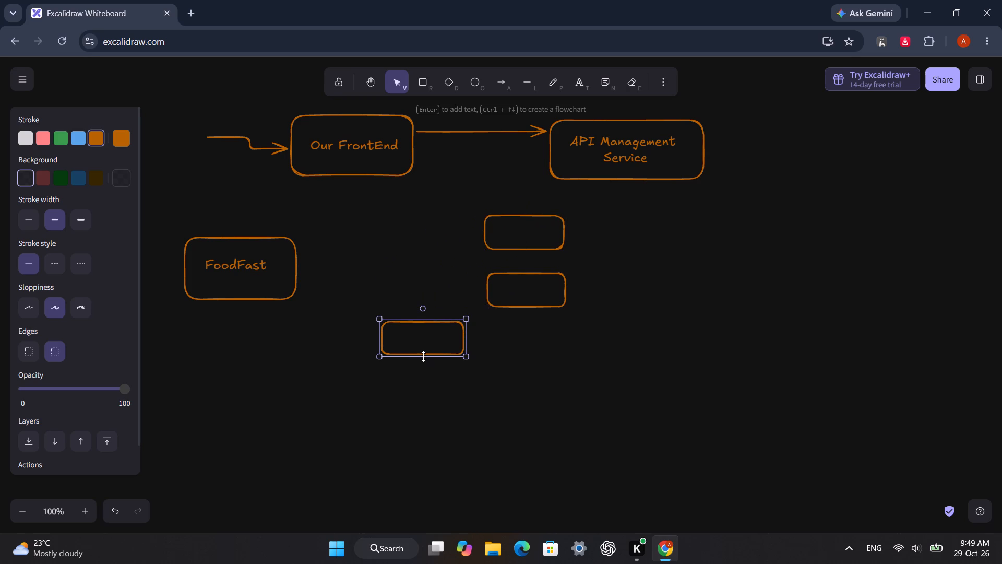
drag(421, 342, 533, 348)
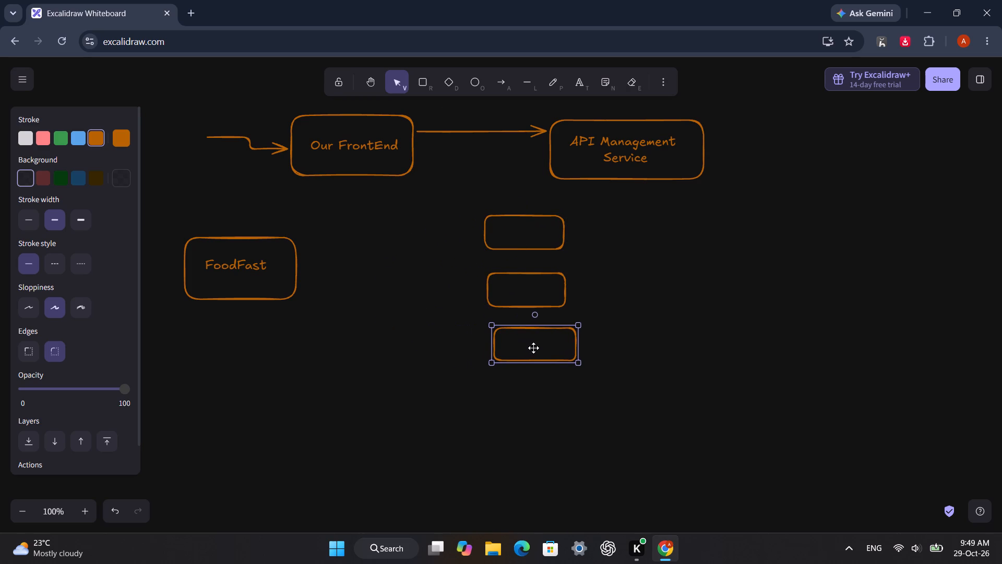
drag(533, 348, 523, 348)
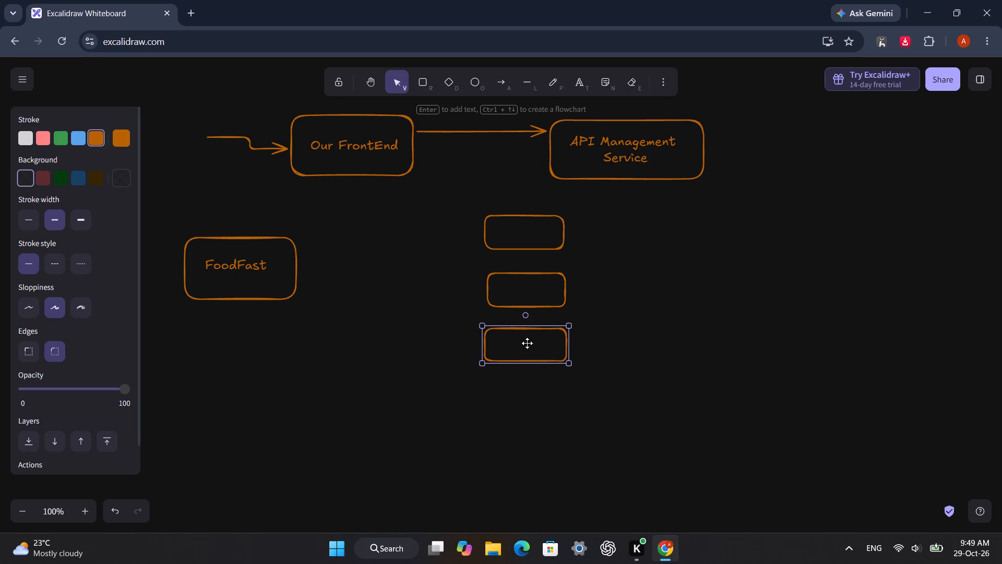
Draw a larger rounded rectangle between FoodFast and the three small boxes, and shift it slightly down and left.
key(r)
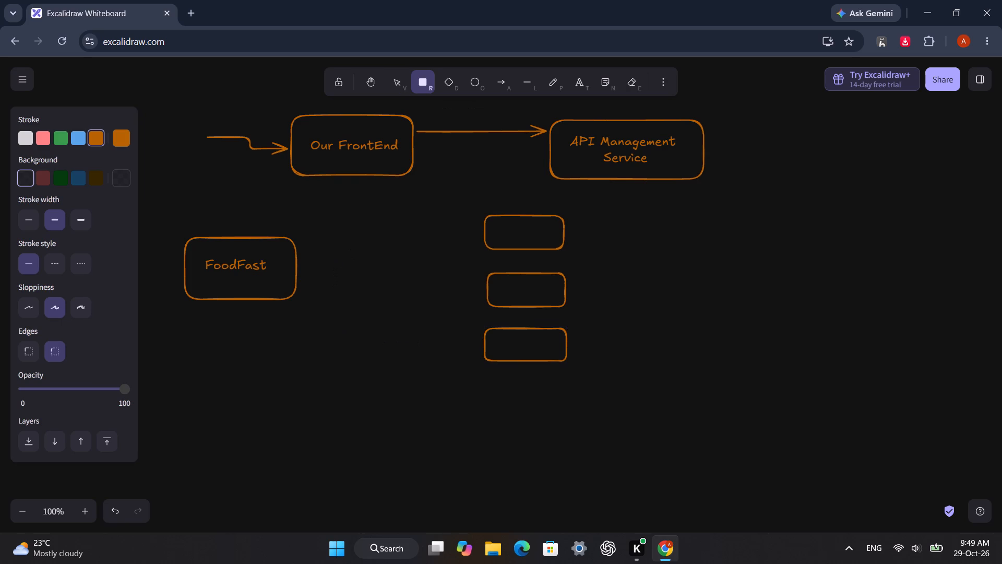
drag(349, 238, 349, 238)
drag(349, 238, 444, 300)
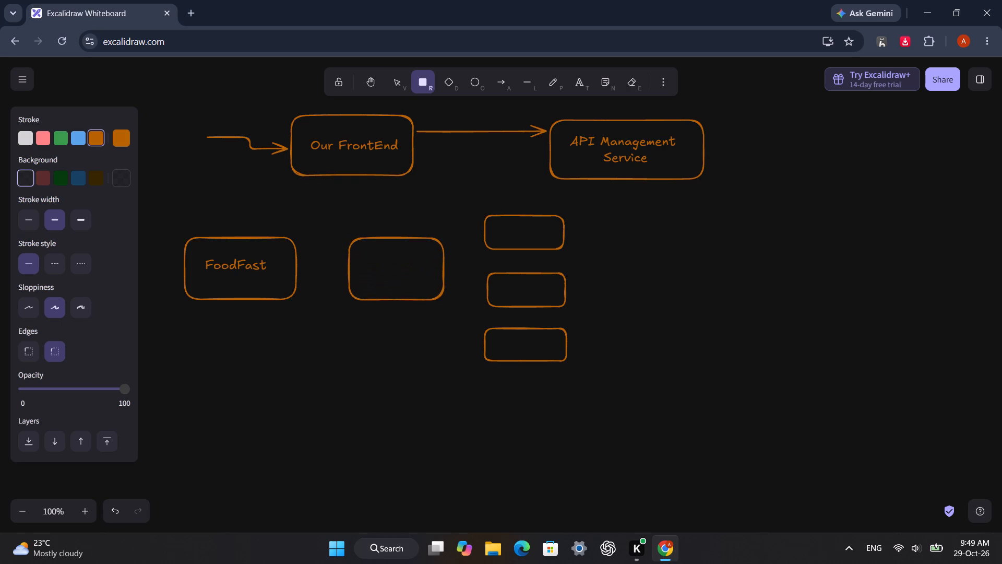
drag(444, 300, 448, 301)
drag(401, 279, 373, 309)
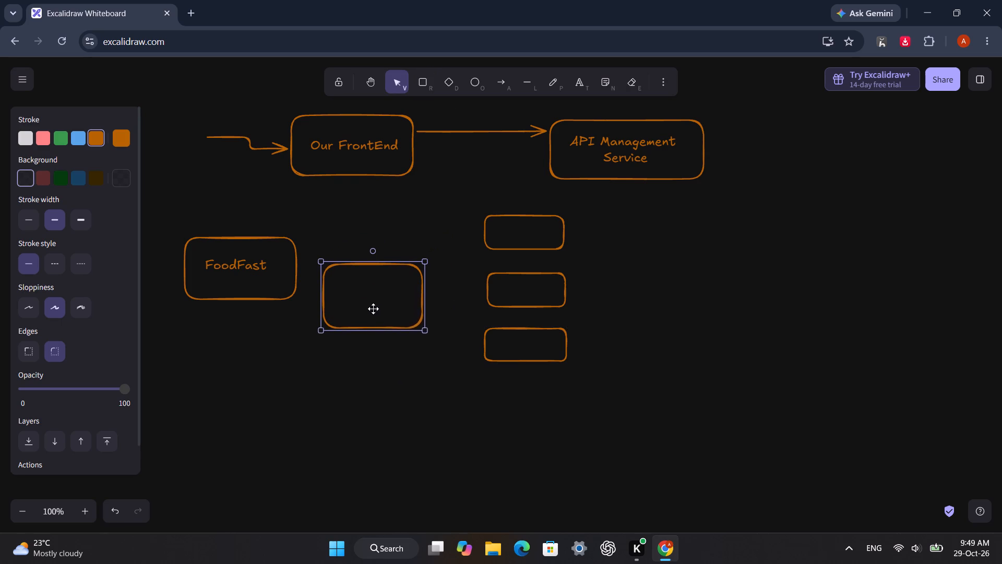
drag(373, 309, 369, 313)
Move the FoodFast box together with its label to the empty area below and to the right of API Management Service.
click(237, 274)
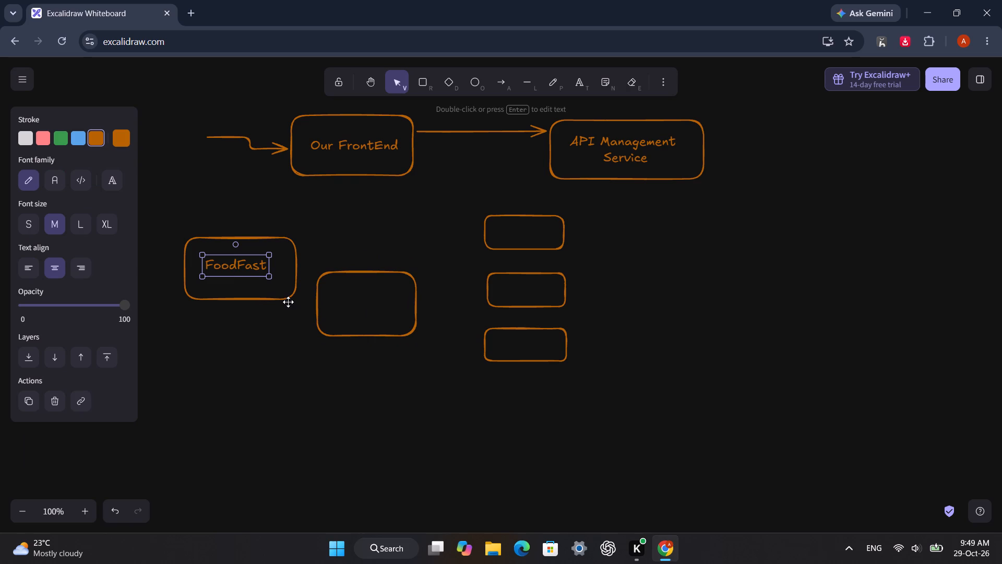
click(284, 297)
click(255, 274)
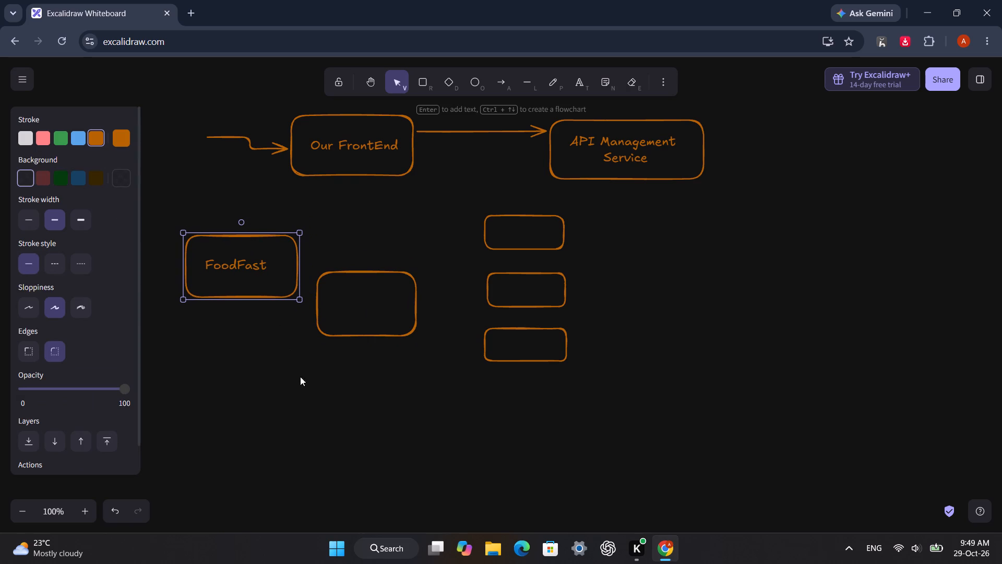
drag(295, 398, 290, 394)
drag(269, 377, 109, 200)
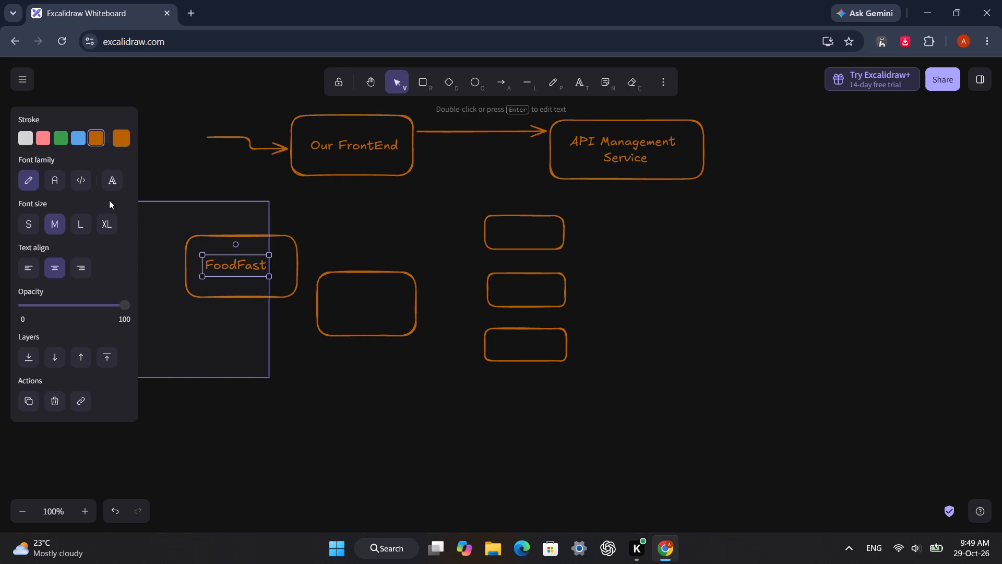
drag(109, 200, 125, 201)
drag(302, 298, 295, 287)
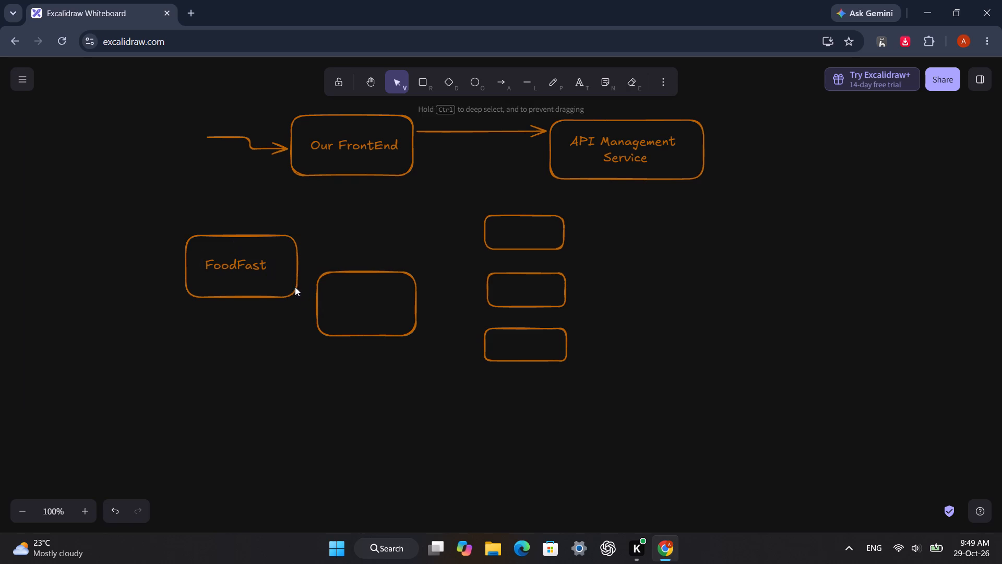
drag(295, 287, 166, 222)
drag(244, 267, 463, 270)
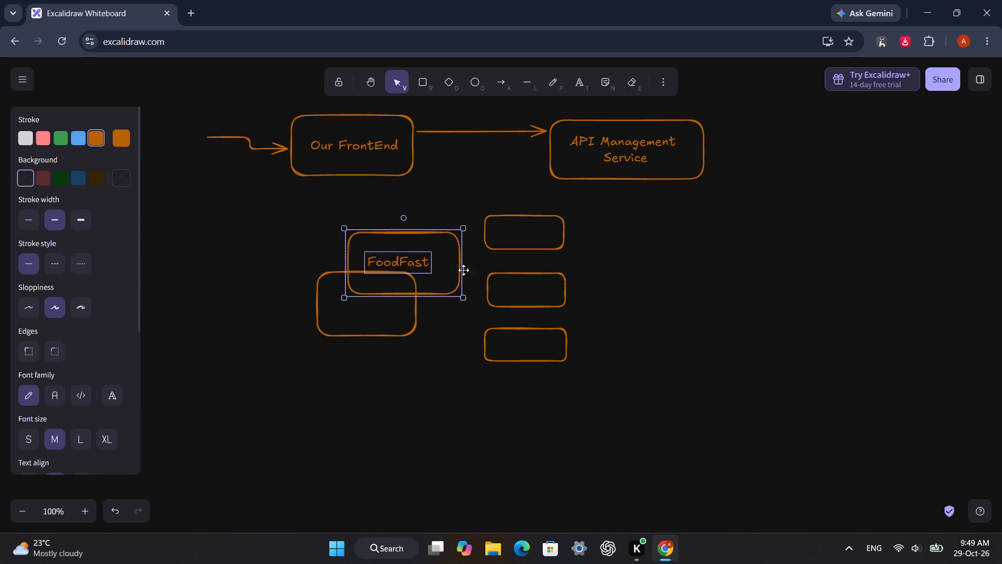
drag(463, 270, 748, 245)
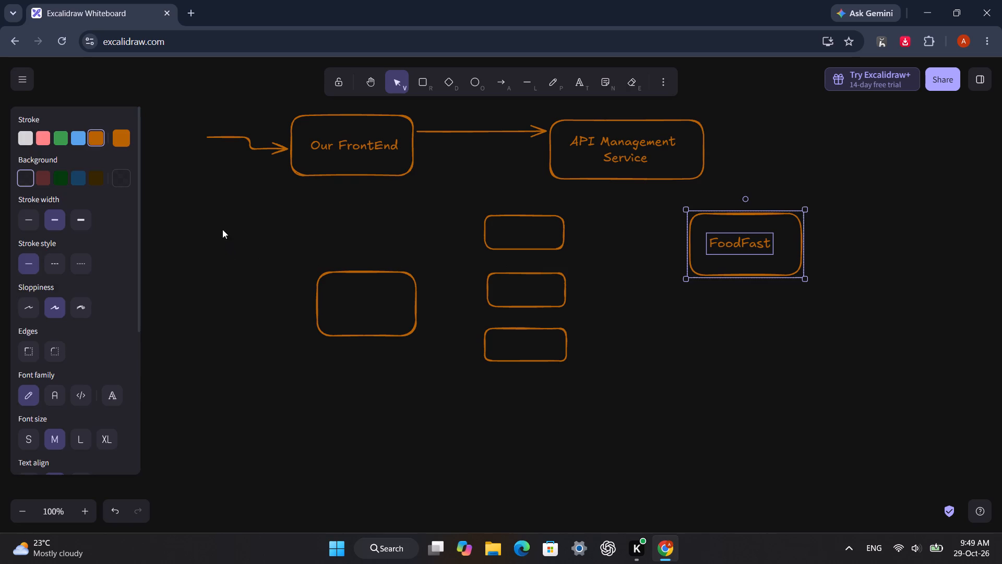
Move the larger empty box and the three small boxes together downward, away from the Our FrontEnd row.
drag(226, 225, 610, 393)
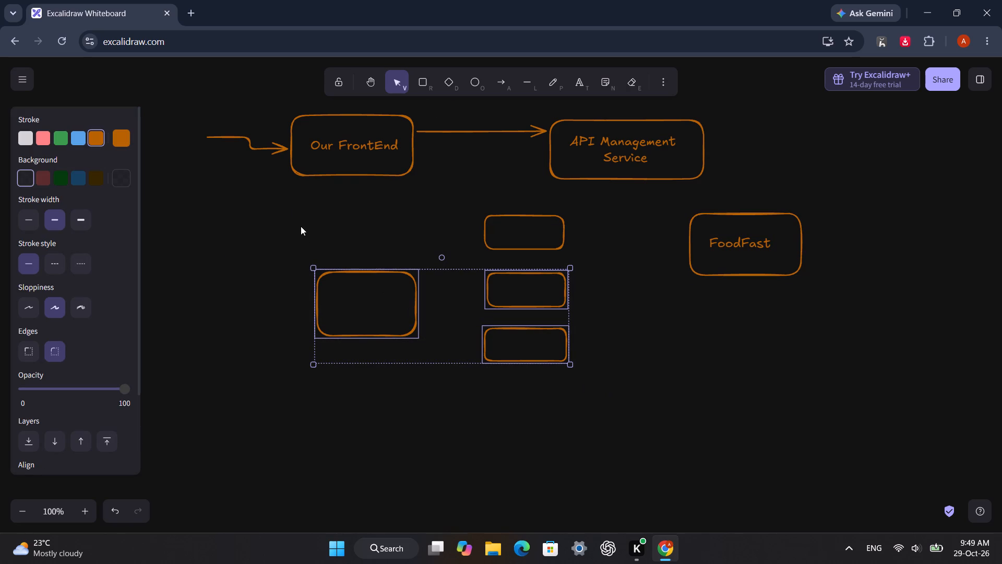
drag(307, 182, 606, 435)
drag(448, 283, 472, 374)
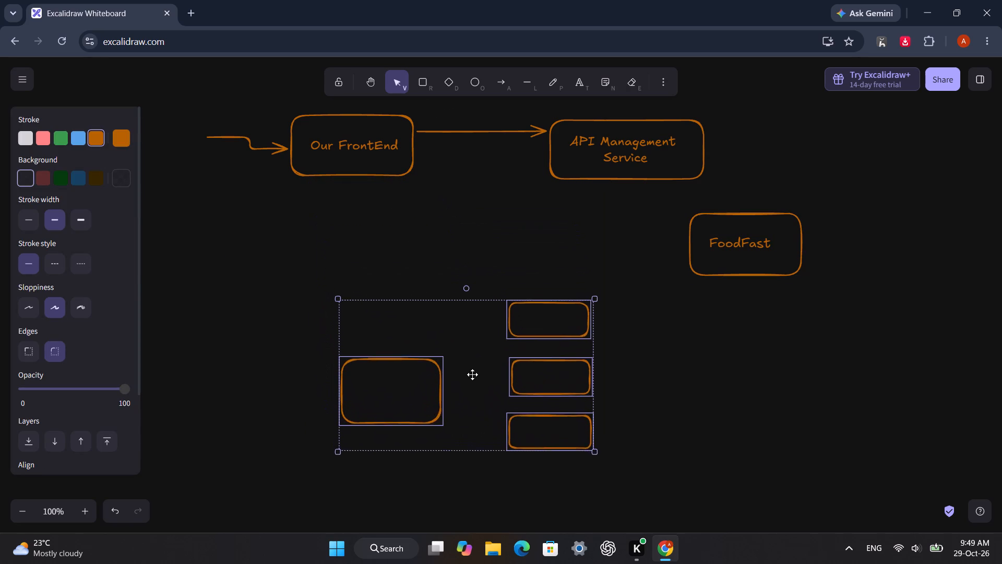
Move the selected larger box and three small boxes a little further down as one group.
drag(472, 374, 470, 404)
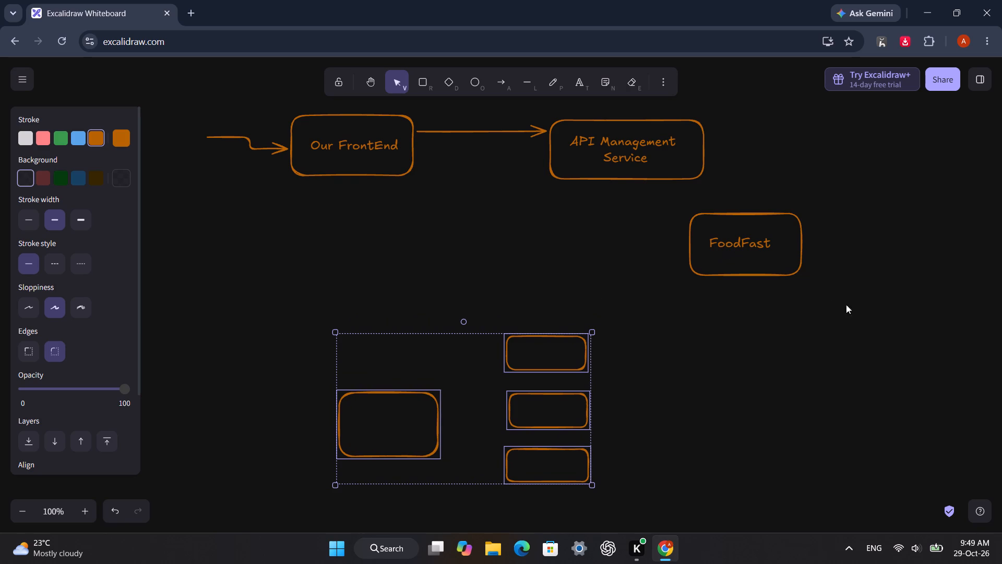
Move the FoodFast box with its label left and slightly down, placing it directly beneath API Management Service.
drag(873, 310, 648, 208)
drag(736, 243, 639, 256)
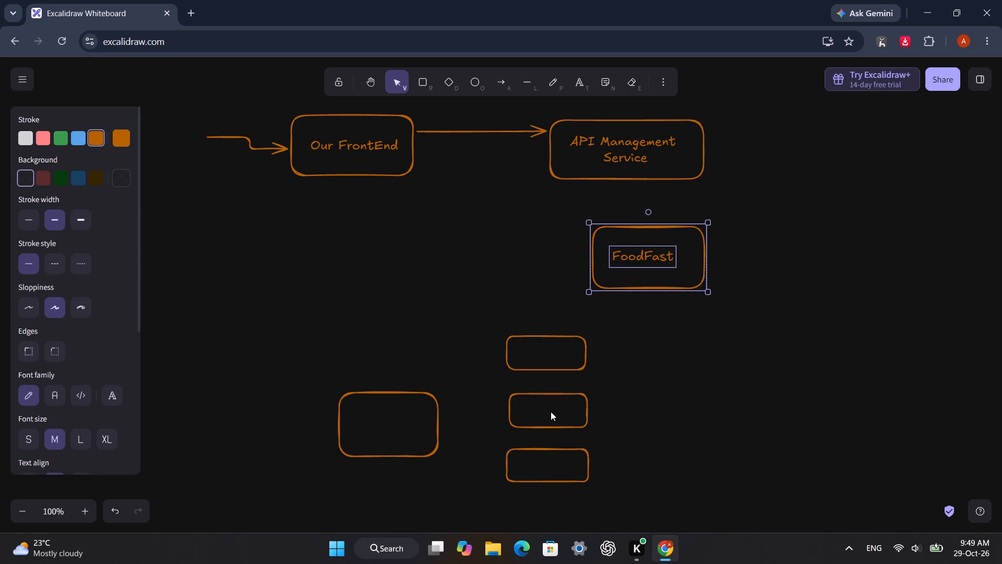
click(550, 410)
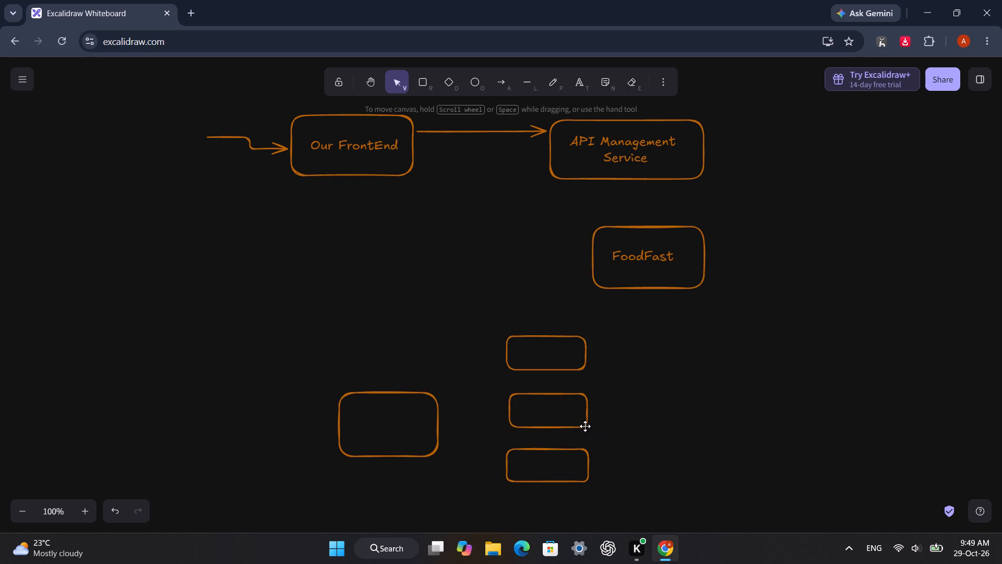
click(585, 426)
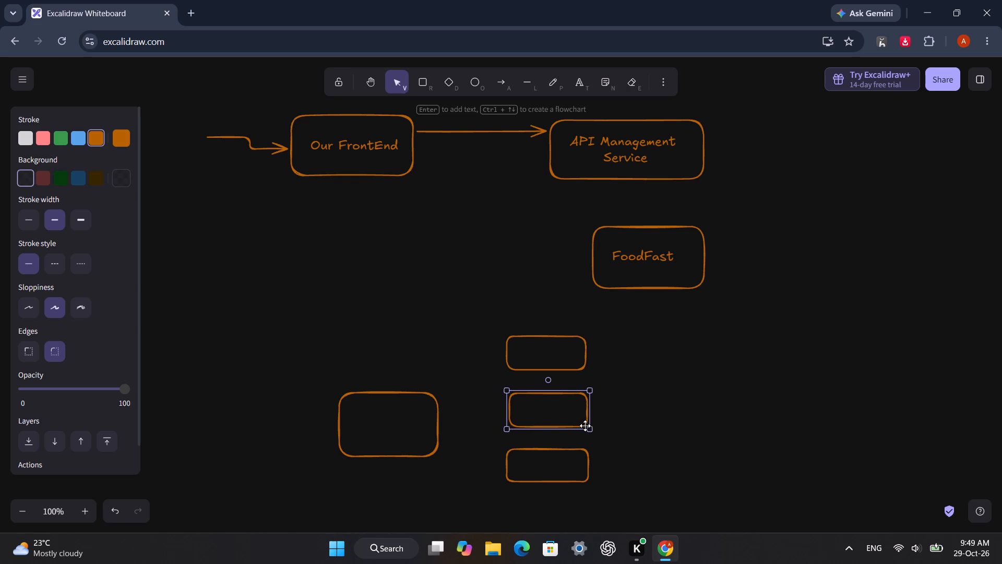
click(677, 411)
Draw a small rounded rectangle left of the larger empty box and shift it slightly down to line up with it.
key(r)
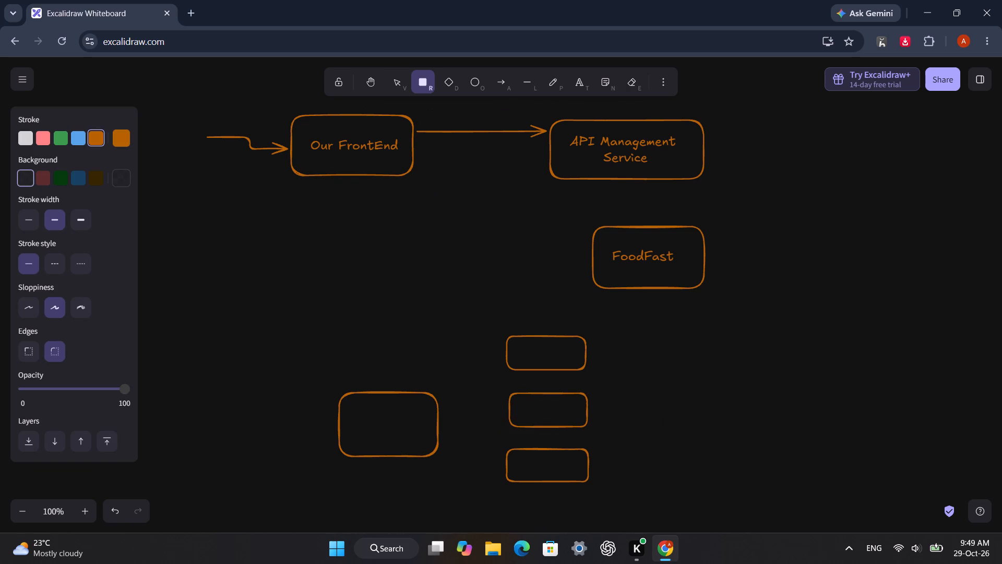
drag(188, 392, 268, 433)
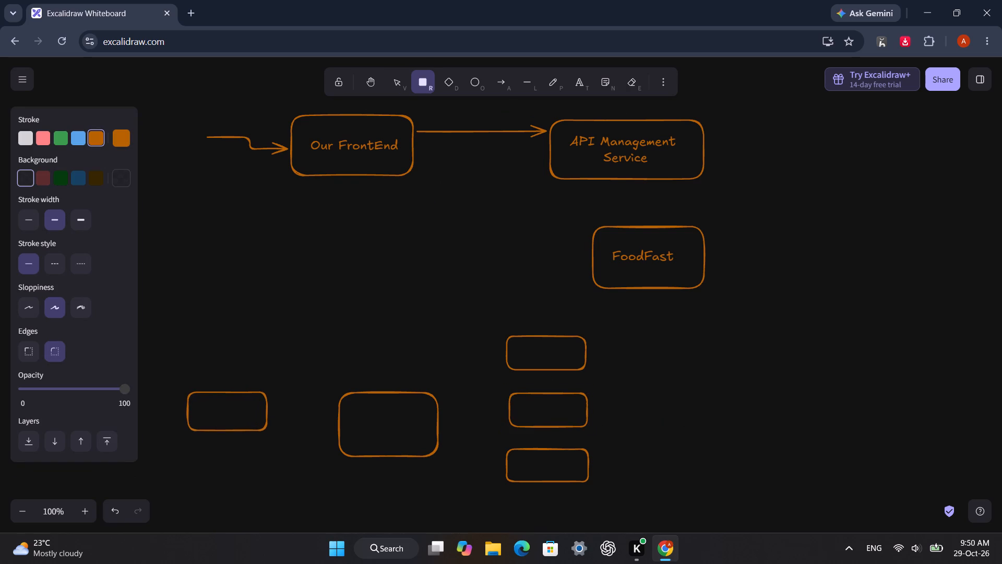
drag(268, 433, 268, 434)
click(388, 431)
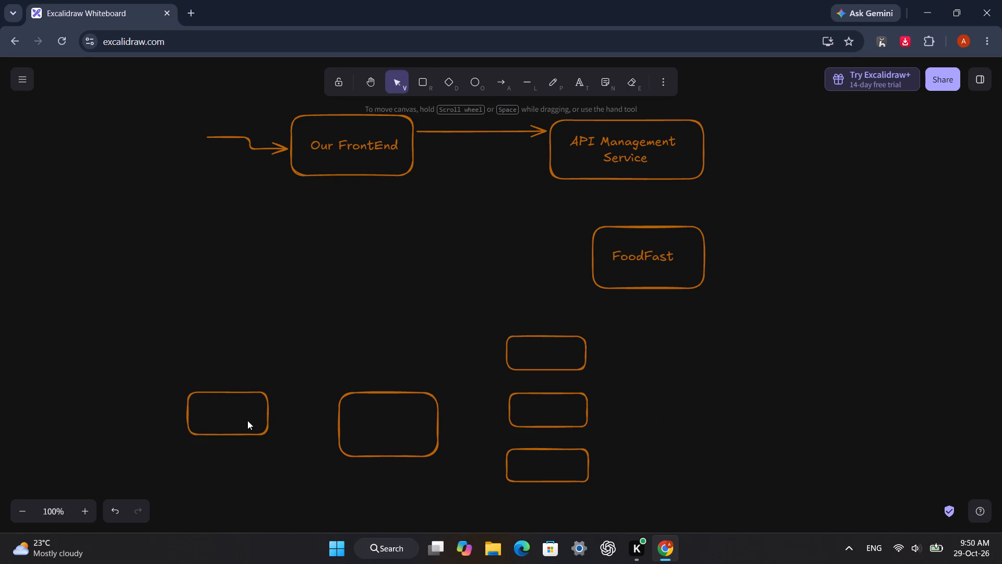
click(224, 416)
drag(260, 434, 260, 449)
Nudge the middle box of the three-box column slightly to the left.
scroll(643, 411, down, 1)
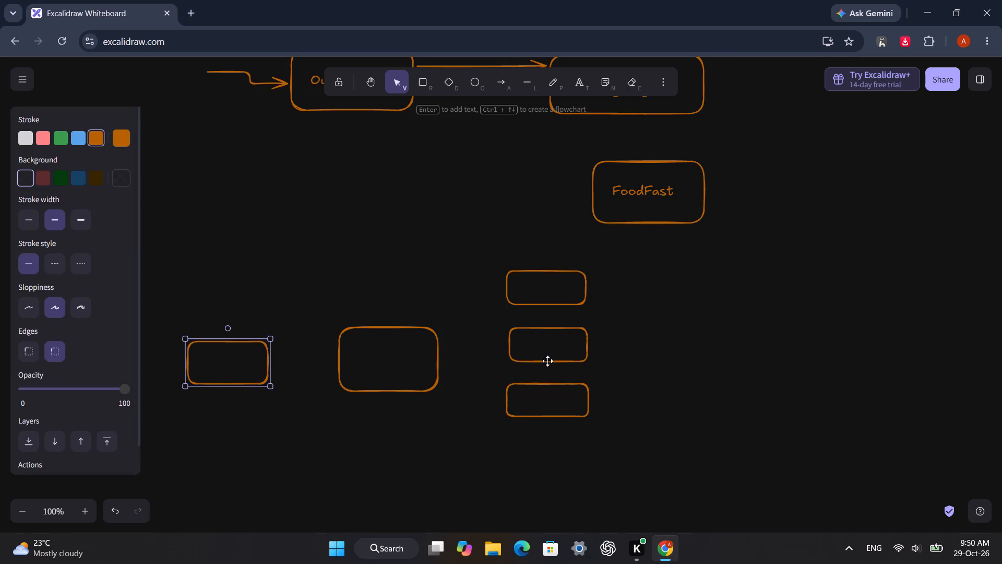
click(547, 361)
click(652, 357)
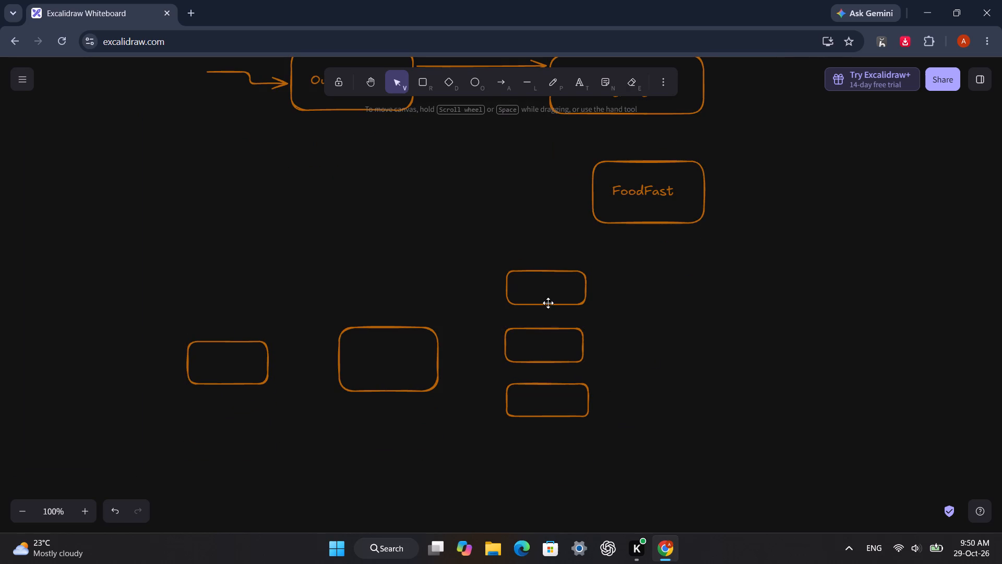
Add the two-line text "Auth Service" at the top box of the three-box column.
double_click(522, 285)
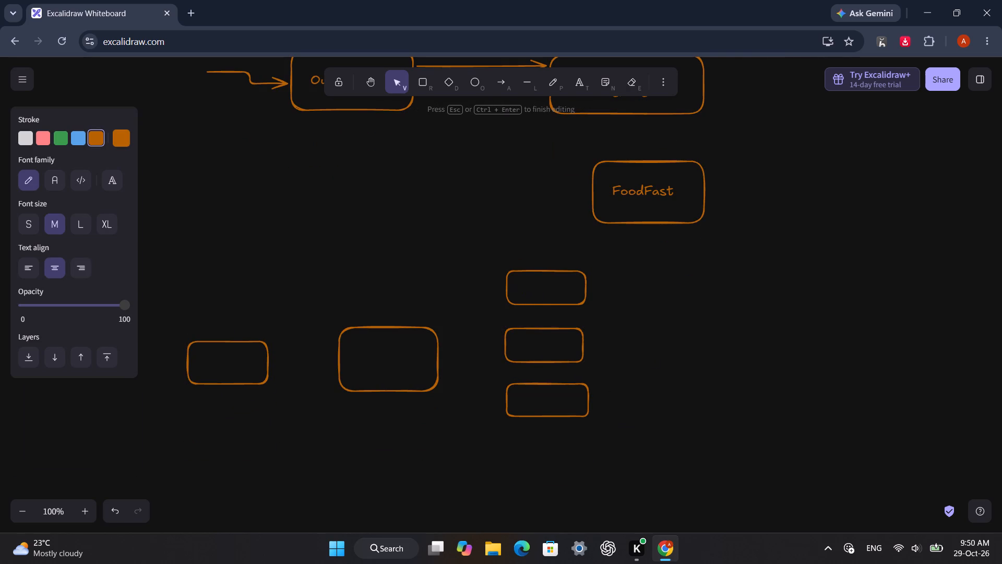
text(Auth)
key(space)
key(shift+s)
key(e)
key(Return)
key(BackSpace)
key(BackSpace)
key(BackSpace)
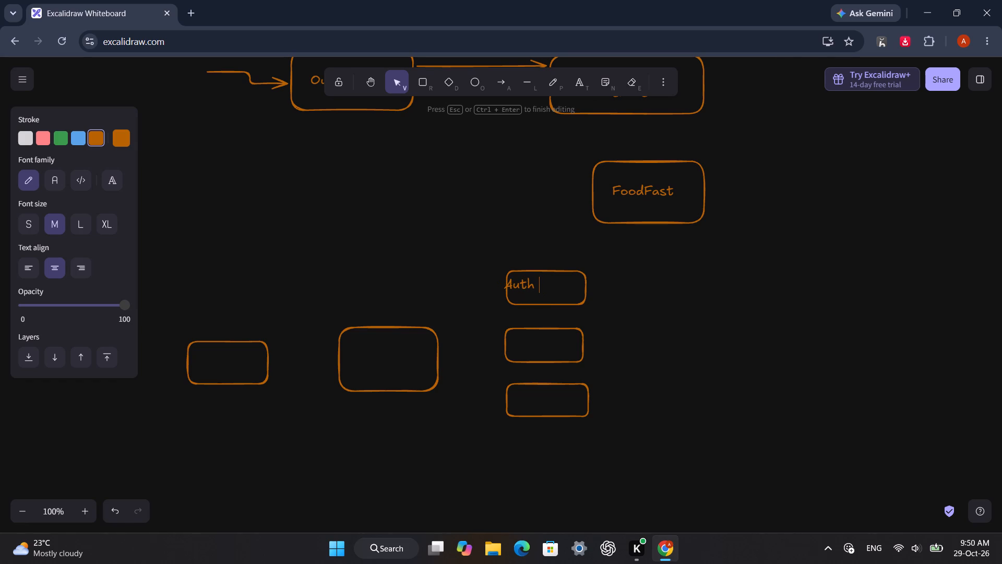
key(BackSpace)
key(Return)
text(Service)
click(728, 352)
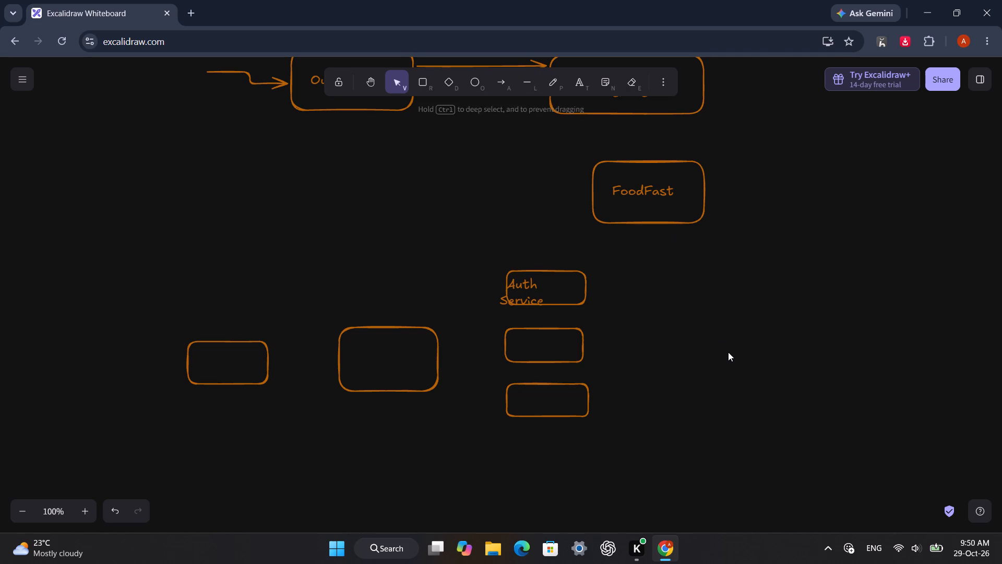
Move the Auth Service text into the top small box, shrink it slightly to fit, and centre it.
drag(517, 291, 538, 288)
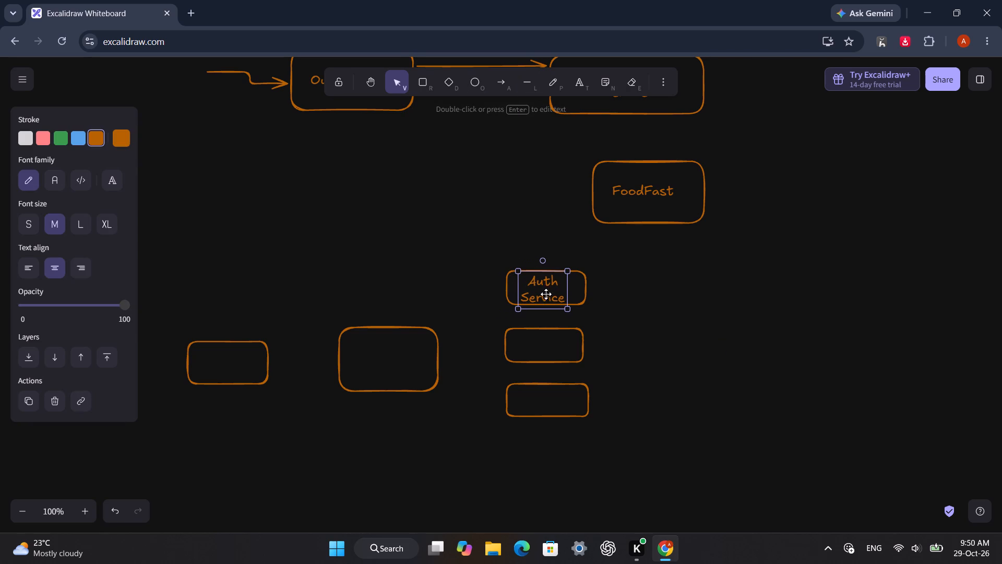
drag(568, 309, 565, 303)
drag(546, 286, 547, 286)
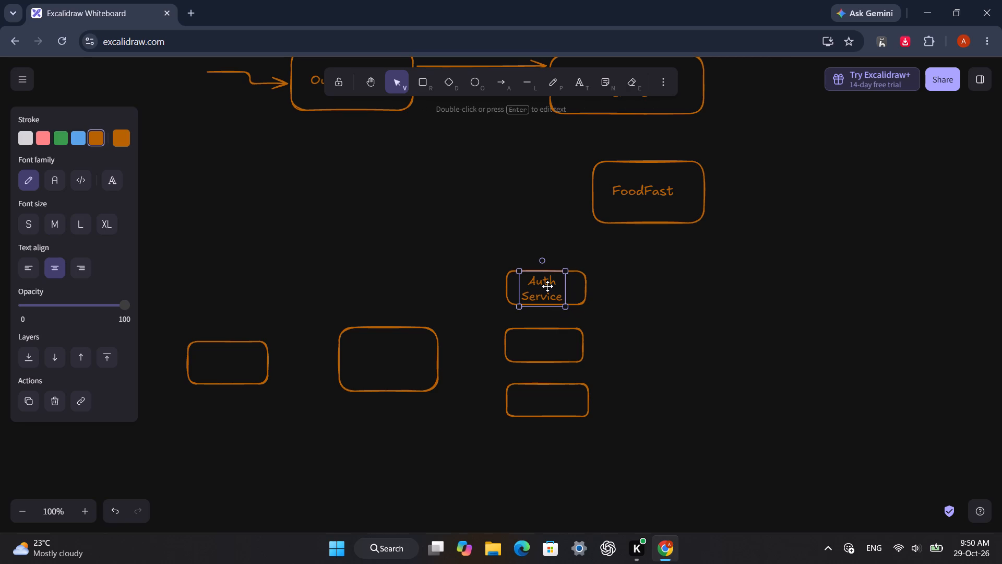
drag(547, 286, 551, 286)
click(659, 290)
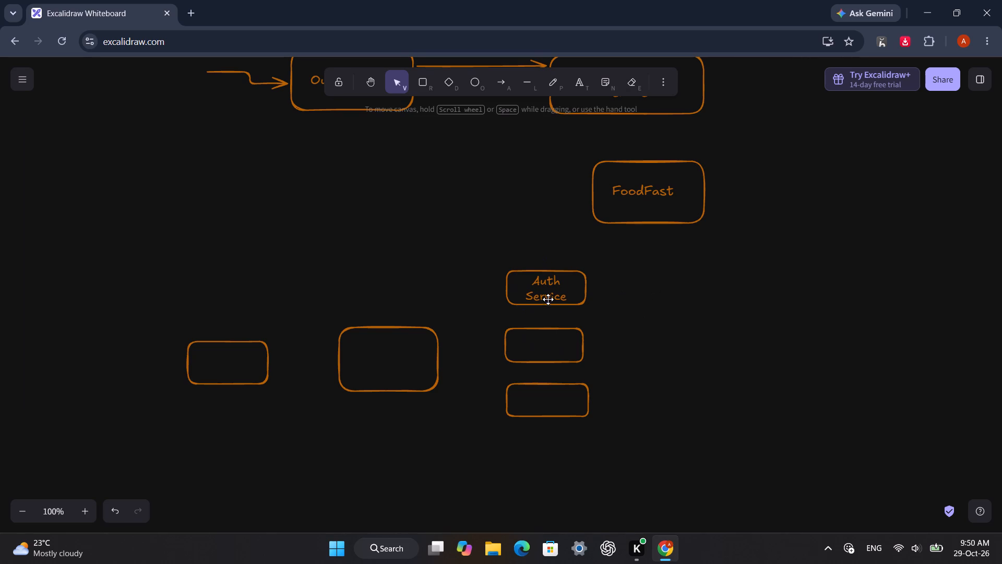
Add the text "Restaurent Service" at the middle small box and split it over two lines.
click(520, 338)
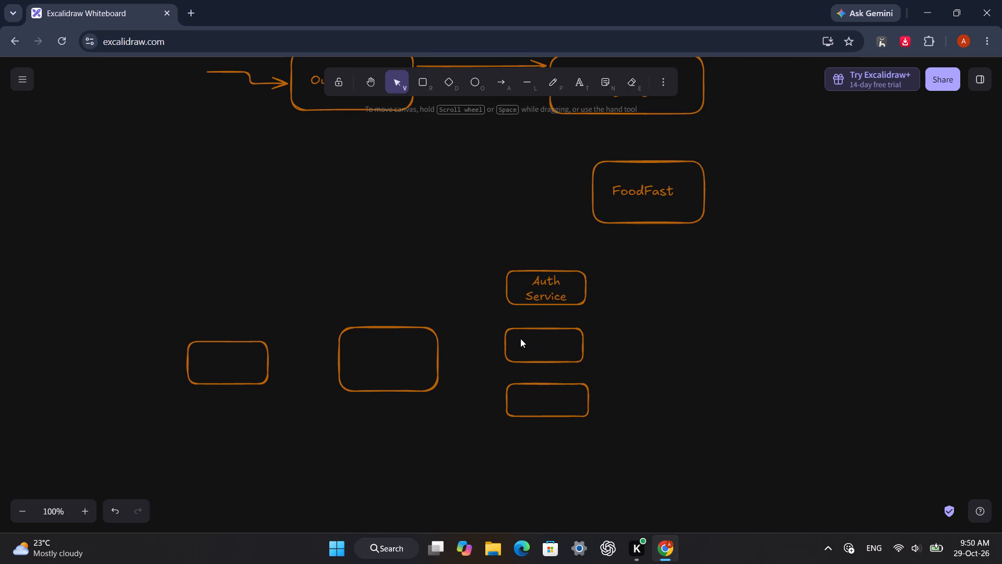
double_click(520, 338)
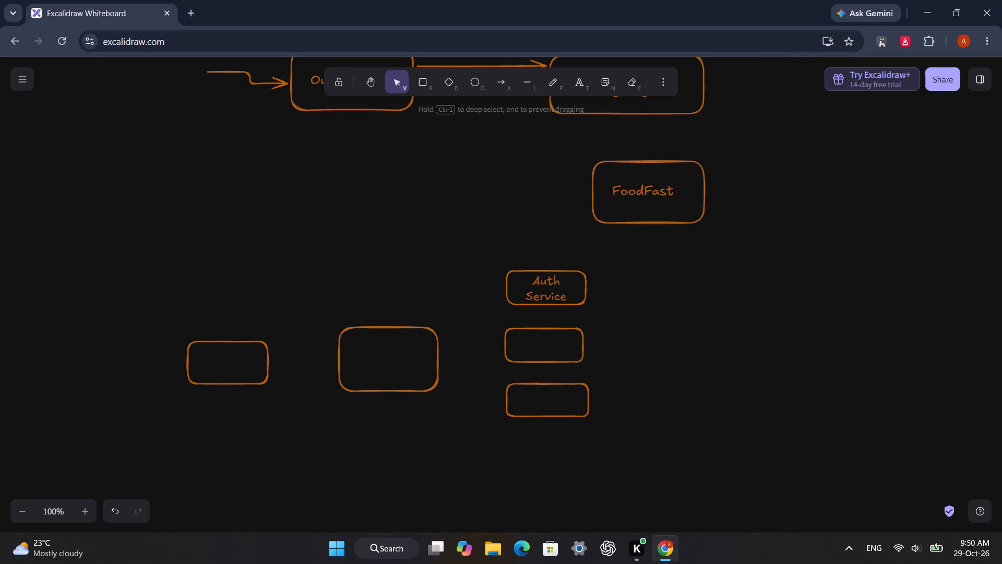
text(Restaurent Service)
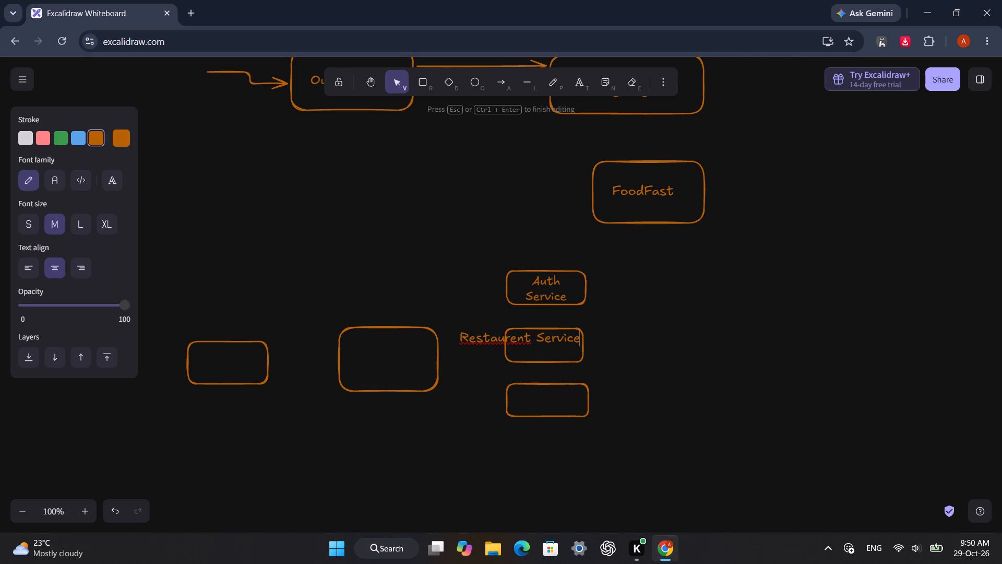
key(Left)
key(Left)
key(Left)
key(Left)
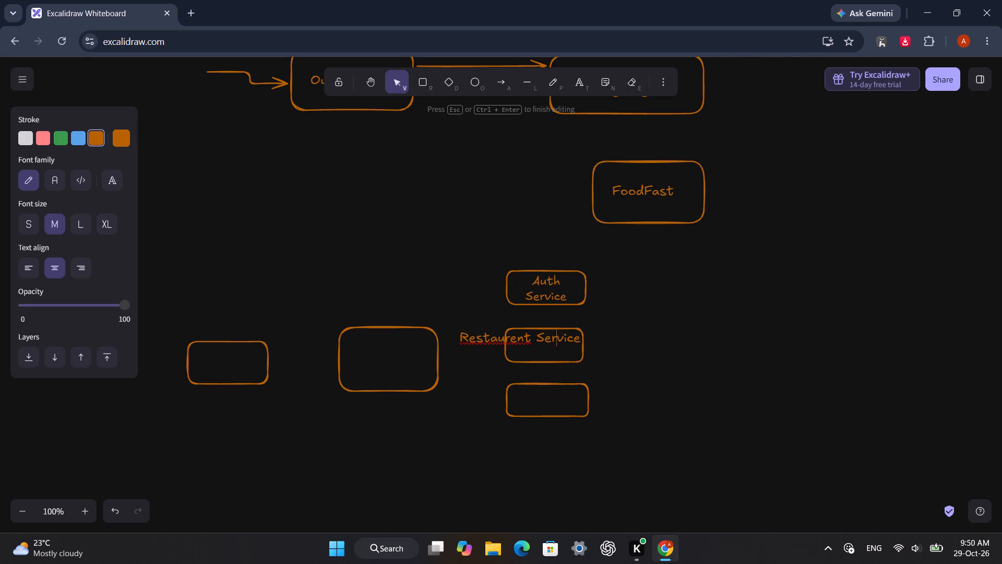
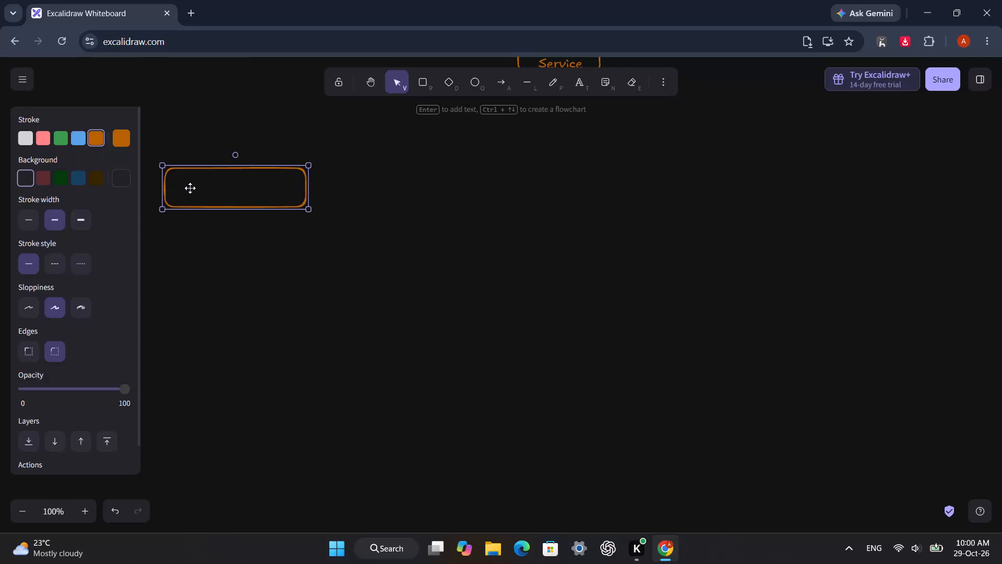
Add the text "Platform Admin" at the empty orange rounded box.
double_click(190, 188)
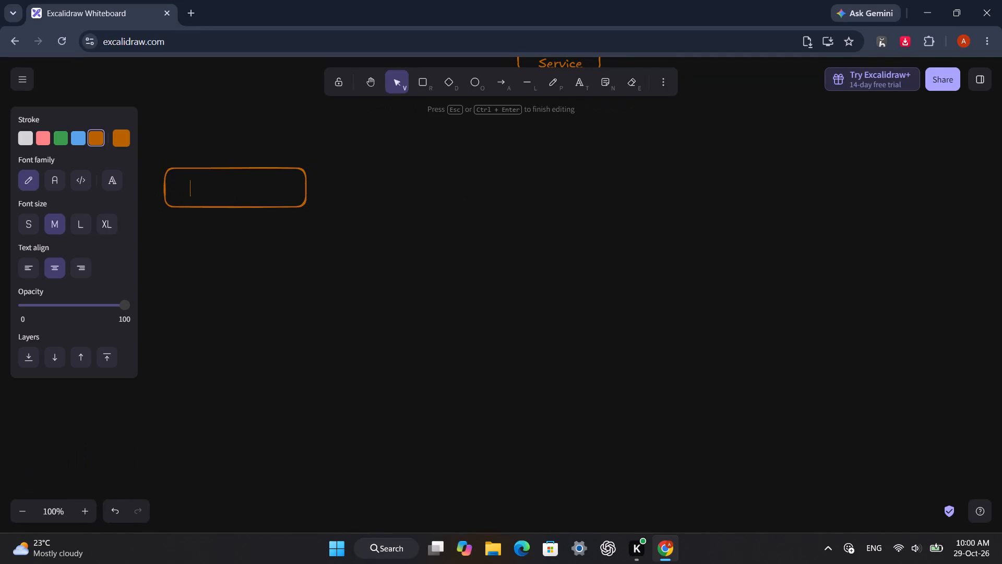
text(Pla)
text(tform)
key(space)
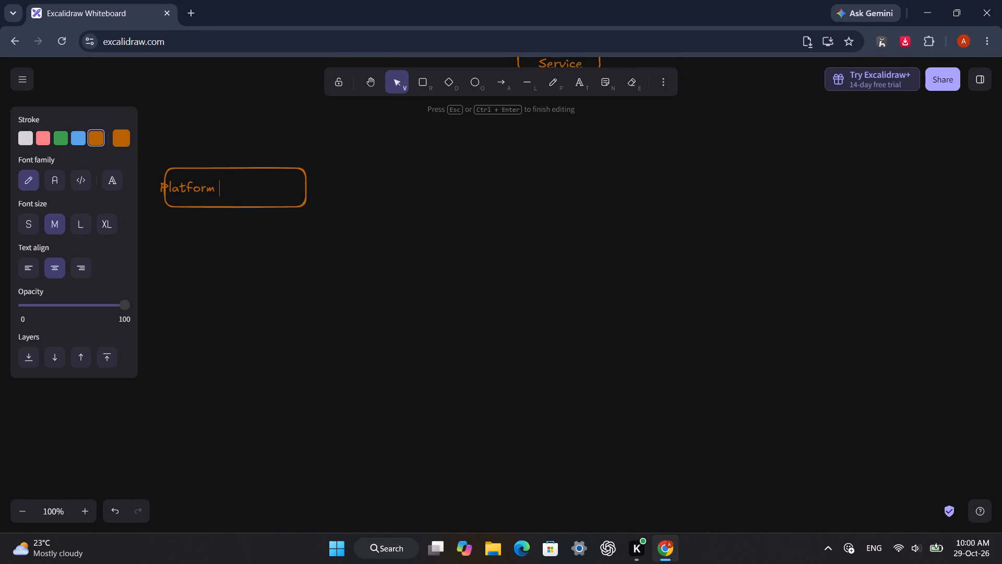
text(a)
key(BackSpace)
text(Admin)
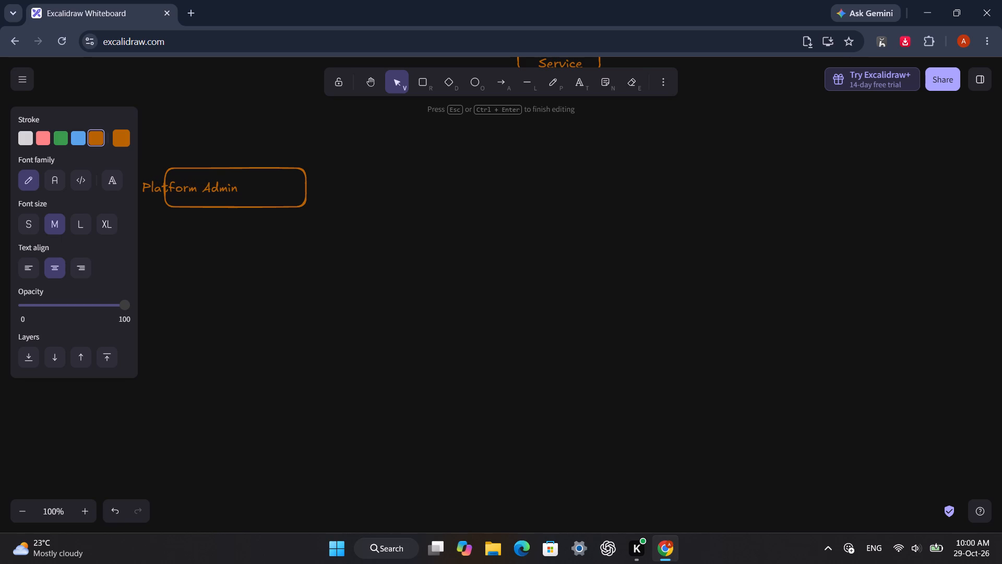
click(293, 227)
Move the Platform Admin text inside its box, left-align it, and position it centrally.
drag(181, 190, 197, 185)
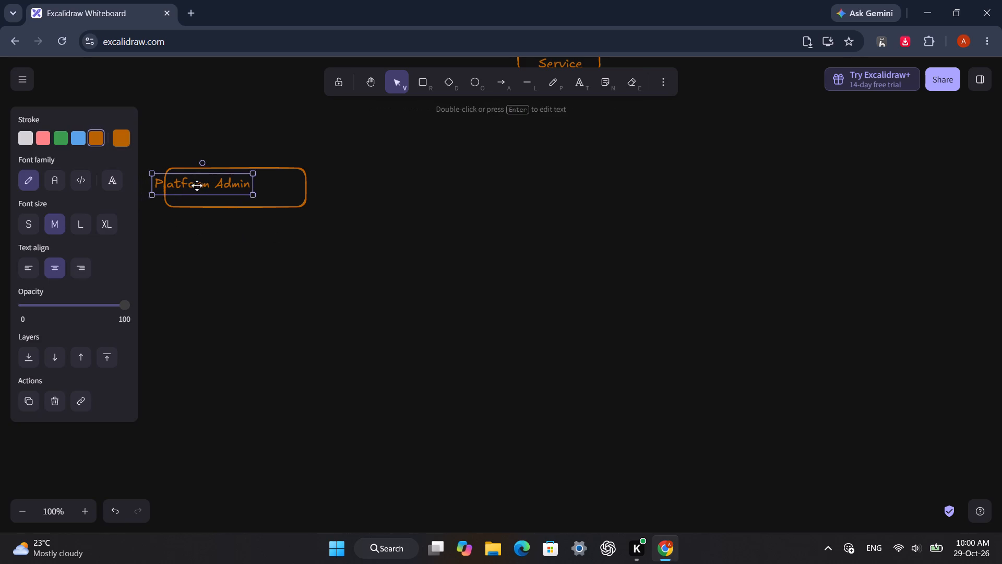
drag(197, 185, 220, 190)
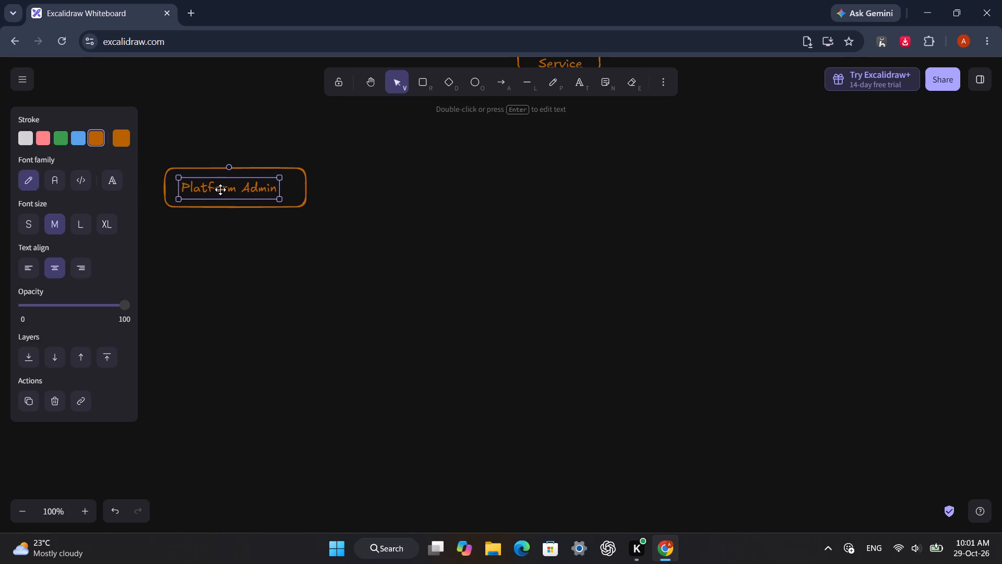
drag(220, 190, 221, 189)
click(26, 275)
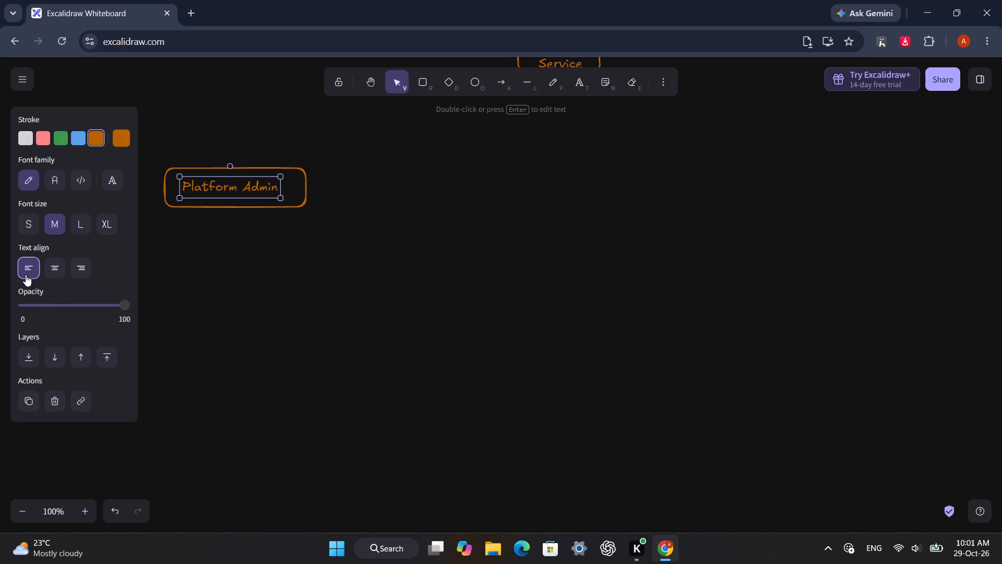
click(293, 237)
drag(225, 190, 234, 187)
click(234, 269)
click(240, 181)
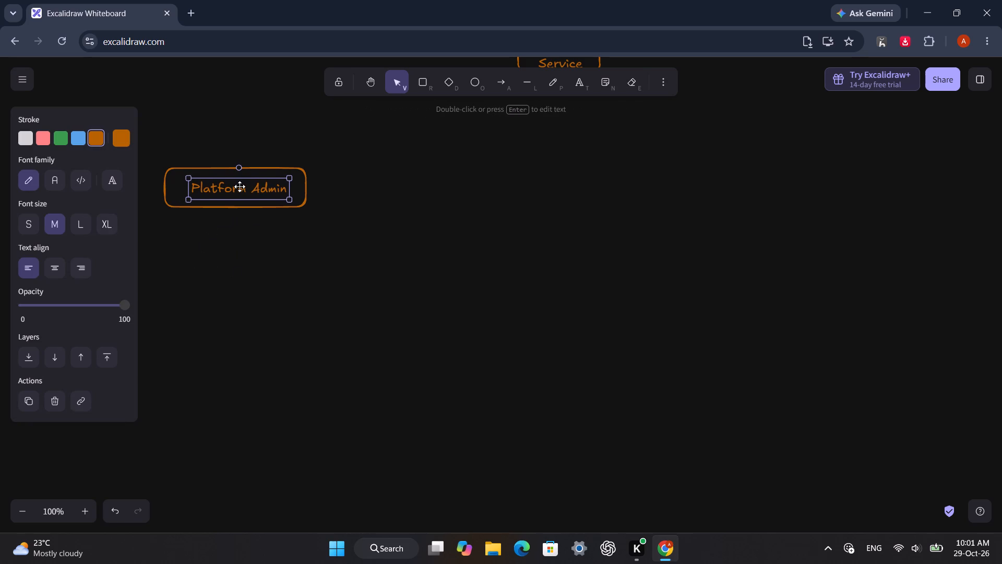
click(255, 298)
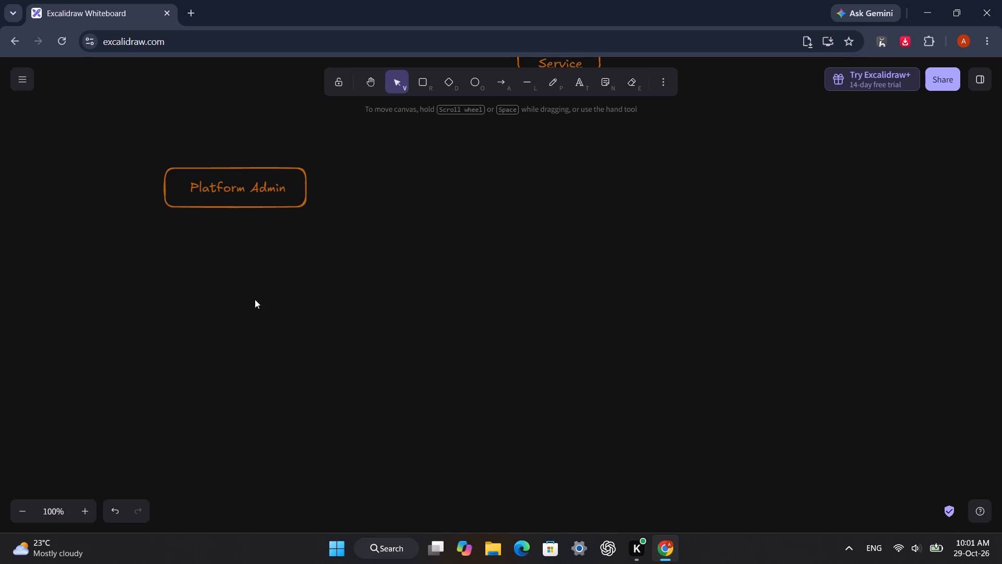
Add a text heading "The PlatForm Administrator can :" below the Platform Admin box.
double_click(149, 259)
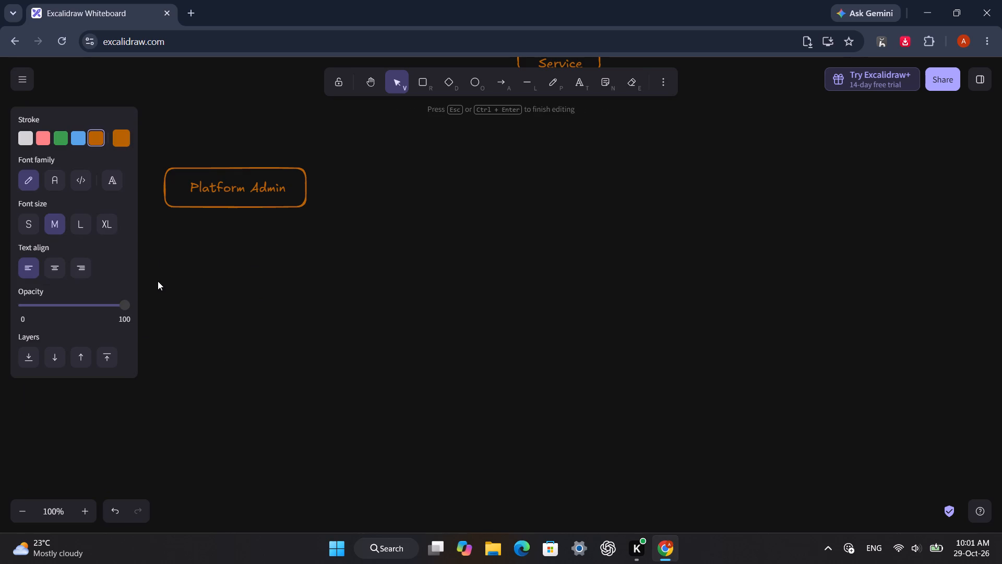
key(shift+t)
text(he)
key(space)
text(Plat)
key(shift+f)
text(rm)
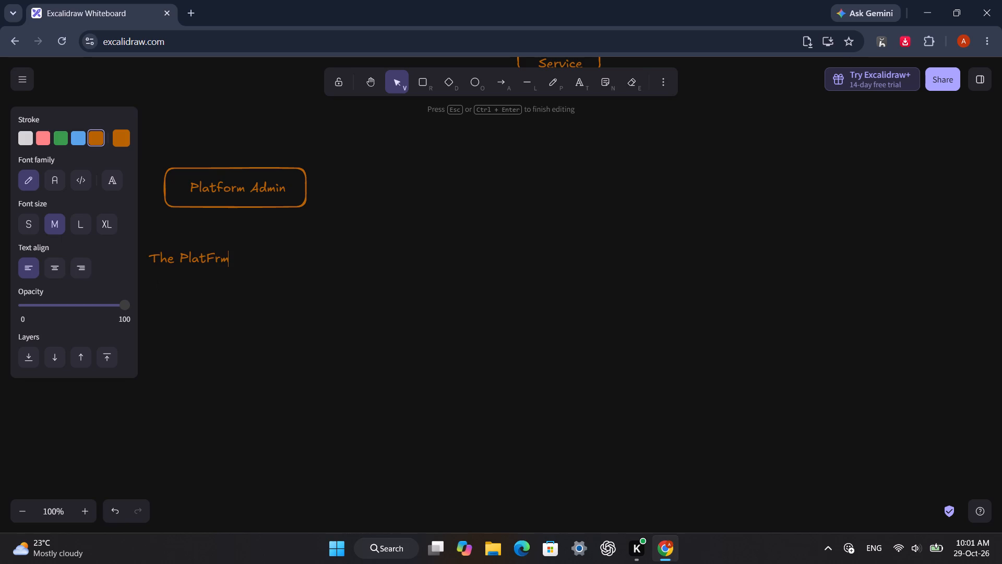
key(BackSpace)
key(BackSpace)
text(orm)
key(space)
text(Administratr)
key(BackSpace)
text(or)
key(space)
text(ca)
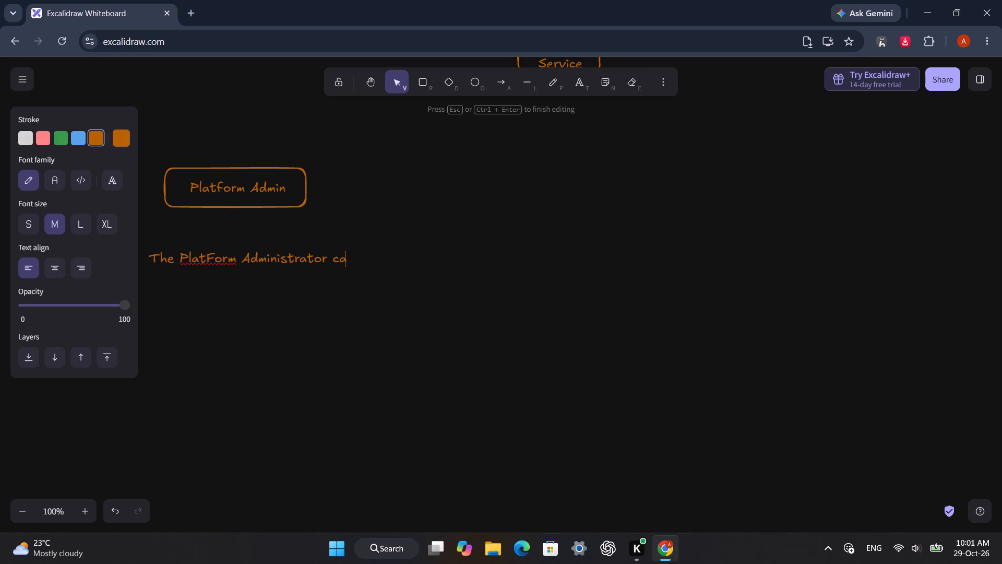
text(n)
key(space)
key(shift+colon)
Remove the space before the heading's colon and start a new line beneath it.
key(Left)
key(Left)
key(Right)
key(BackSpace)
key(Right)
key(Return)
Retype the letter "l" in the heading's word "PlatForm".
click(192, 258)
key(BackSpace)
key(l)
Add the bullet line "- Create An Organization" below the heading, leaving one blank line between them.
click(202, 279)
key(Return)
key(minus)
key(space)
text(Create An Orga)
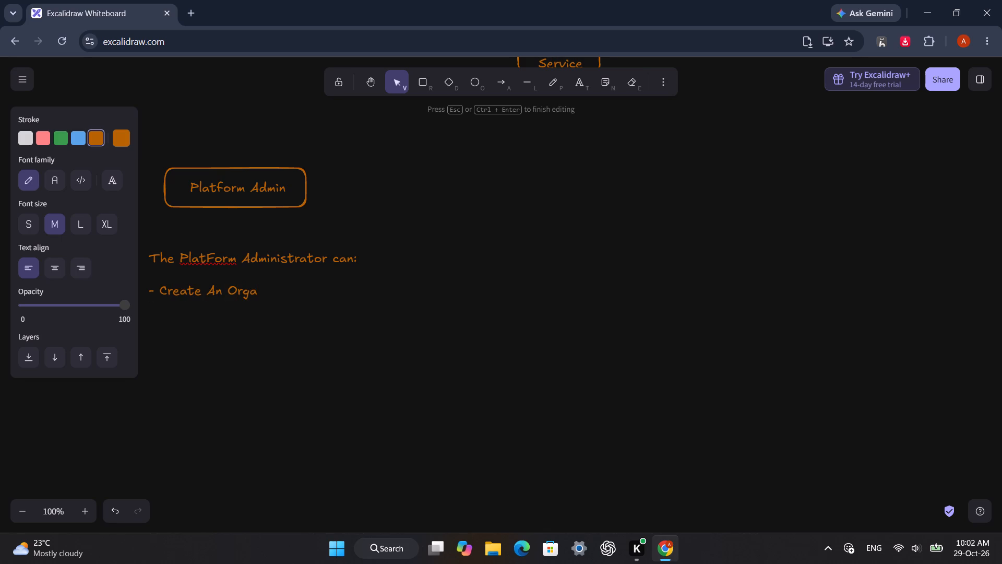
text(nizato)
key(BackSpace)
text(ion)
key(Return)
Add the bullet line "- Create Its First Administrator." below the Create An Organization bullet and start a new line.
text(-)
key(space)
text(Cre)
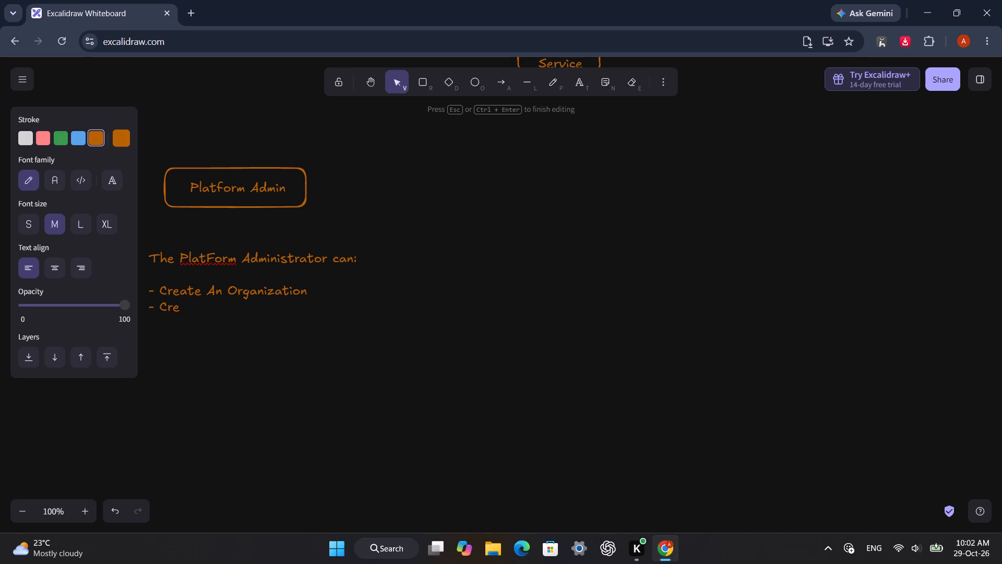
key(a)
text(tr)
key(BackSpace)
text(e)
key(space)
text(Its)
key(space)
text(First)
key(space)
text(Or)
key(BackSpace)
key(BackSpace)
text(Administratir)
key(BackSpace)
key(BackSpace)
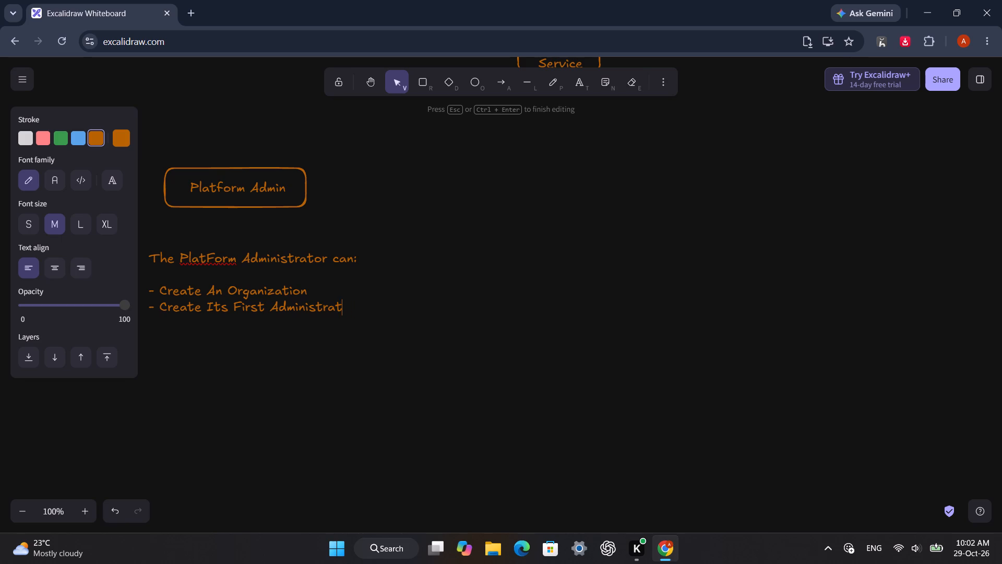
key(o)
key(r)
key(comma)
key(slash)
key(BackSpace)
key(BackSpace)
key(period)
key(Return)
Add the bullet line "- Activate Or Suspend It." to the Platform Administrator list and start a new line.
text(-)
key(space)
text(Activate)
key(space)
text(Or)
key(space)
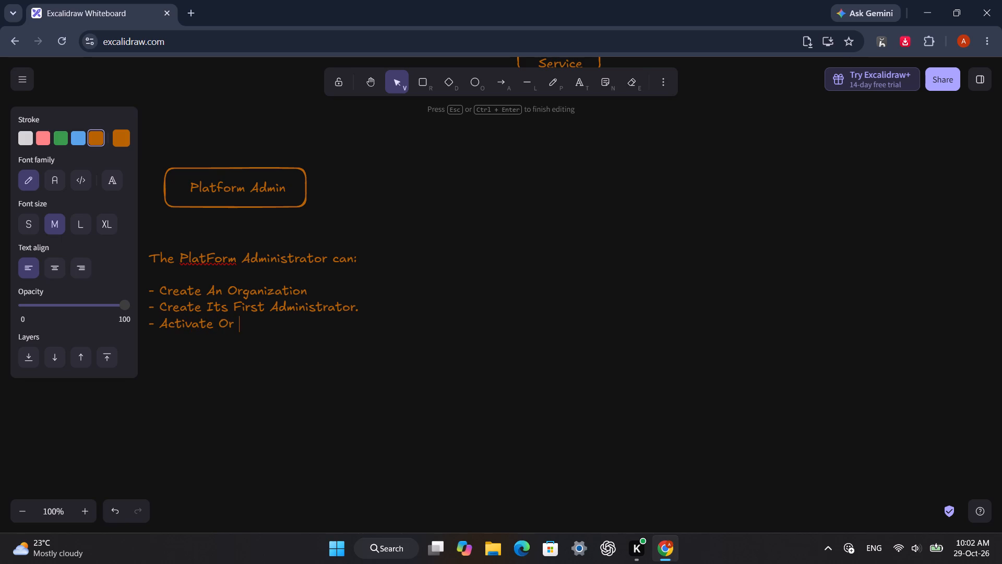
text(Suspend)
key(space)
text(Ir=)
key(BackSpace)
key(t)
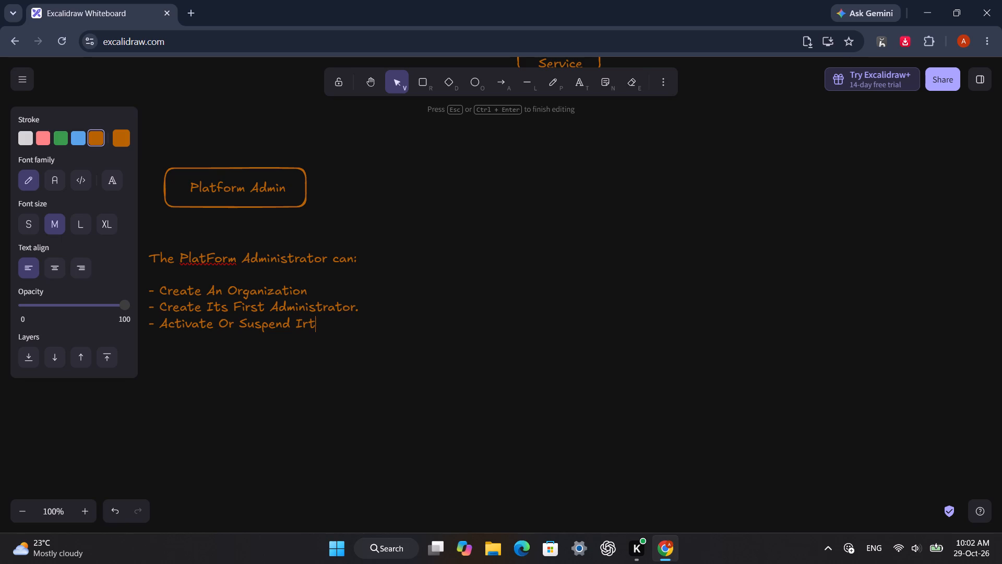
key(BackSpace)
key(BackSpace)
text(t)
key(space)
key(BackSpace)
key(period)
key(Return)
Add the bullet line "- Soft Delete It." to the Platform Administrator list and start a new line.
text(-)
key(space)
text(Sod)
key(BackSpace)
text(ft)
key(space)
text(Delete It)
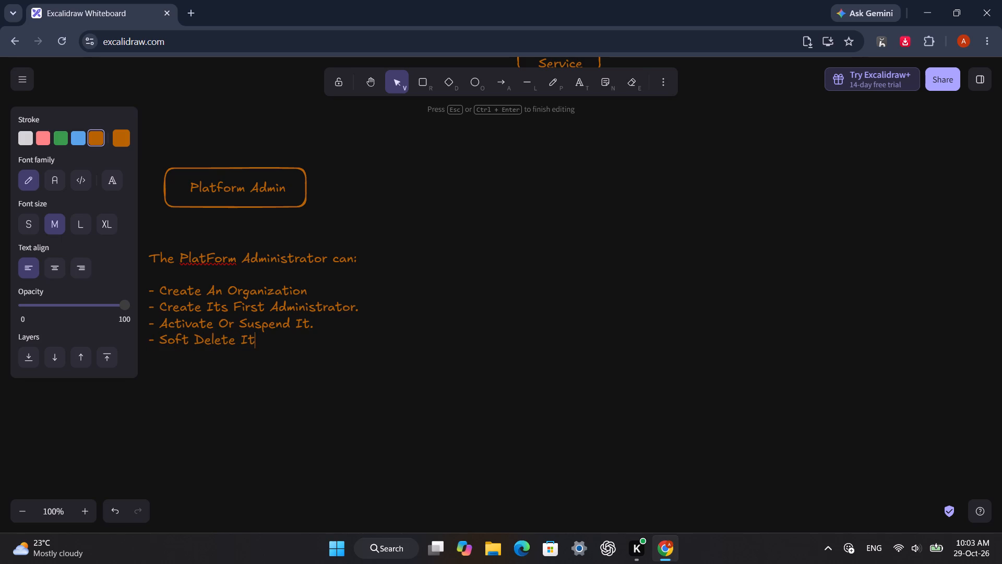
key(apostrophe)
key(BackSpace)
key(comma)
key(BackSpace)
key(period)
key(Return)
Add the final bullet line "- View Organization And Infrastructure health." to the Platform Administrator list.
text(-)
key(space)
text(Vi)
text(ew)
key(space)
text(Orga)
text(nizatiob)
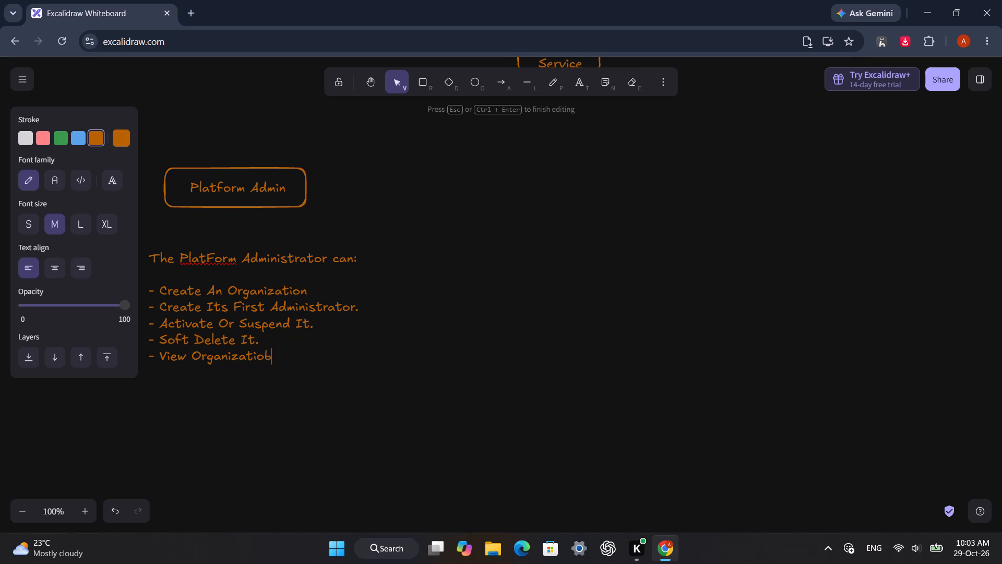
key(BackSpace)
text(n Ab)
key(BackSpace)
text(nd)
key(space)
key(shift+i)
text(nfra)
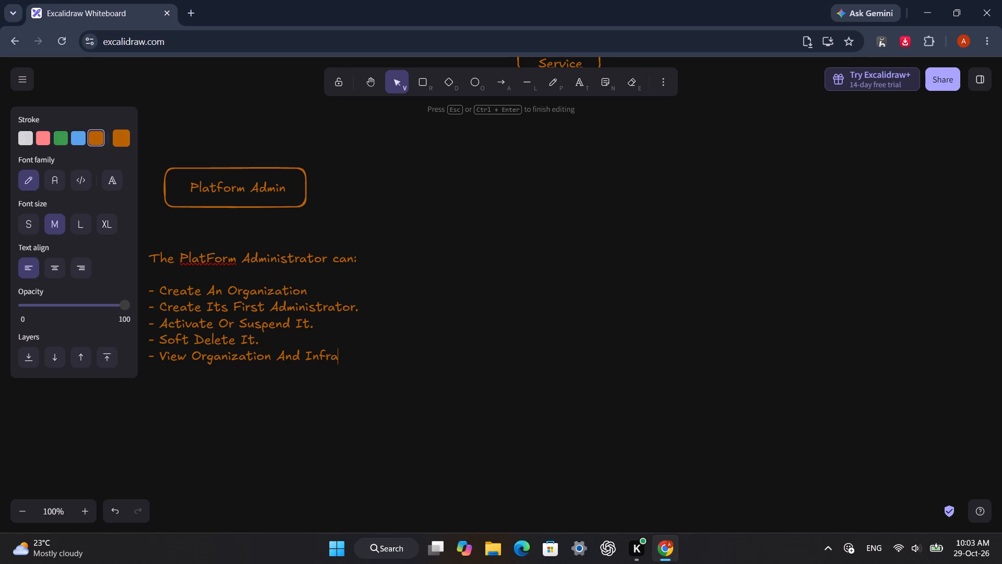
text(structure)
key(space)
text(hea;)
key(BackSpace)
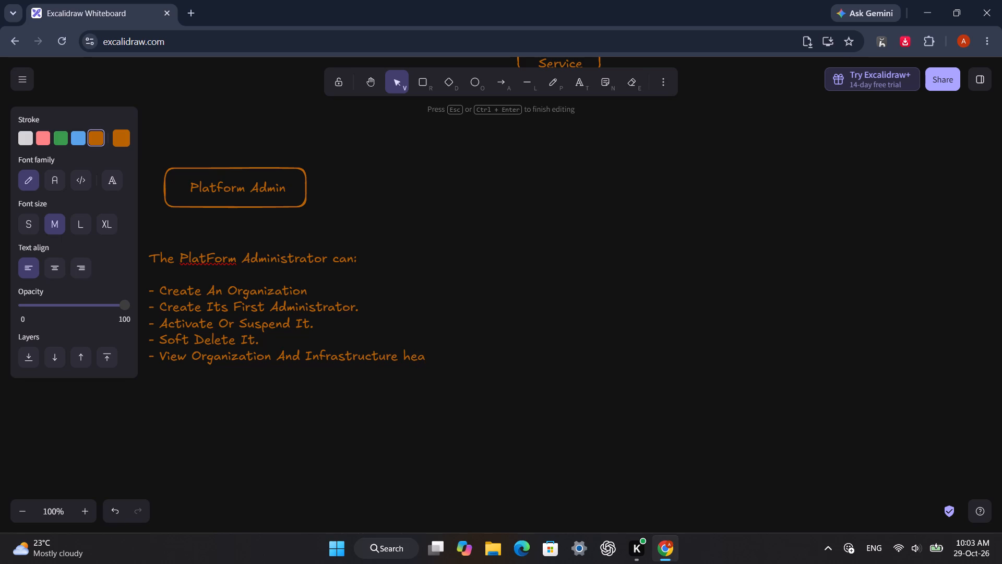
text(lth)
key(comma)
key(BackSpace)
key(period)
Correct the heading's word "PlatForm" to "Platform" with a lowercase f and finish editing the text.
click(216, 259)
key(BackSpace)
key(f)
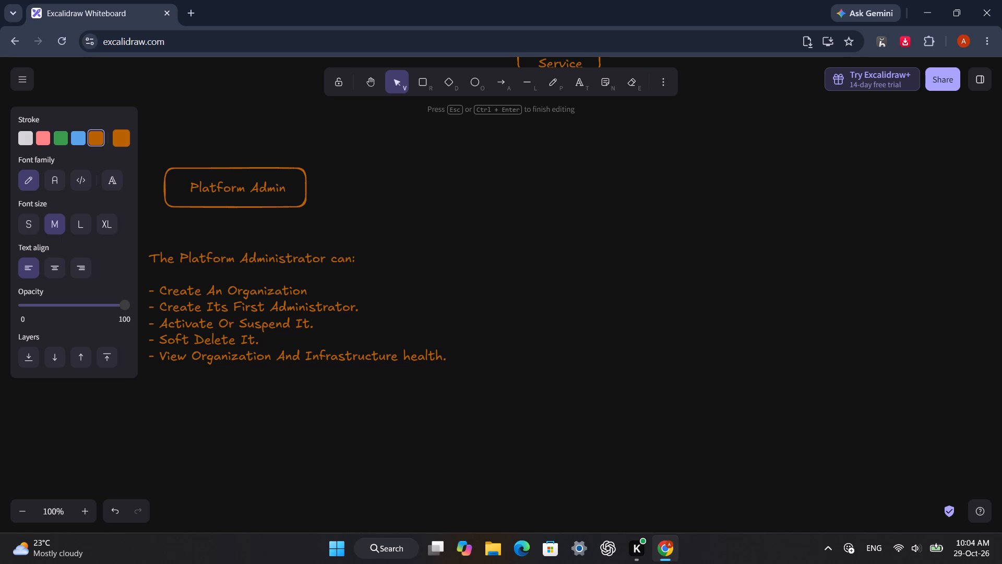
click(448, 259)
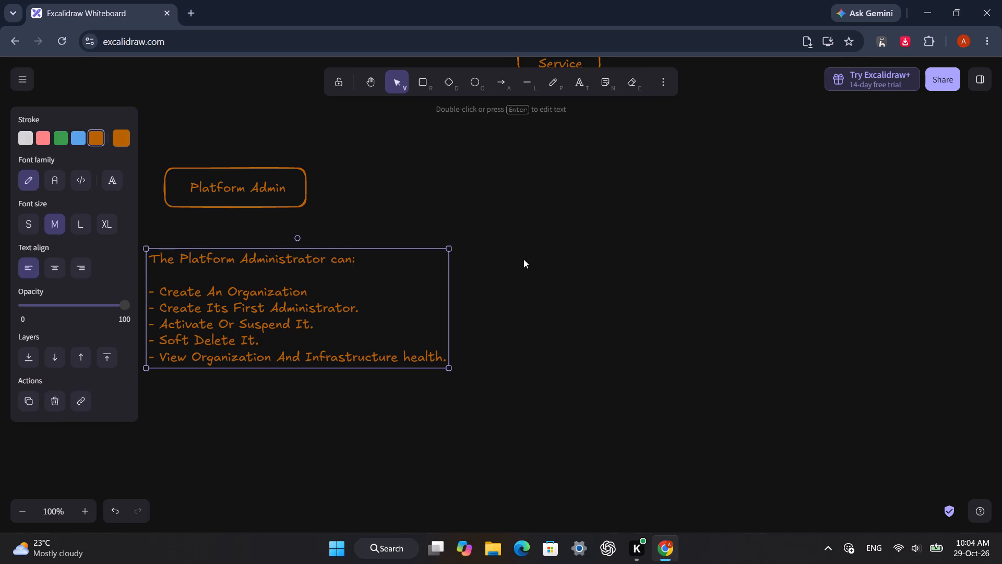
Move the Platform Administrator capability list up, closer beneath the Platform Admin box, and deselect it.
scroll(547, 304, down, 2)
scroll(547, 304, up, 4)
scroll(547, 304, down, 1)
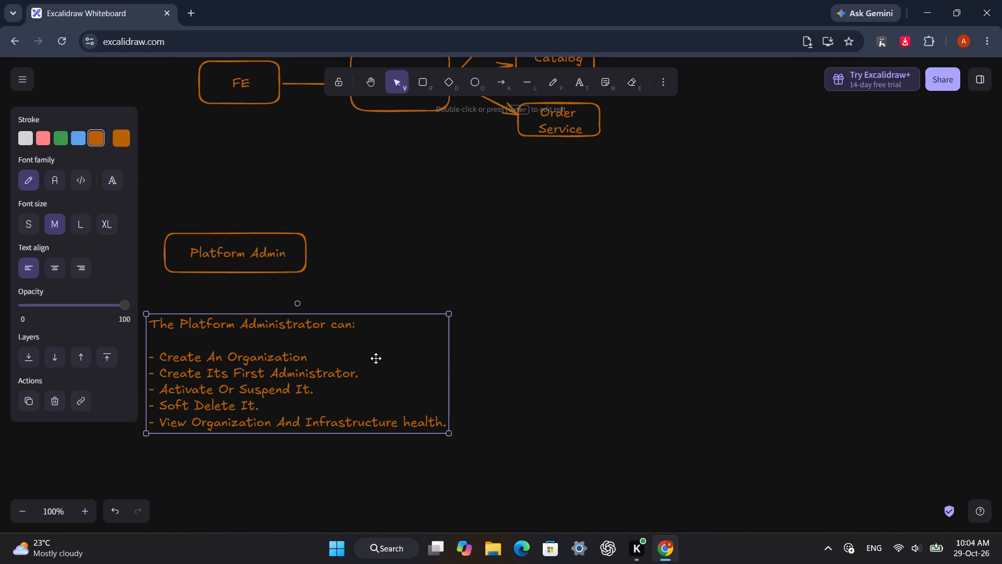
drag(355, 368, 356, 345)
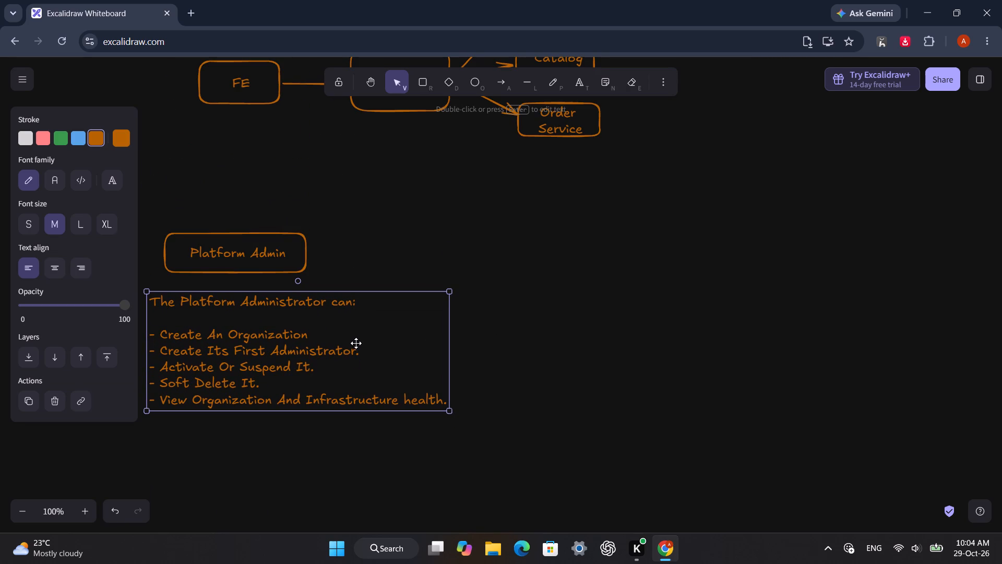
click(536, 330)
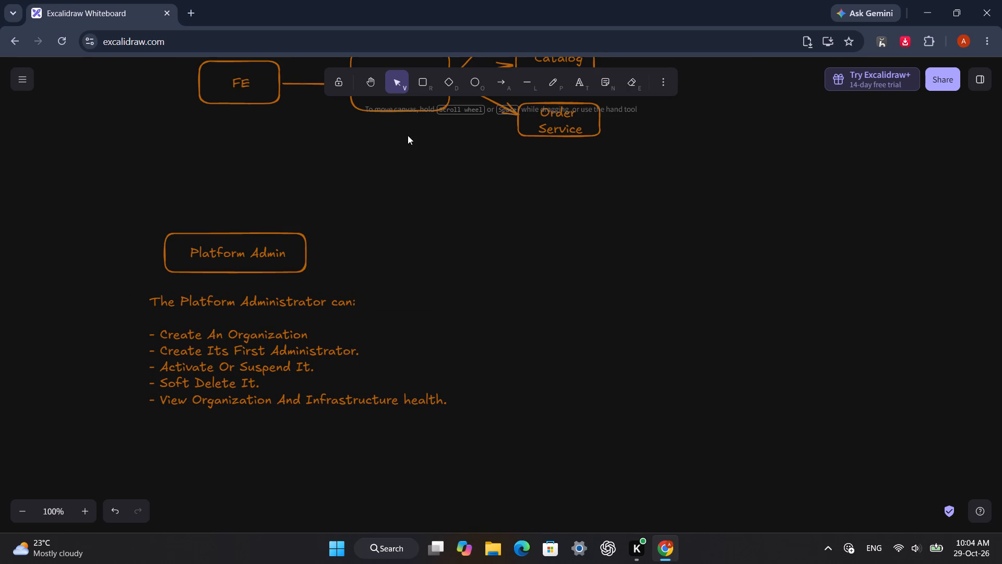
Draw a rounded rectangle below the Platform Administrator list and label it "Tenant Admin".
click(421, 92)
scroll(463, 240, down, 2)
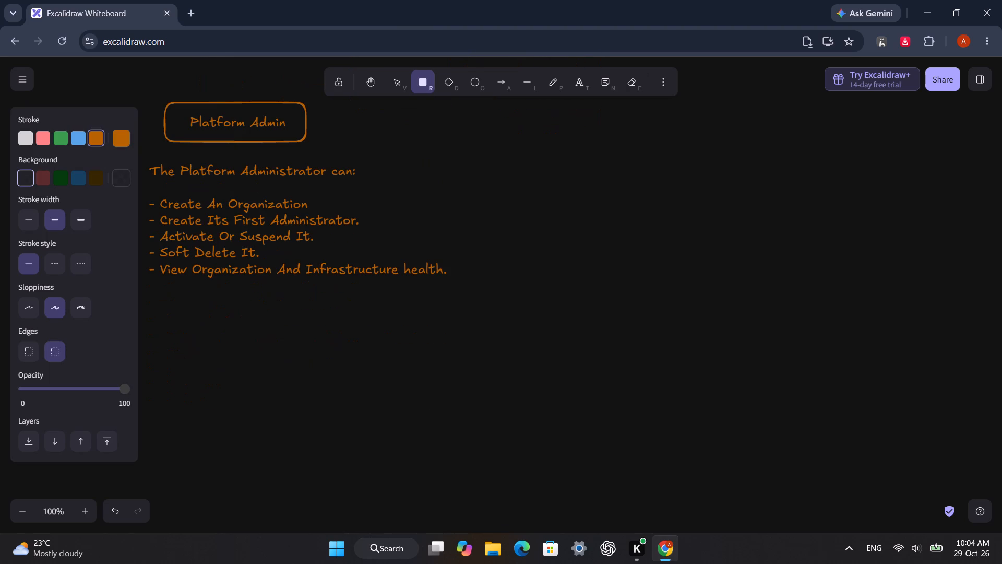
drag(168, 338, 198, 349)
drag(198, 349, 324, 377)
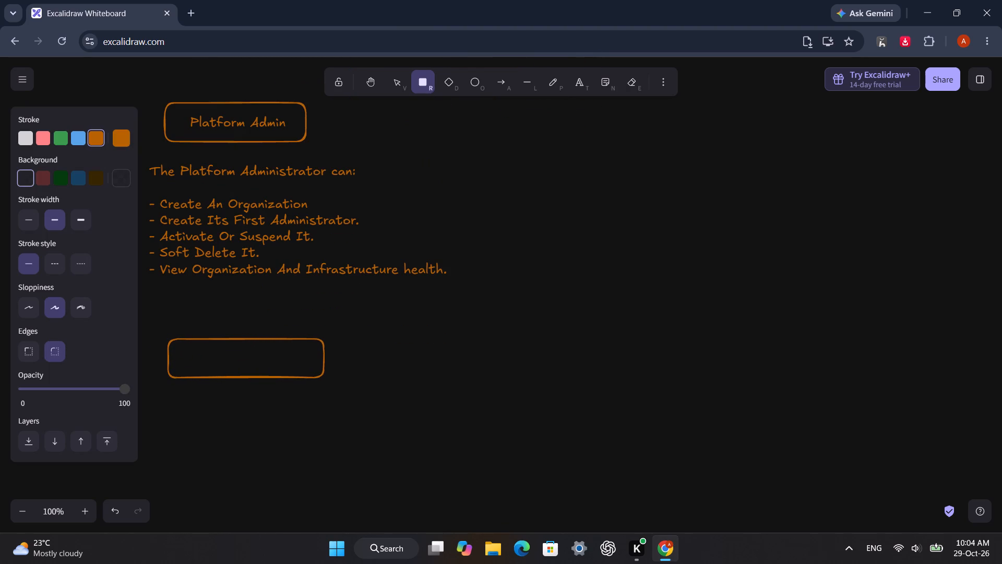
drag(324, 377, 305, 379)
double_click(188, 358)
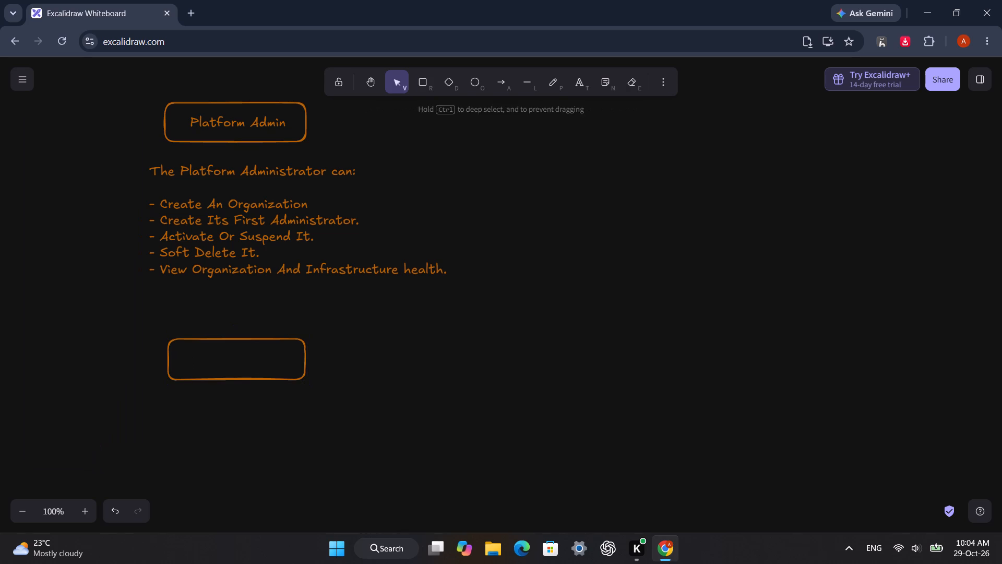
text(Tenant Admin)
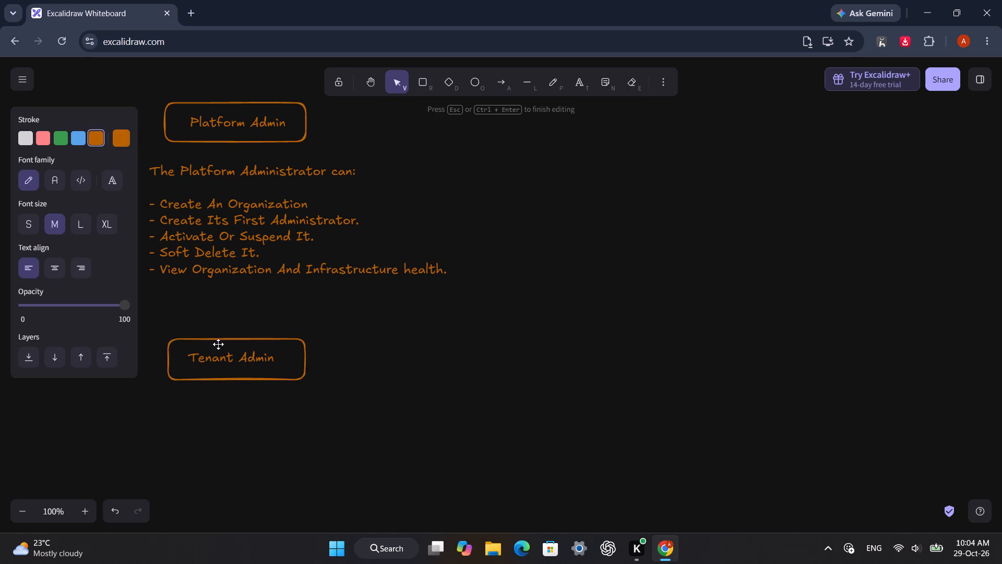
click(305, 398)
Add a text block below the Tenant Admin box with the heading "The tenant administrator Can:" followed by a blank line.
scroll(322, 368, down, 1)
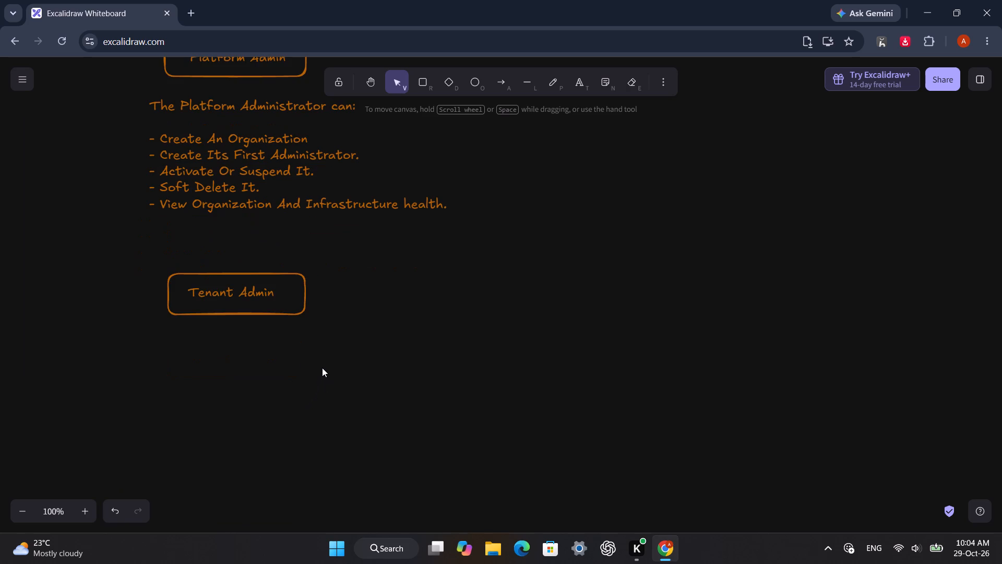
click(165, 344)
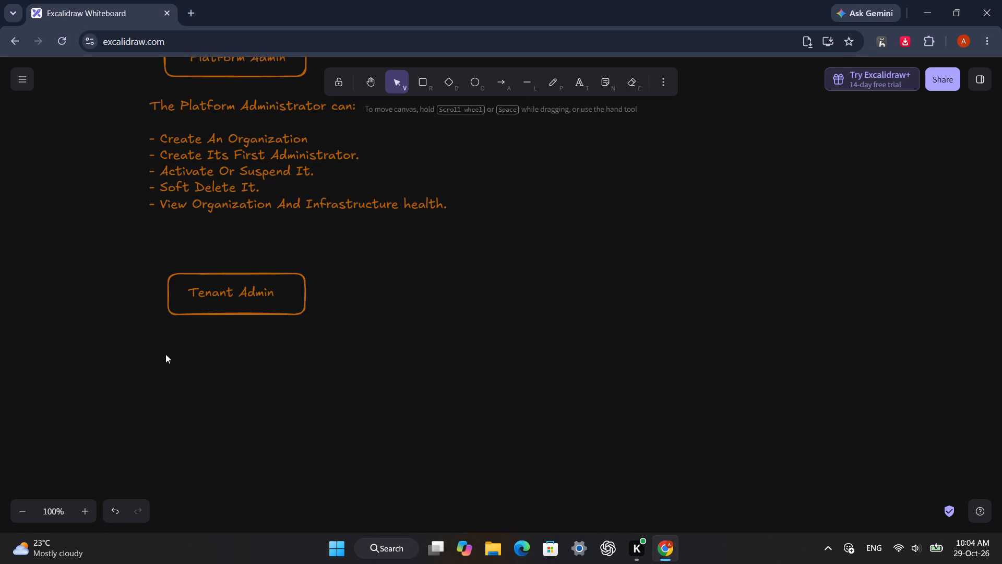
double_click(171, 344)
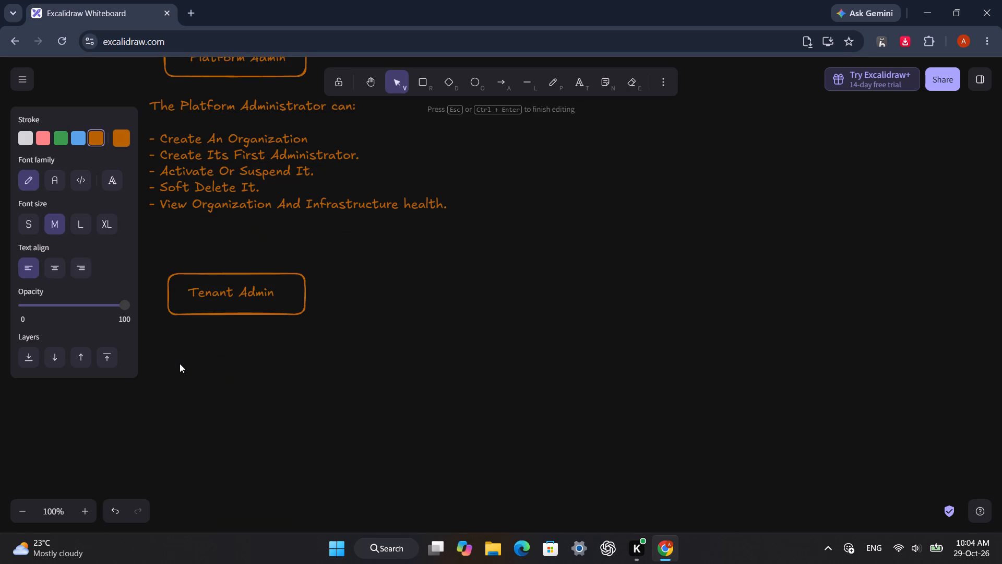
text(Thw)
key(space)
key(BackSpace)
key(BackSpace)
text(e R)
key(BackSpace)
text(tenan)
text(t administrator)
key(space)
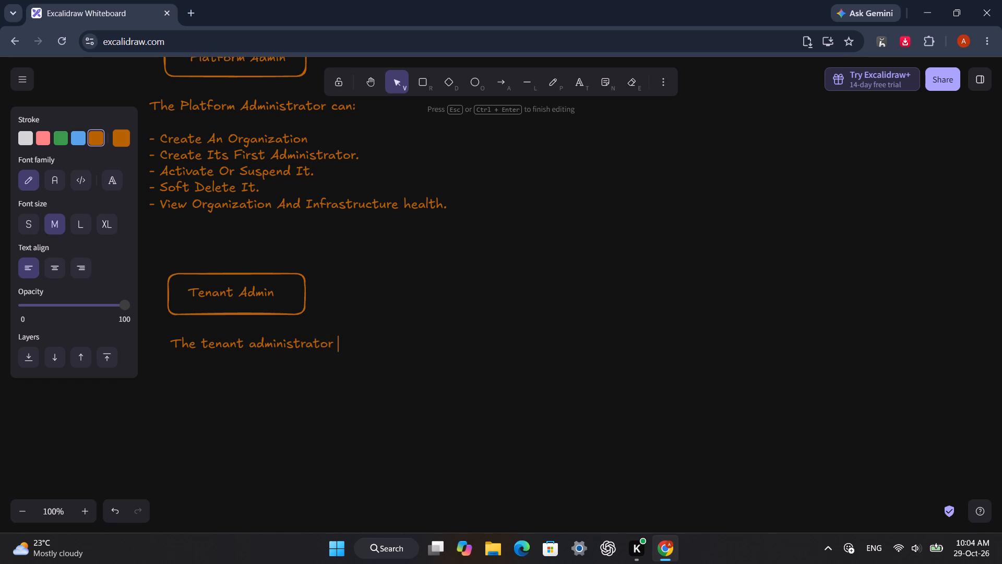
text(Ca)
key(n)
key(shift+colon)
key(Return)
key(Return)
Add the bullet line "- Login To gatekeeper management." under the tenant administrator heading and start a new line.
key(minus)
key(space)
text(Lo)
text(gin)
key(space)
text(Tp)
key(space)
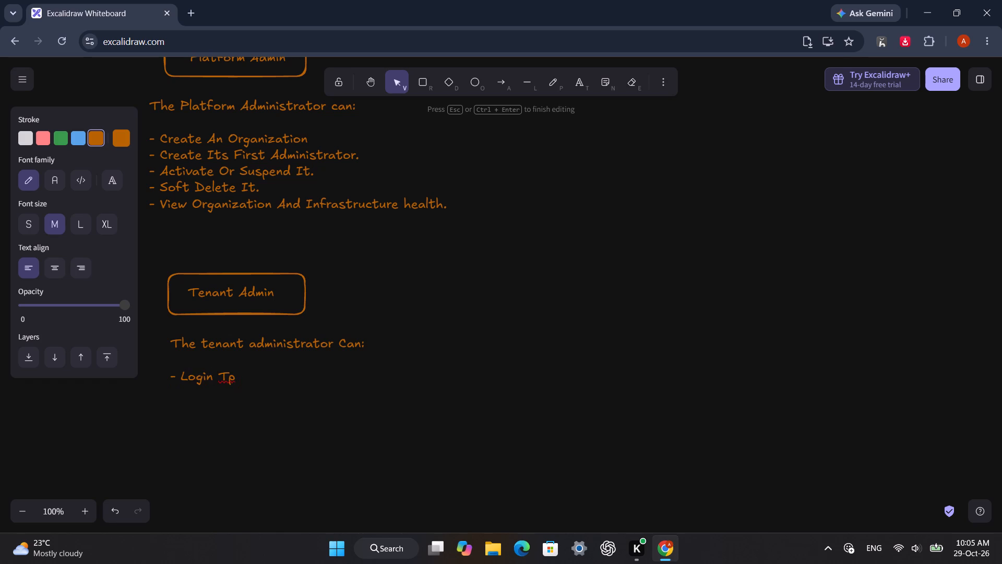
key(BackSpace)
key(BackSpace)
text(o)
key(space)
text(gatekeepr)
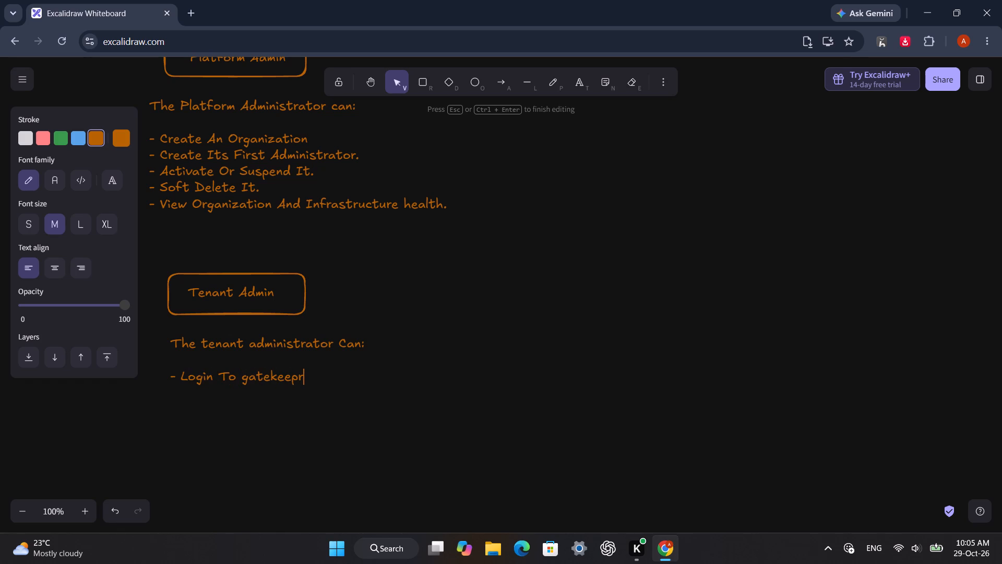
text(e)
key(space)
key(BackSpace)
key(BackSpace)
key(BackSpace)
text(er)
key(space)
text(manage)
text(ent)
key(BackSpace)
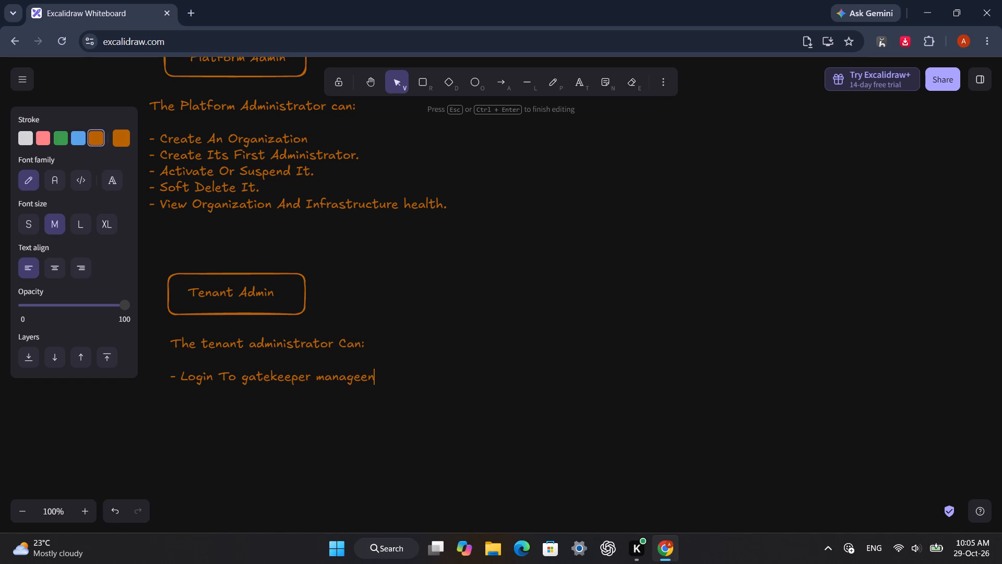
key(BackSpace)
key(BackSpace)
text(ment)
key(period)
key(Return)
Add the bullet "- create and manage routes for exactly one organization.", broken before "one", and start a new line.
text(- create and manage roy)
key(BackSpace)
text(uted)
key(space)
key(BackSpace)
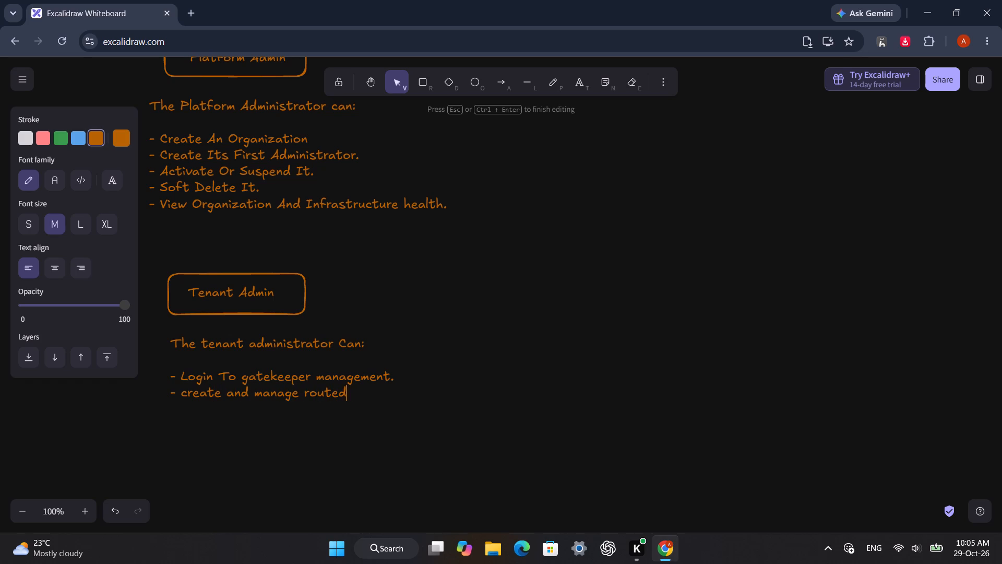
key(BackSpace)
text(s)
key(space)
text(for exactly)
key(space)
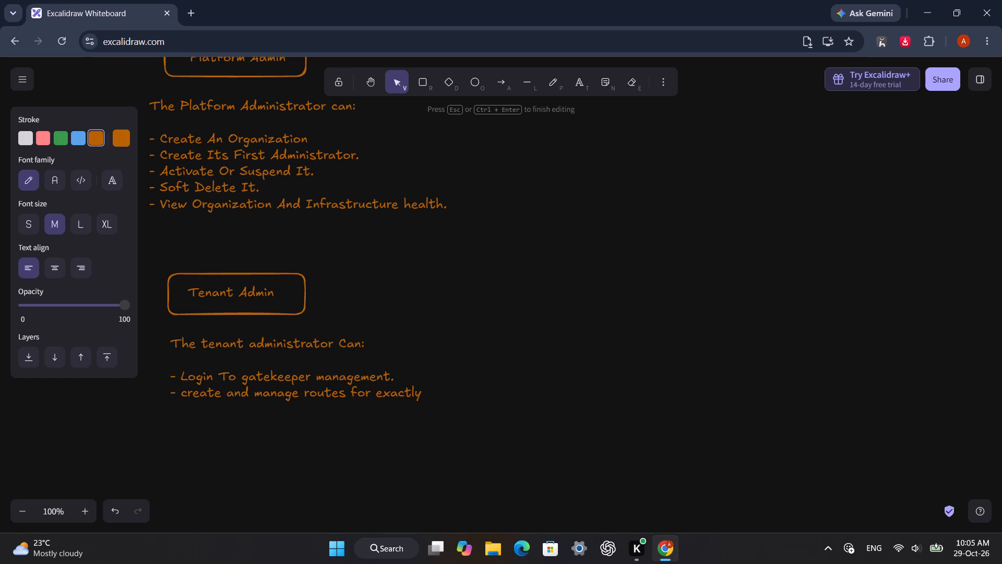
key(Return)
text(one o)
text(rganix)
key(BackSpace)
text(zation)
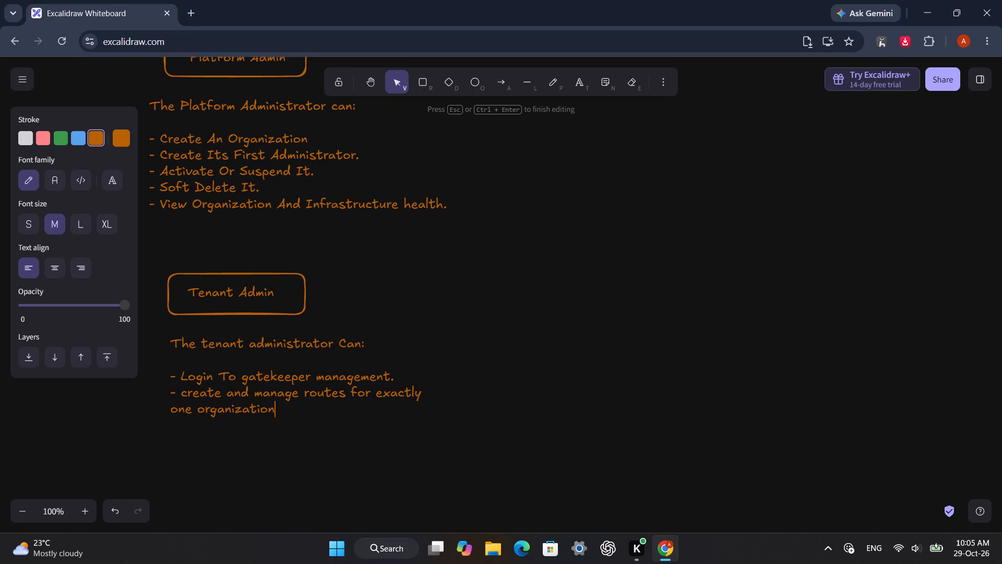
key(period)
key(Return)
Add the bullet line "- configure methods, timeouts, rate limits," to the tenant administrator list and break to a new line.
text(-)
key(space)
text(cong)
key(BackSpace)
text(figure methi)
key(BackSpace)
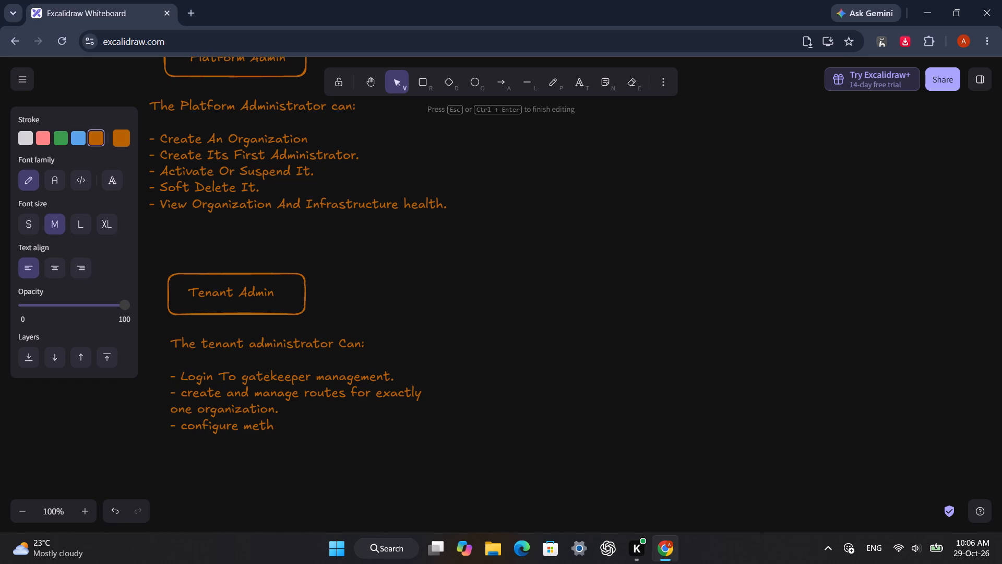
text(ods)
key(space)
key(BackSpace)
text(,)
key(space)
text(timeouts)
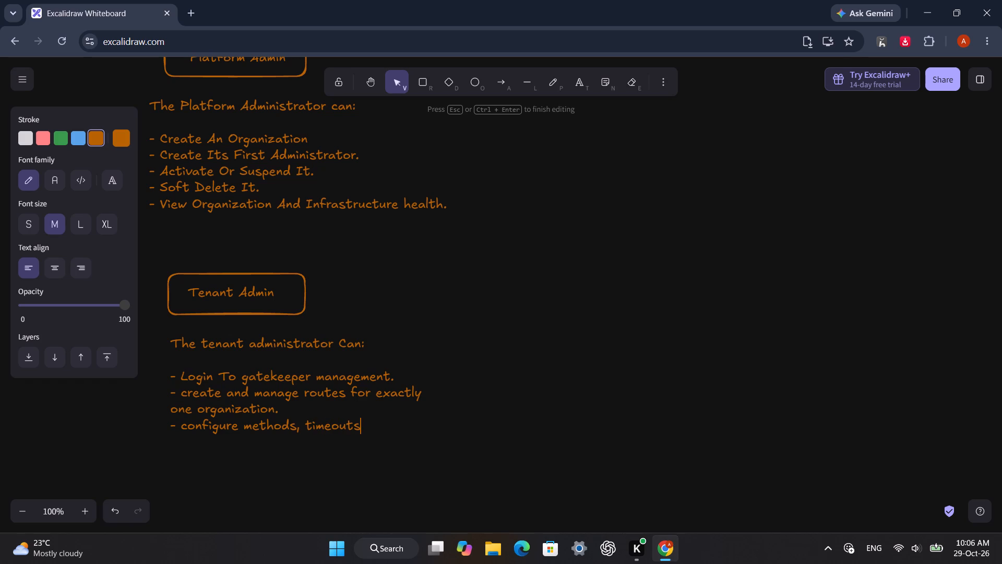
text(,)
key(space)
text(rate limits)
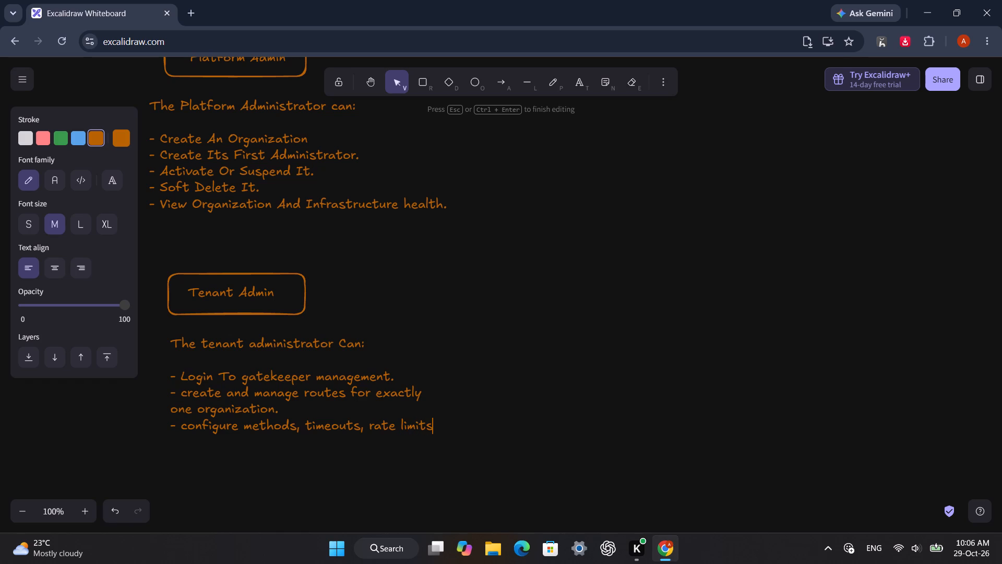
key(comma)
key(Return)
Continue the tenant administrator bullet with "idempotency, and headers rules.".
text(idempotency)
key(comma)
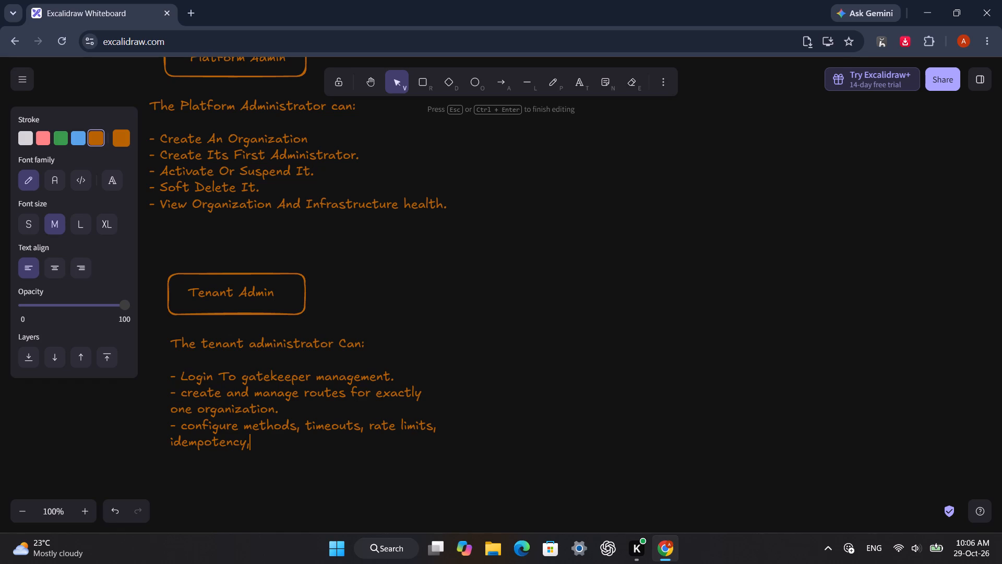
text(and)
key(space)
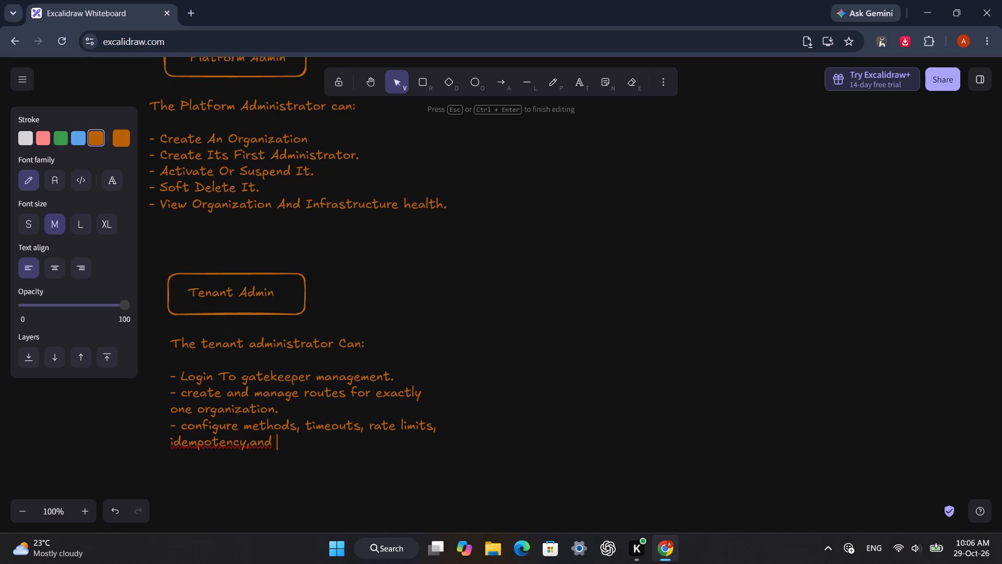
key(BackSpace)
key(BackSpace)
key(BackSpace)
key(BackSpace)
key(space)
text(and hea)
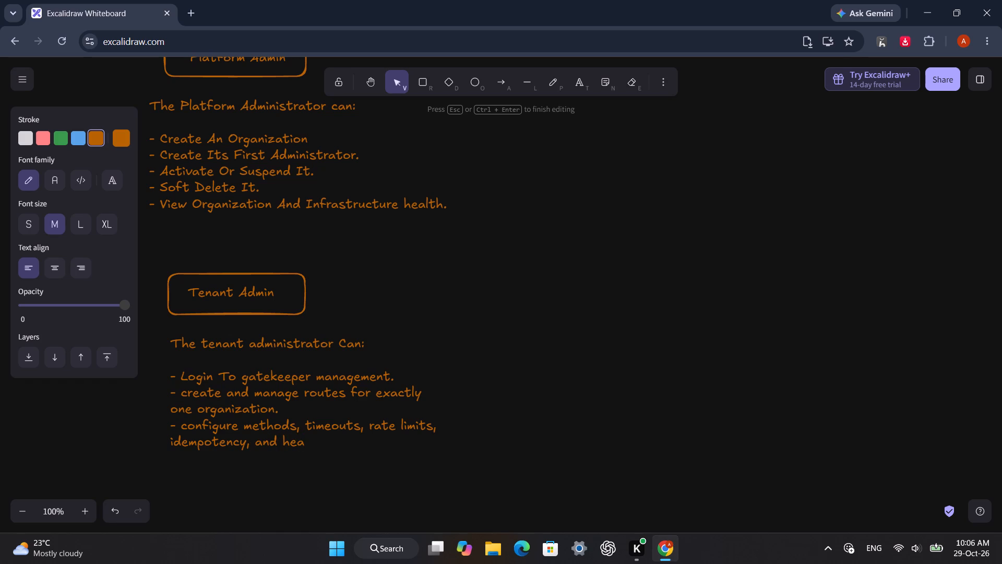
text(dre)
key(space)
key(BackSpace)
key(BackSpace)
key(d)
key(BackSpace)
text(s rule)
key(s)
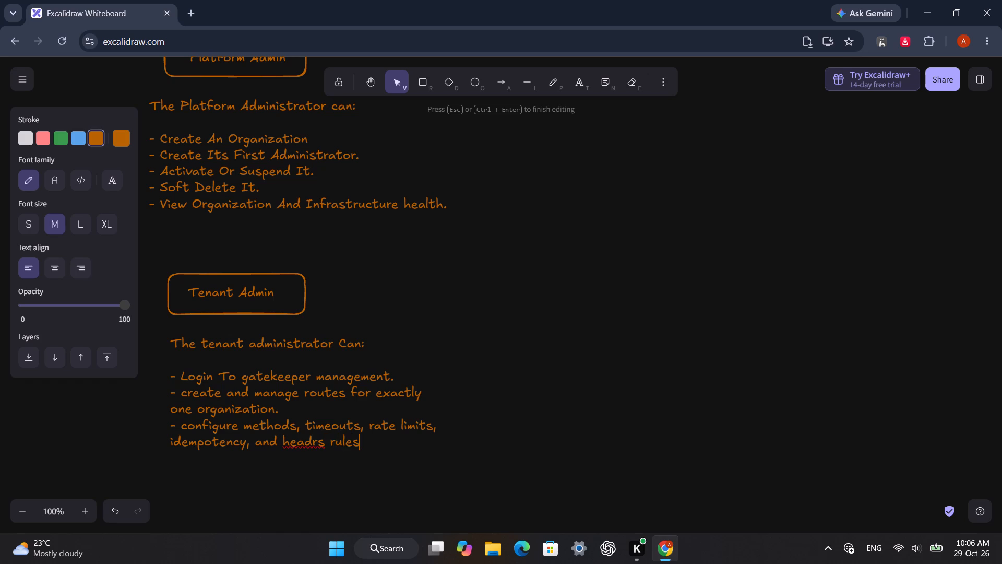
key(period)
click(311, 443)
key(e)
click(376, 443)
Draw a long vertical divider line beside the Platform Admin and Tenant Admin lists, from the Platform Admin box down past the tenant bullets.
click(523, 81)
scroll(548, 204, up, 1)
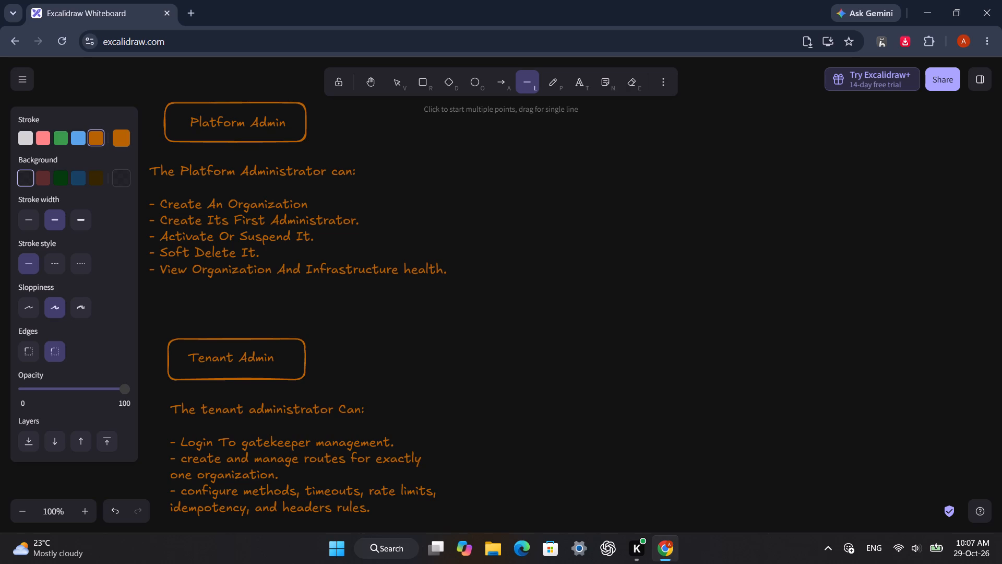
drag(506, 100, 500, 490)
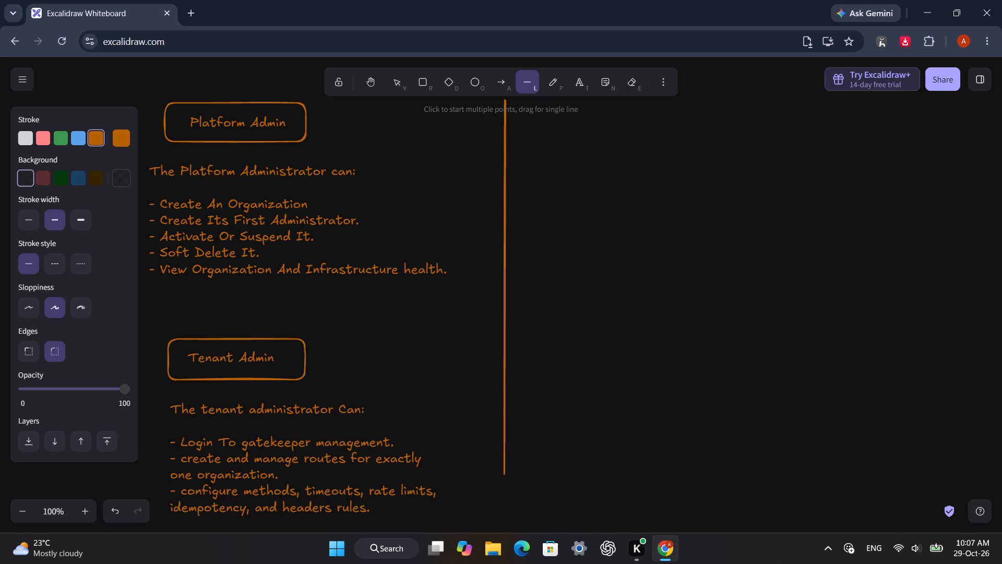
drag(500, 490, 504, 546)
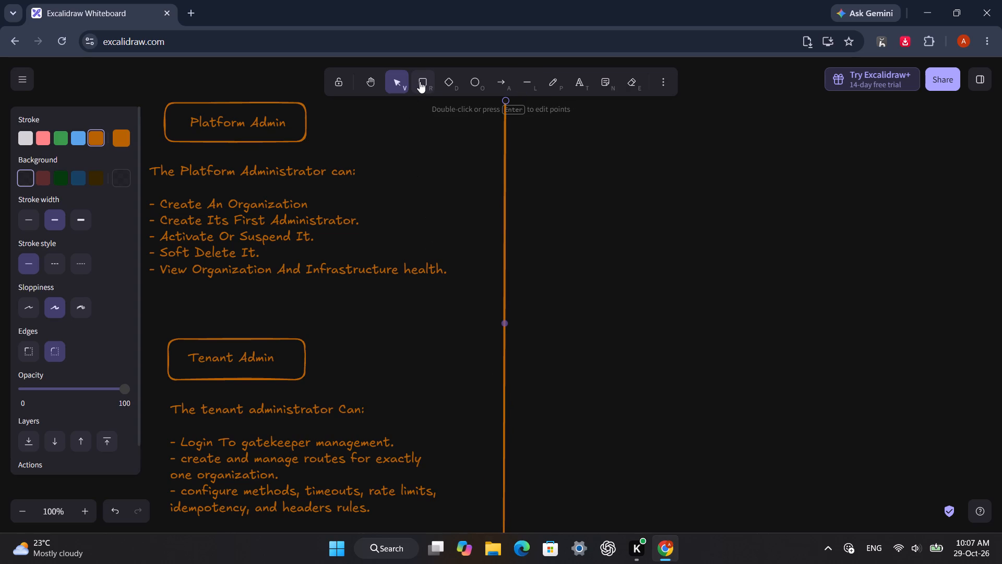
Draw an empty wide rounded rectangle across the divider line from the Platform Admin box, level with it.
click(420, 81)
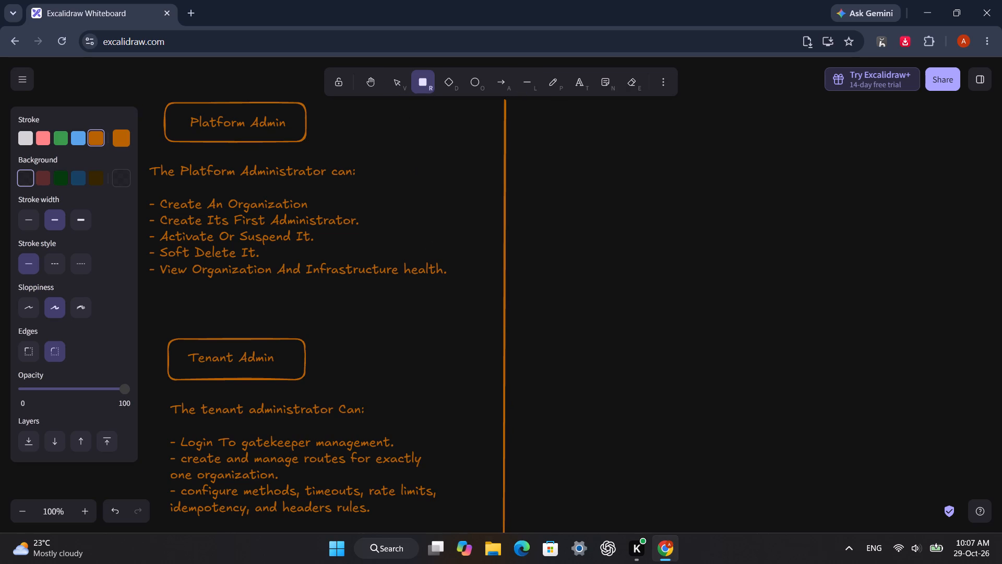
drag(547, 106, 739, 151)
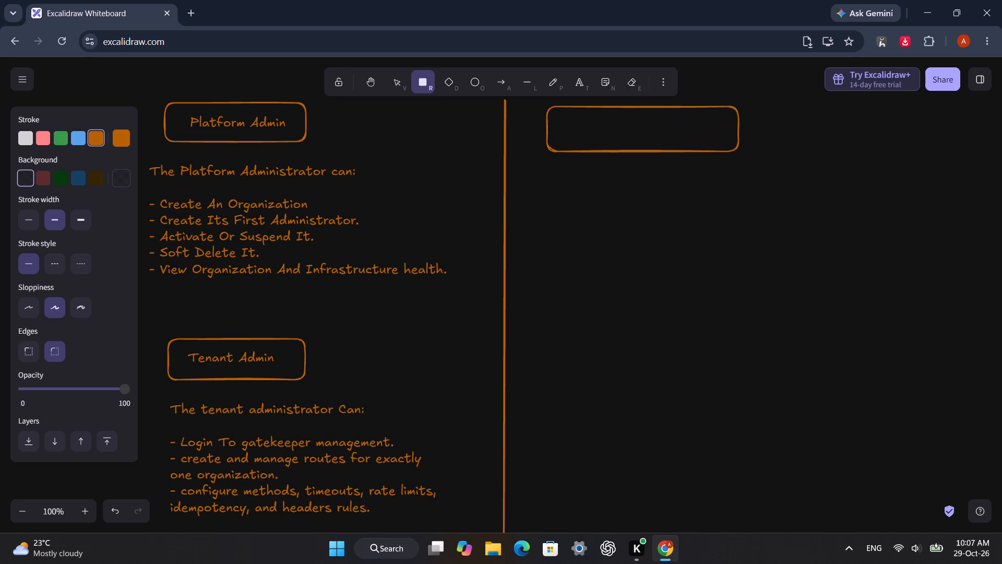
drag(739, 151, 748, 155)
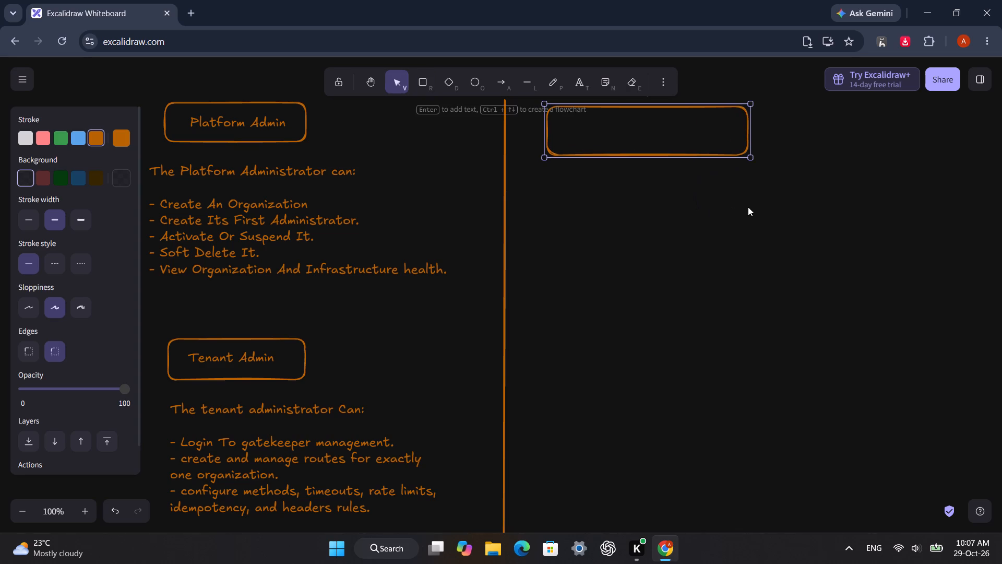
click(748, 207)
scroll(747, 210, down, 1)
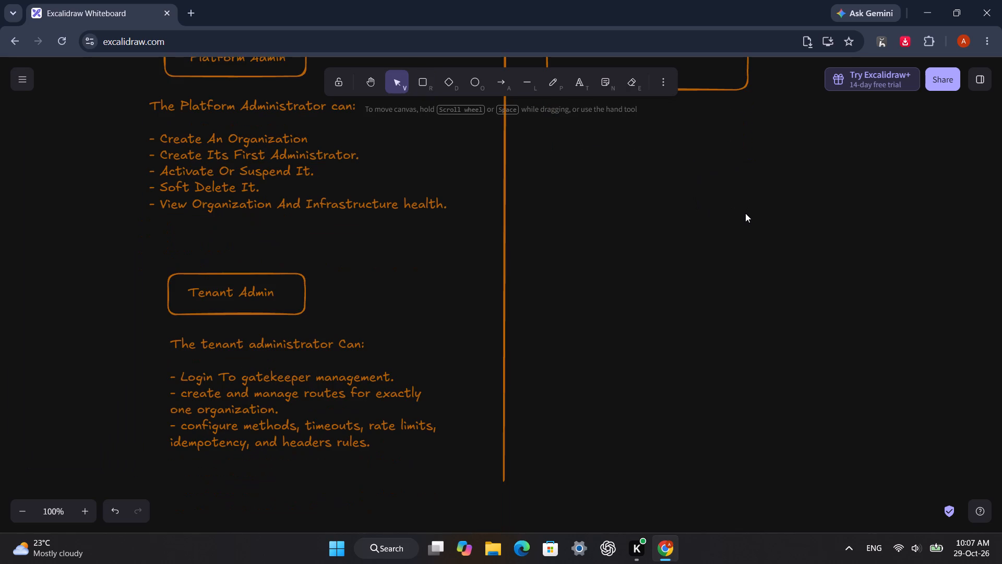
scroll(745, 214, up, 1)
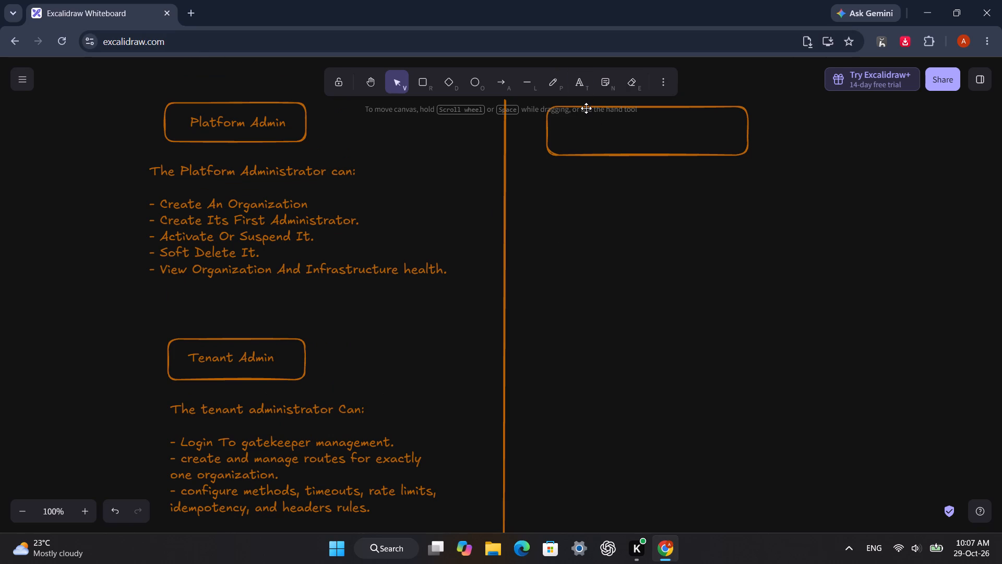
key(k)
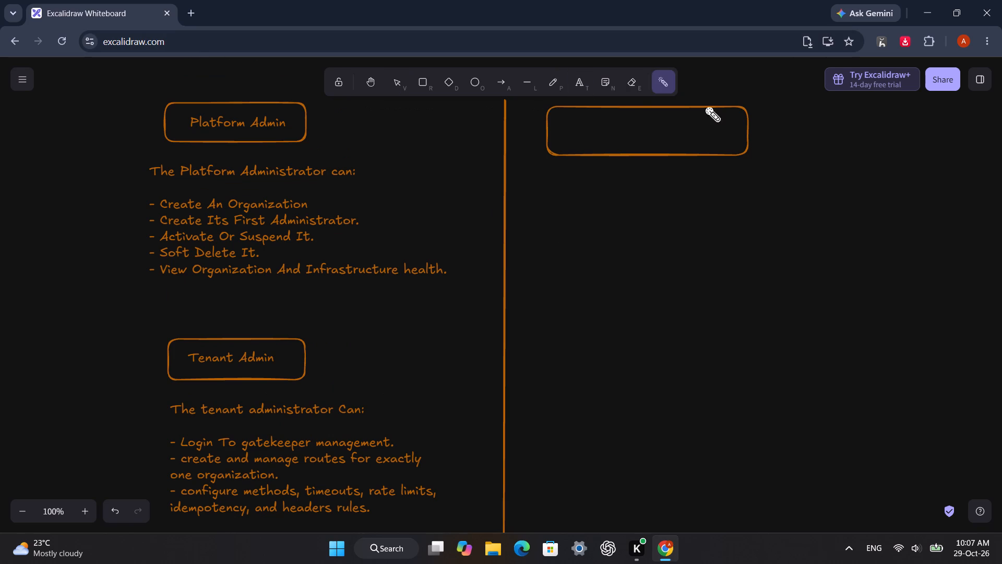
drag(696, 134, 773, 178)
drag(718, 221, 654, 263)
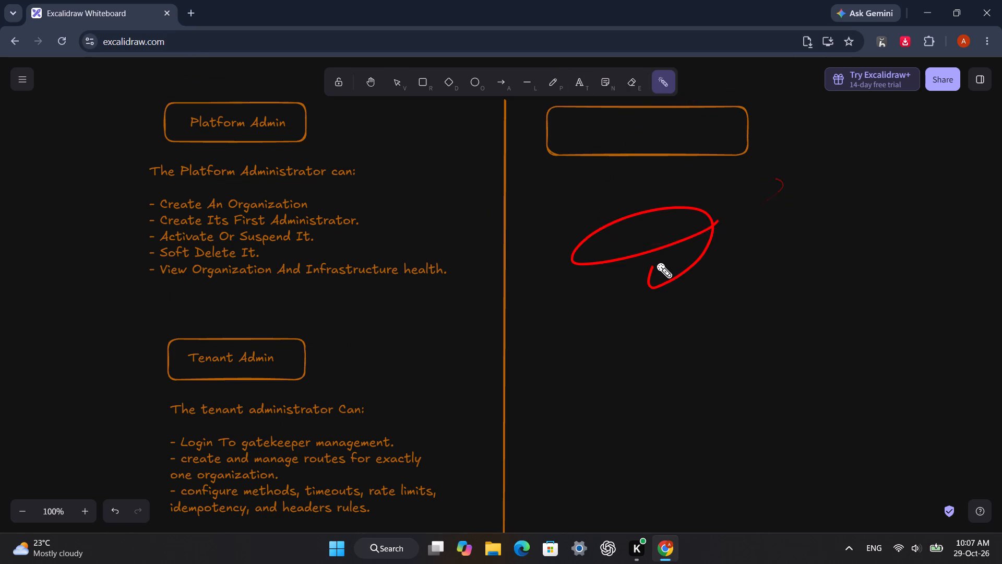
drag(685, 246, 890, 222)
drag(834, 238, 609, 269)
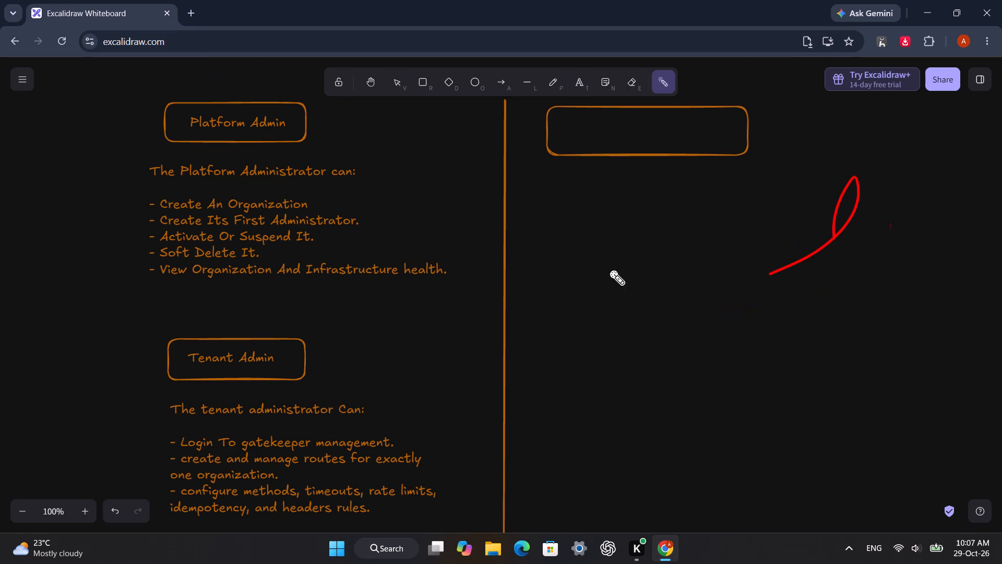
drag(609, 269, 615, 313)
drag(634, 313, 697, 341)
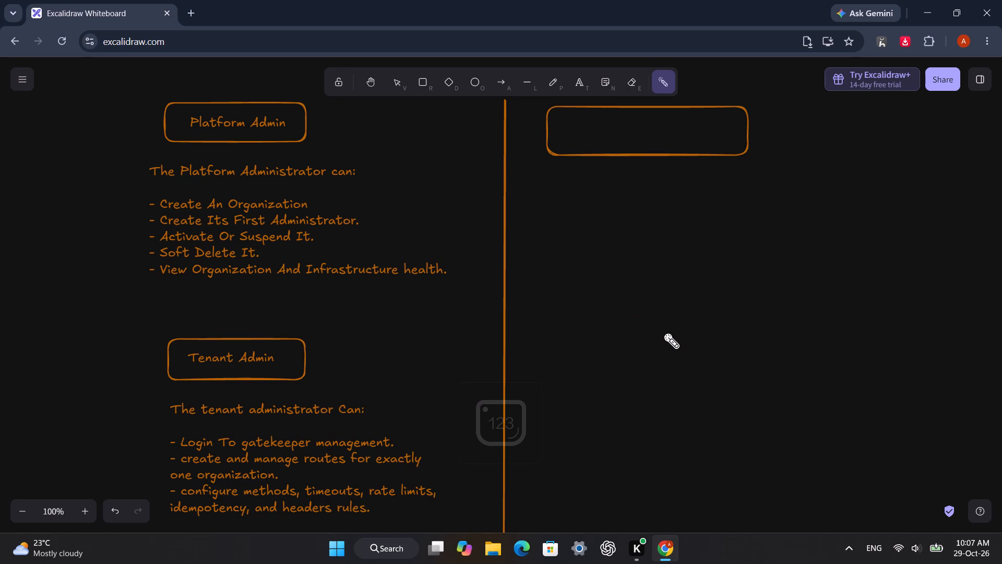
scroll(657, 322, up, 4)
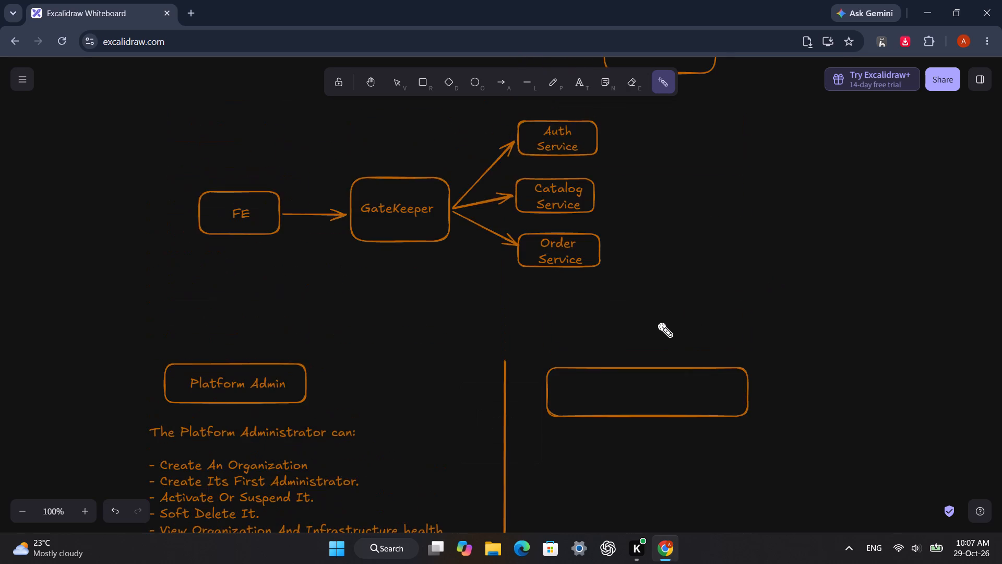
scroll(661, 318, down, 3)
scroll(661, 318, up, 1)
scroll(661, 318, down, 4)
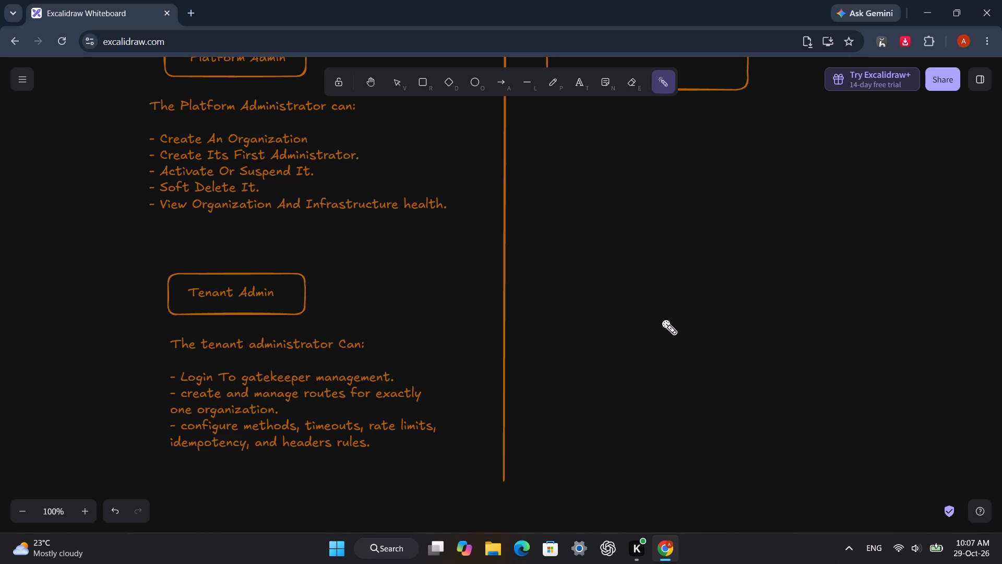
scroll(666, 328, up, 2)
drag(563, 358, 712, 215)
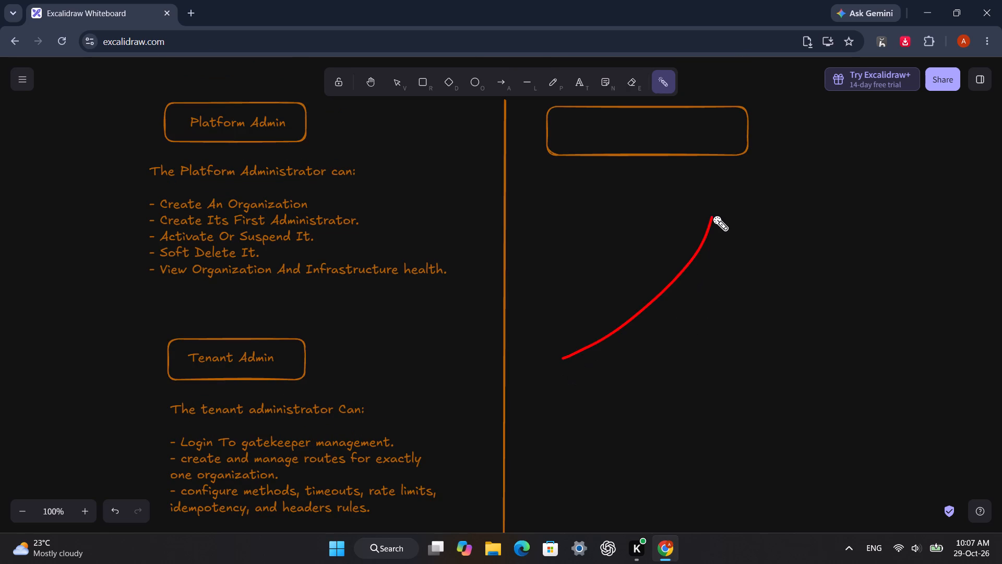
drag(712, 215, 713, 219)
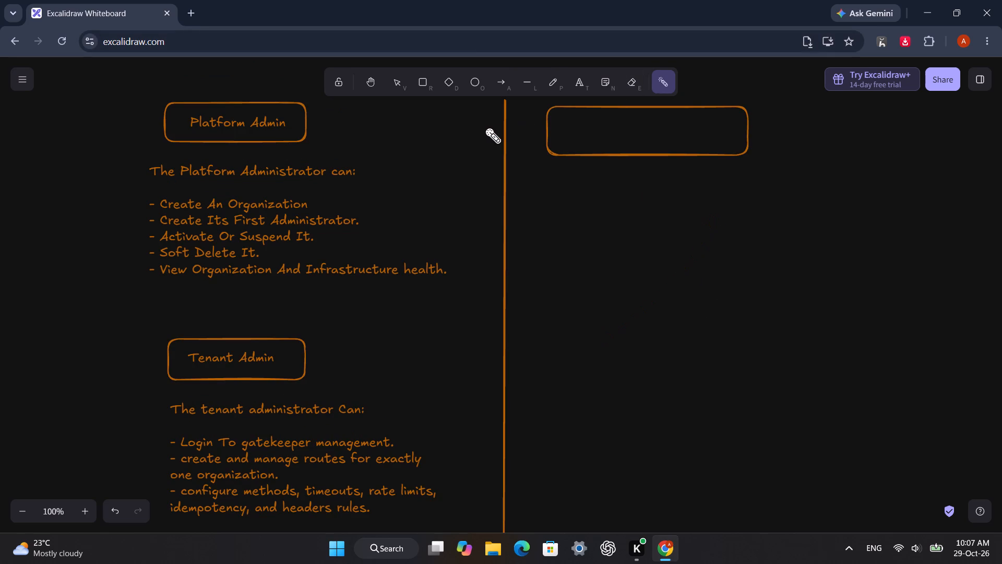
Draw a small cluster of overlapping rounded rectangles in the empty canvas area, below and to the right of the wide empty box.
key(r)
key(r)
key(r)
key(r)
key(r)
key(r)
key(r)
key(r)
key(r)
key(r)
key(r)
key(r)
key(r)
key(r)
key(r)
key(r)
key(r)
key(r)
key(r)
key(r)
key(r)
drag(801, 203, 856, 282)
drag(831, 225, 860, 259)
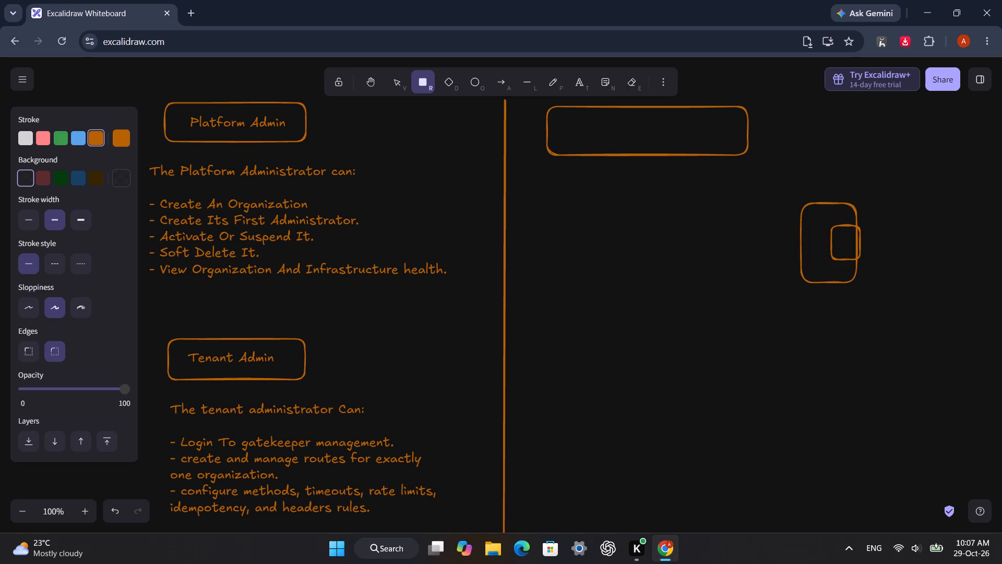
drag(844, 253, 867, 306)
drag(820, 278, 845, 313)
drag(843, 291, 855, 302)
drag(788, 196, 826, 239)
drag(805, 206, 856, 280)
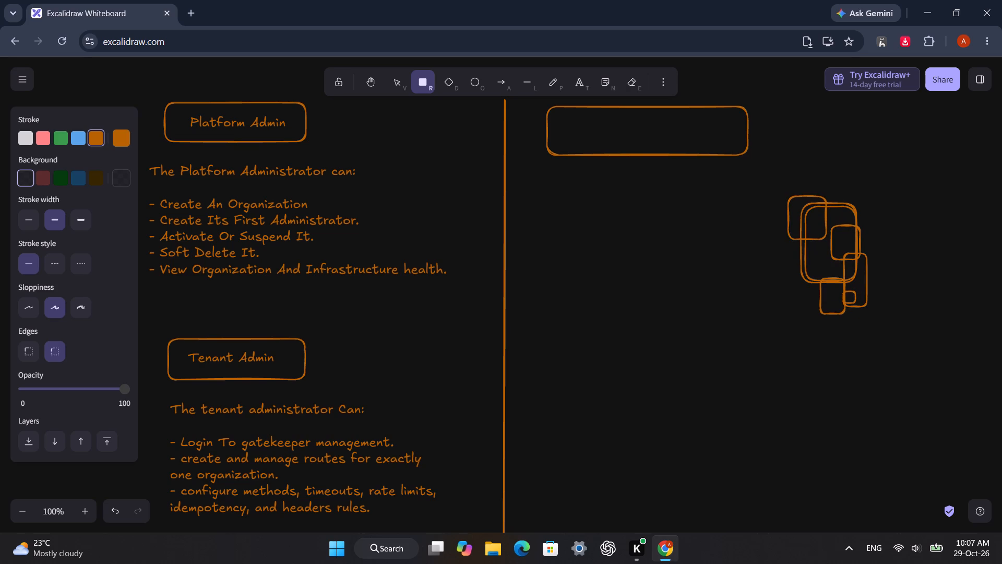
Fill the inside of the rectangle cluster with more narrow, overlapping rounded rectangles.
drag(805, 224, 835, 273)
drag(809, 241, 838, 284)
drag(809, 229, 834, 272)
drag(807, 202, 841, 268)
drag(824, 221, 850, 270)
drag(829, 214, 854, 274)
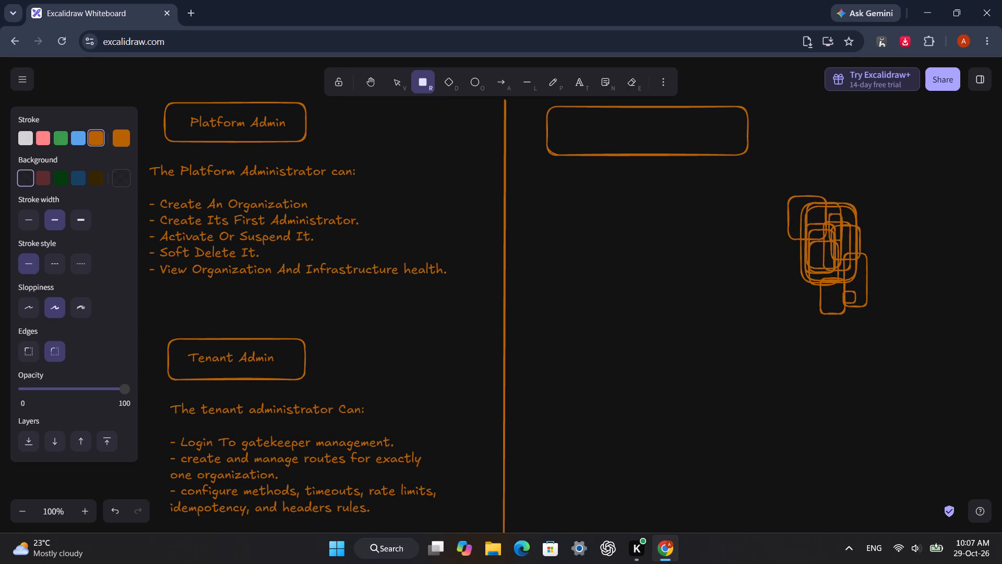
drag(854, 274, 853, 270)
drag(830, 208, 845, 272)
drag(828, 233, 836, 269)
drag(804, 205, 823, 265)
drag(805, 218, 824, 264)
drag(812, 212, 825, 237)
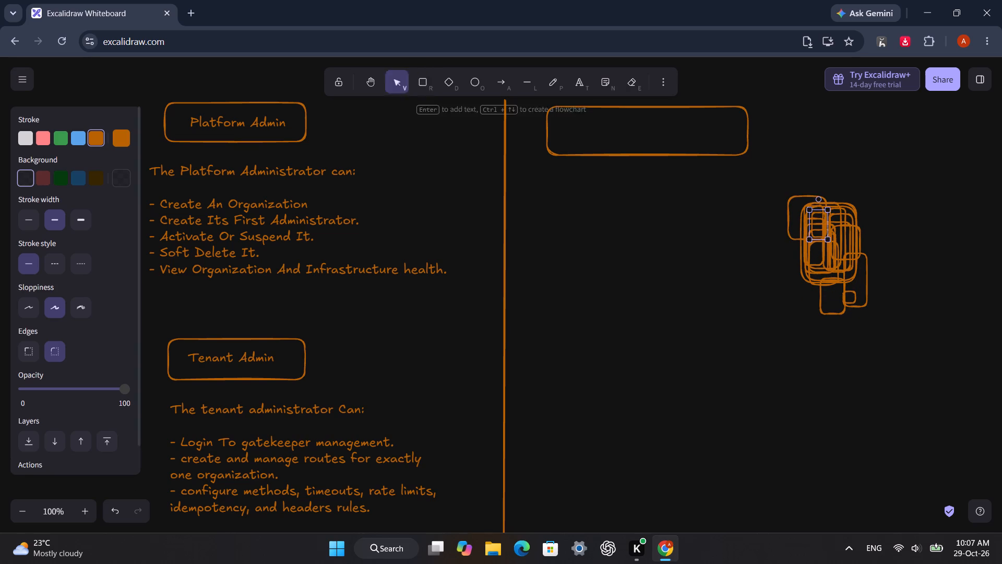
Widen the cluster upward and toward the divider line with more tall overlapping rounded rectangles, plus a large one reaching its lower edge.
drag(805, 172, 831, 246)
drag(821, 200, 839, 251)
drag(831, 199, 855, 255)
drag(848, 194, 868, 252)
drag(845, 183, 851, 225)
drag(822, 173, 851, 244)
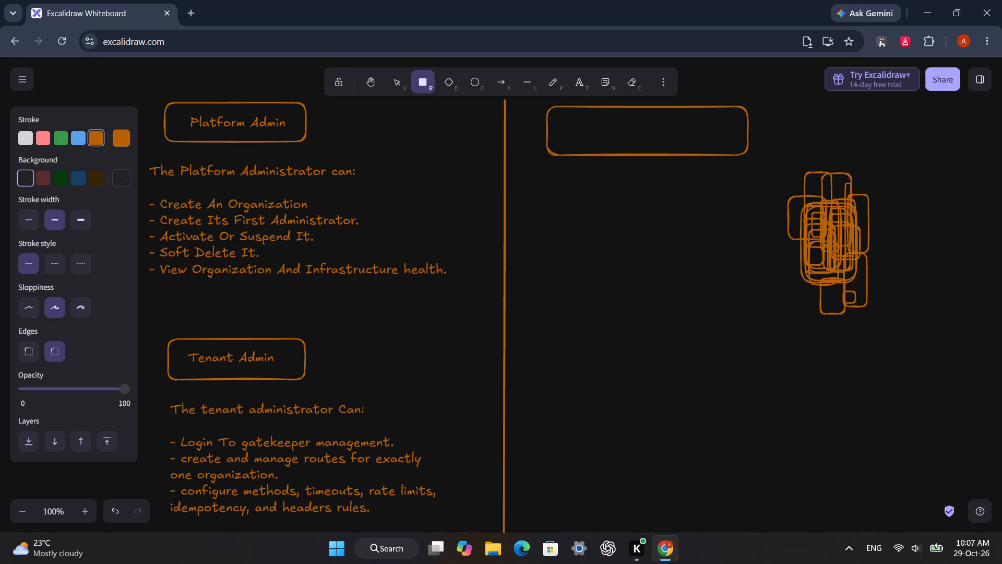
drag(851, 244, 844, 229)
drag(808, 177, 837, 250)
drag(799, 191, 833, 269)
drag(798, 205, 849, 290)
drag(771, 205, 810, 273)
drag(774, 219, 822, 288)
drag(775, 207, 838, 306)
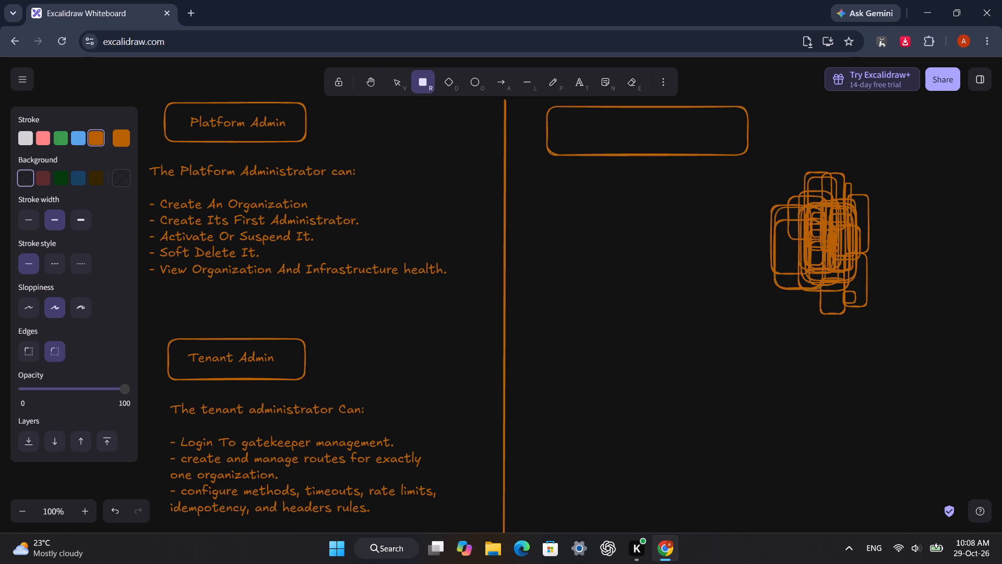
drag(838, 306, 830, 270)
drag(800, 189, 850, 267)
drag(798, 168, 845, 255)
drag(784, 163, 827, 265)
drag(782, 186, 828, 277)
drag(788, 191, 825, 261)
drag(798, 183, 876, 317)
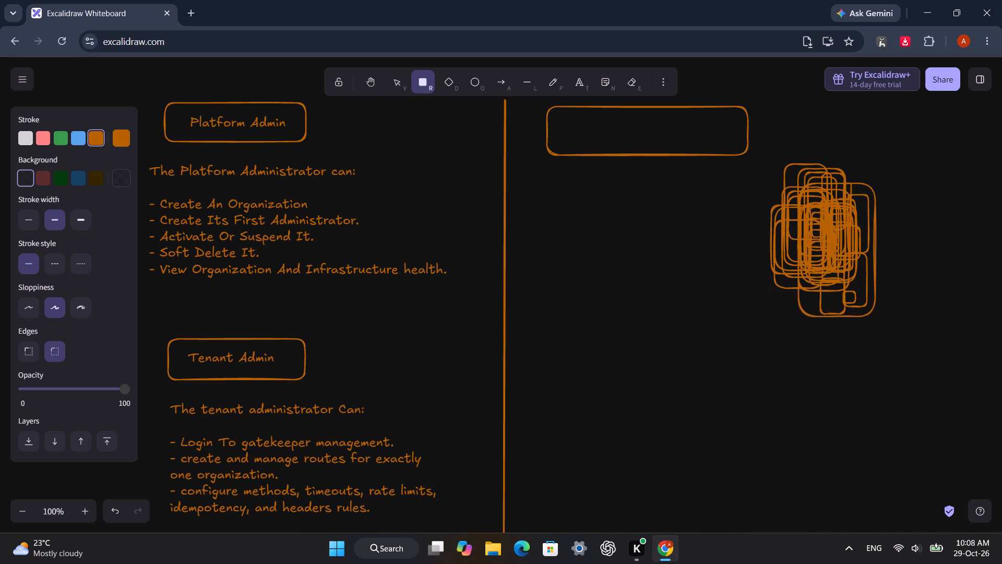
Add overlapping tall rounded rectangles along the cluster's side away from the divider, reaching up level with the wide empty box.
drag(876, 317, 866, 288)
drag(827, 190, 858, 267)
drag(817, 172, 843, 251)
drag(819, 176, 841, 259)
drag(806, 161, 833, 247)
drag(816, 175, 876, 307)
drag(867, 244, 886, 302)
drag(854, 191, 875, 290)
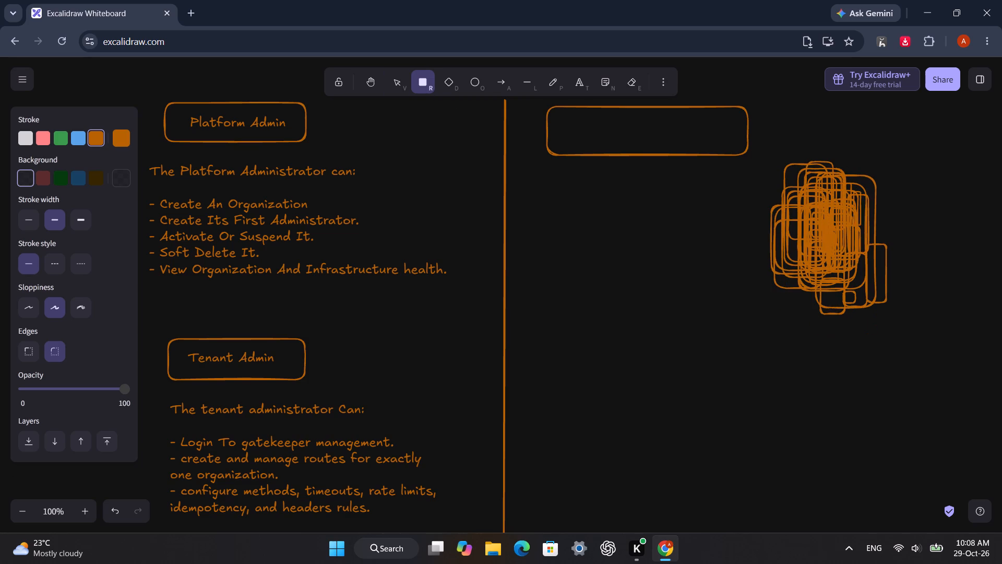
drag(875, 290, 879, 278)
drag(850, 166, 874, 269)
drag(848, 155, 865, 249)
drag(837, 124, 872, 258)
drag(856, 149, 877, 281)
drag(819, 143, 831, 246)
drag(823, 163, 833, 253)
drag(821, 160, 824, 181)
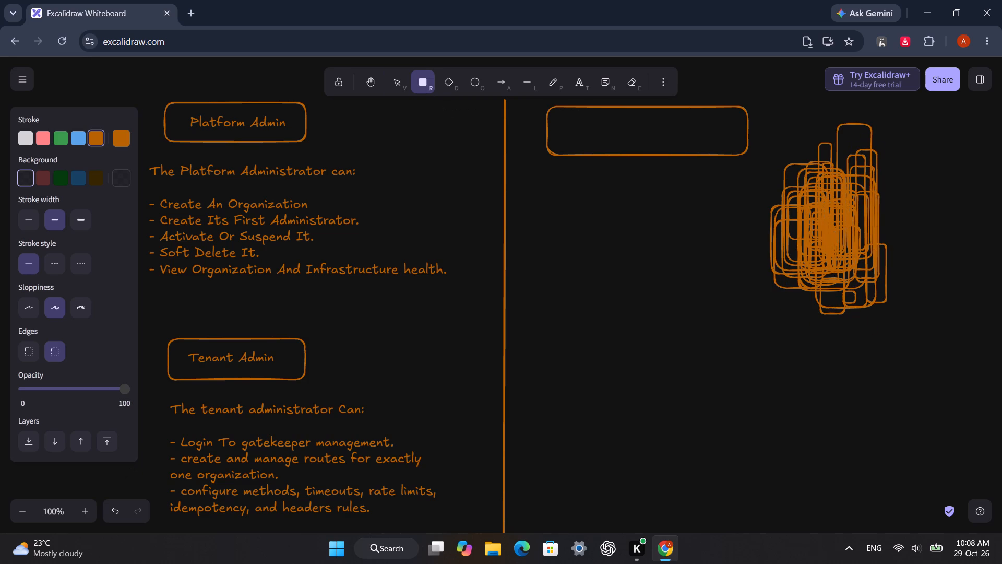
Draw more narrow tall rounded rectangles across the upper half of the cluster, level with the wide empty box.
drag(824, 181, 829, 258)
drag(821, 167, 832, 273)
drag(808, 149, 822, 263)
drag(805, 187, 808, 261)
drag(781, 150, 800, 241)
drag(790, 150, 803, 239)
drag(801, 158, 823, 264)
drag(821, 162, 837, 242)
drag(833, 146, 857, 235)
drag(845, 150, 868, 235)
drag(855, 154, 867, 246)
drag(839, 148, 852, 236)
drag(830, 130, 853, 253)
drag(828, 128, 839, 213)
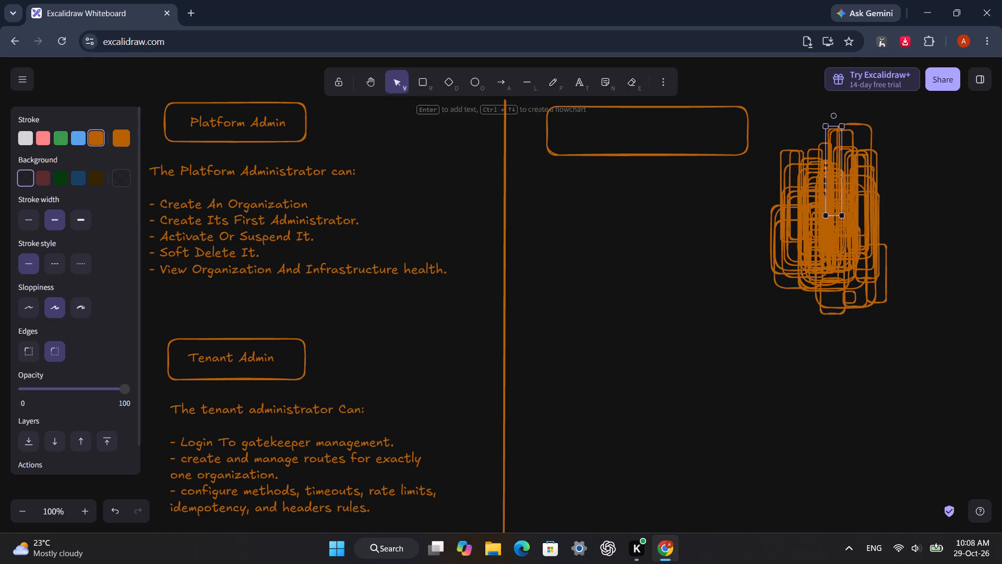
Add thin overlapping rounded rectangles over the top of the cluster, reaching just above the wide empty box's upper edge.
drag(820, 127, 833, 213)
drag(809, 105, 823, 210)
drag(805, 122, 819, 201)
drag(805, 102, 826, 201)
drag(817, 144, 824, 207)
drag(810, 140, 818, 216)
drag(810, 144, 826, 193)
drag(821, 169, 837, 234)
drag(825, 161, 846, 205)
drag(841, 183, 868, 229)
drag(854, 171, 874, 245)
drag(854, 173, 860, 218)
drag(831, 141, 834, 217)
drag(814, 143, 813, 212)
drag(792, 151, 792, 157)
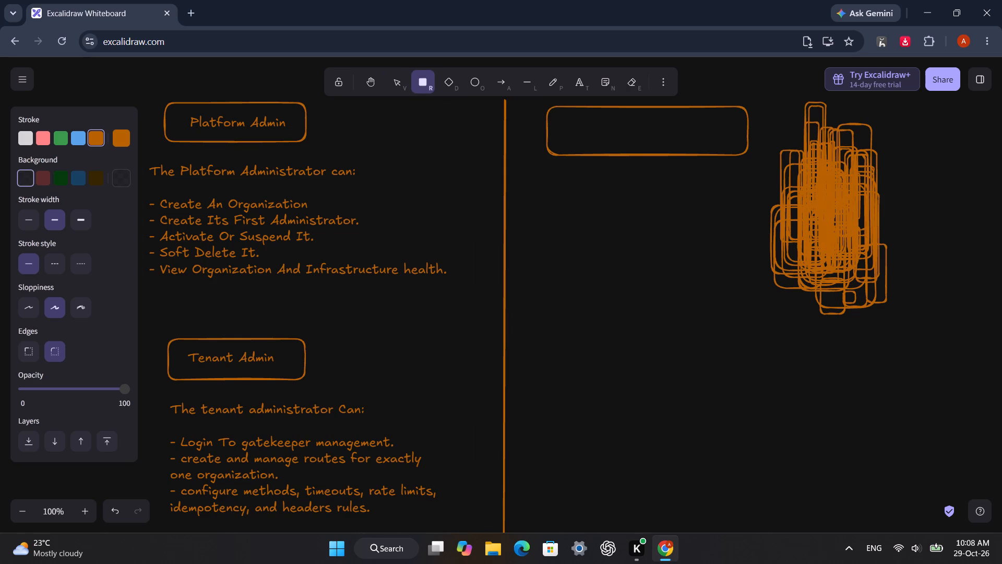
Thicken the cluster's core and its divider-facing side with more narrow overlapping rounded rectangles.
drag(792, 157, 797, 216)
drag(788, 168, 801, 221)
drag(788, 154, 808, 206)
drag(803, 174, 818, 231)
drag(806, 164, 817, 241)
drag(814, 200, 824, 247)
drag(818, 210, 824, 252)
drag(815, 191, 828, 261)
drag(825, 190, 833, 256)
drag(830, 185, 838, 240)
drag(825, 171, 838, 236)
drag(800, 131, 828, 205)
drag(809, 138, 828, 222)
drag(812, 131, 832, 205)
drag(804, 115, 829, 181)
drag(810, 115, 828, 219)
drag(817, 145, 827, 205)
drag(819, 159, 822, 189)
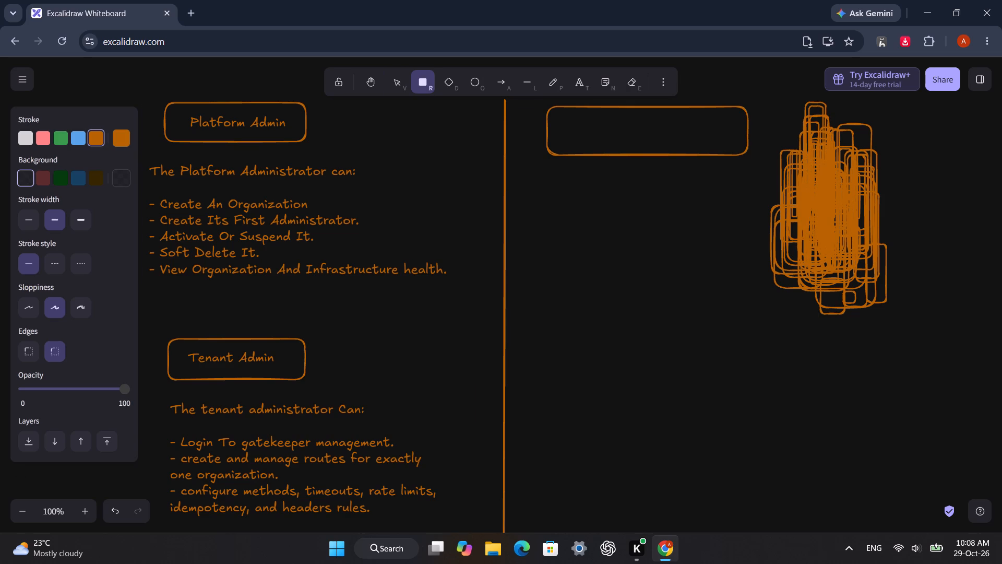
Use the Diamond tool to draw narrow overlapping diamonds over the middle height of the cluster's core and divider-facing side.
key(d)
key(d)
key(d)
key(d)
key(d)
key(d)
key(d)
key(d)
key(d)
key(d)
key(d)
key(d)
key(d)
key(d)
key(d)
key(d)
key(d)
key(d)
key(d)
key(d)
drag(816, 209, 839, 246)
drag(801, 191, 817, 250)
drag(773, 192, 806, 243)
drag(788, 202, 804, 267)
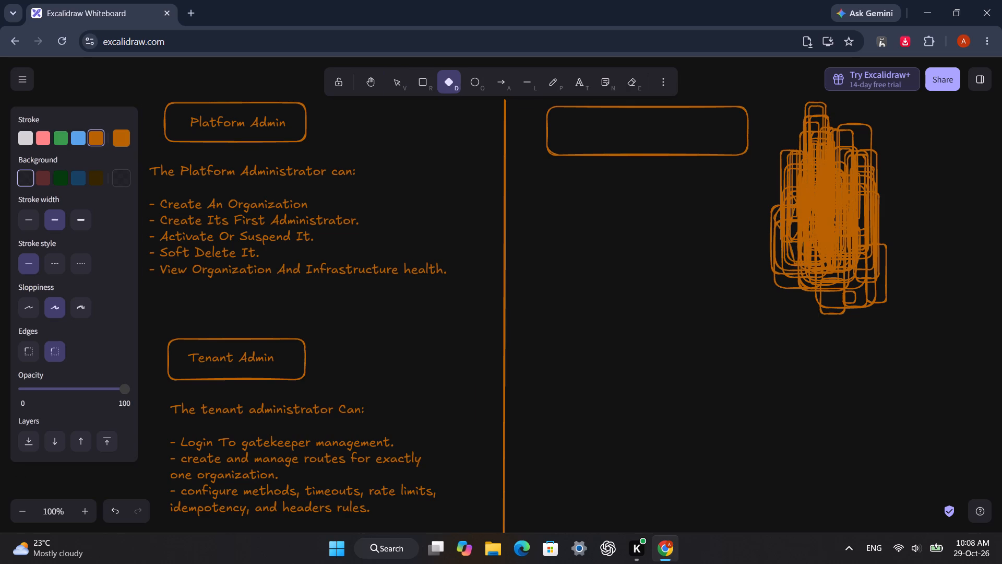
drag(804, 267, 803, 256)
drag(776, 206, 789, 232)
drag(779, 207, 794, 243)
drag(786, 222, 797, 244)
drag(790, 220, 795, 256)
Add small narrow diamonds up the cluster's divider-facing edge and across the upper part of its core.
click(783, 226)
drag(779, 201, 782, 216)
drag(777, 184, 782, 211)
drag(782, 176, 788, 210)
drag(785, 179, 789, 204)
click(787, 169)
drag(786, 144, 796, 167)
drag(794, 141, 798, 161)
drag(795, 148, 805, 172)
drag(805, 161, 817, 167)
drag(818, 160, 828, 175)
drag(828, 167, 830, 178)
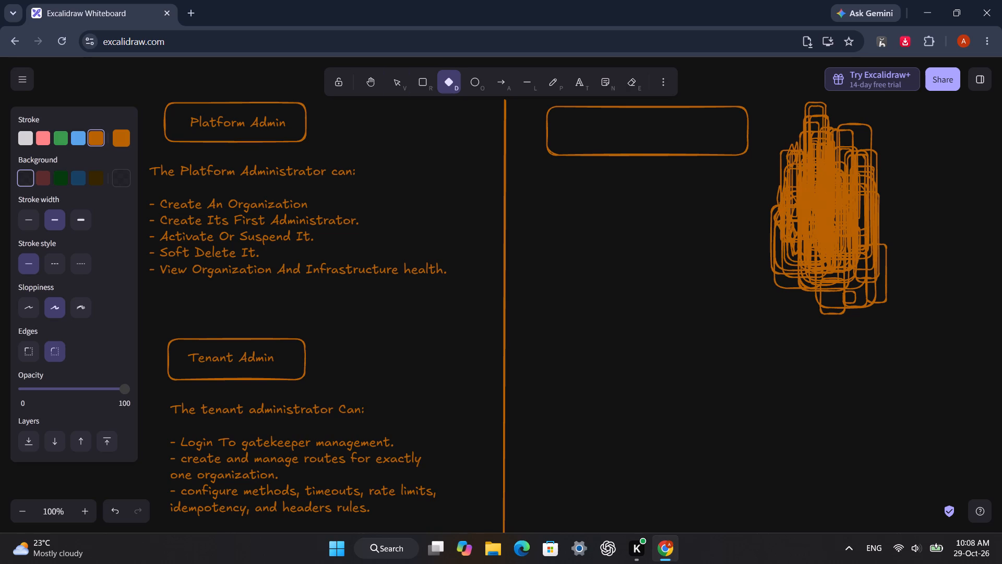
Draw thin tall diamonds over the upper half of the cluster's side away from the divider.
drag(830, 178, 833, 184)
drag(856, 167, 860, 199)
drag(843, 145, 852, 209)
drag(845, 156, 860, 221)
drag(856, 166, 861, 214)
drag(848, 144, 855, 199)
drag(842, 126, 852, 192)
drag(850, 134, 857, 182)
drag(857, 145, 862, 181)
drag(862, 134, 868, 180)
drag(868, 156, 870, 174)
drag(857, 112, 858, 115)
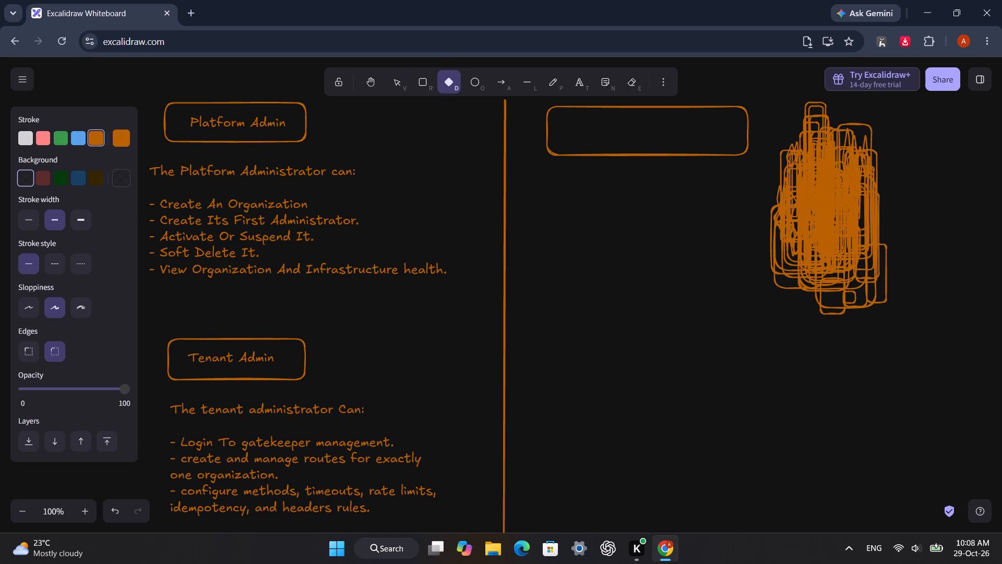
Add long thin diamonds across the cluster's top, from the side away from the divider back over the core, starting near the wide empty box's upper edge.
drag(858, 115, 867, 200)
drag(849, 110, 859, 186)
drag(851, 129, 855, 173)
drag(841, 133, 842, 179)
drag(834, 127, 837, 198)
drag(828, 128, 838, 201)
drag(837, 142, 850, 221)
drag(842, 133, 857, 238)
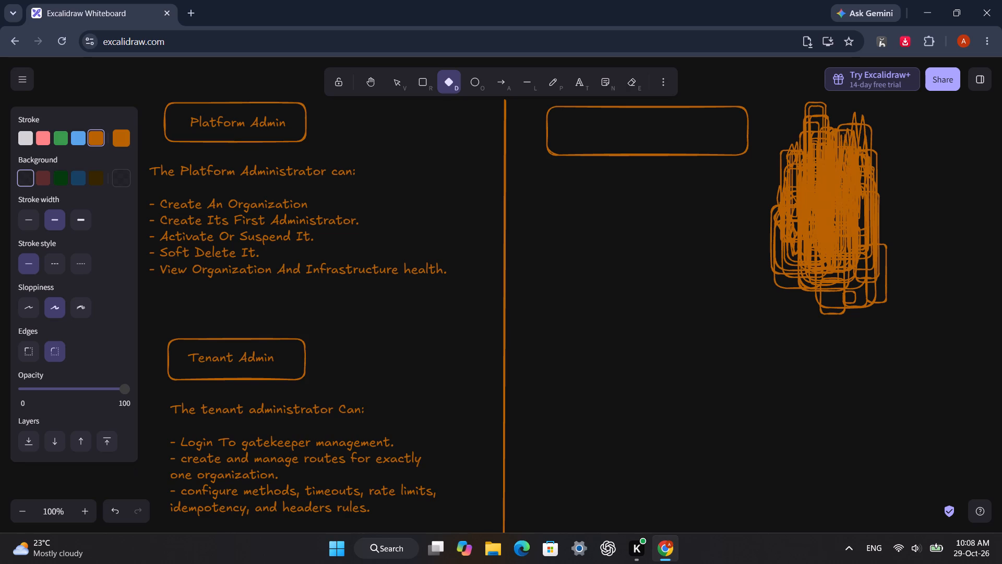
Draw tall narrow diamonds over the cluster's lower half, working from the side away from the divider in to the core.
drag(857, 238, 861, 245)
drag(852, 165, 866, 253)
drag(852, 172, 860, 239)
drag(850, 184, 863, 253)
drag(856, 178, 861, 287)
drag(847, 198, 851, 273)
drag(832, 189, 851, 275)
drag(836, 202, 841, 312)
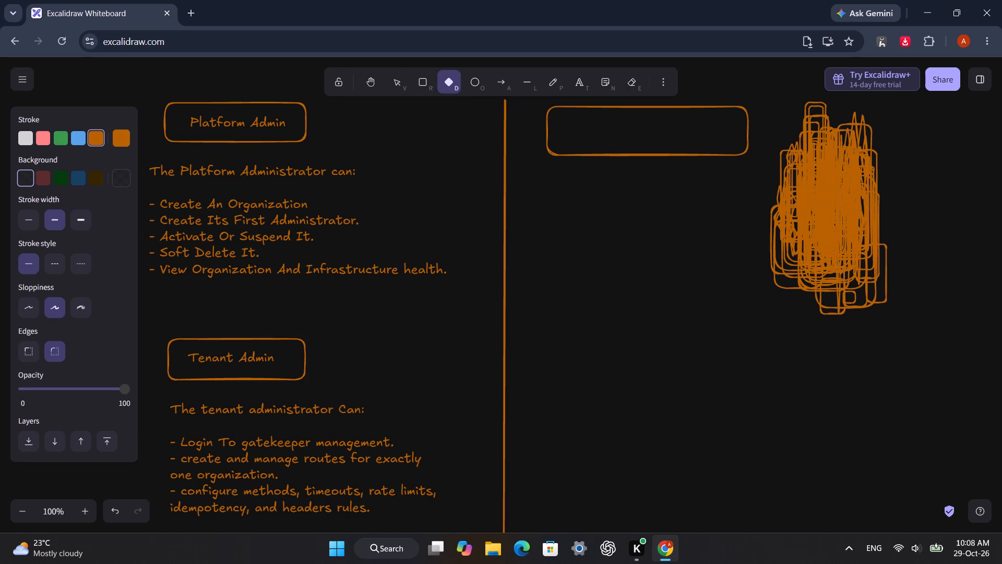
Add narrow diamonds over the cluster's bottom centre, with tips reaching just past its lower edge.
drag(841, 312, 832, 262)
drag(815, 203, 821, 286)
drag(813, 229, 827, 310)
drag(825, 248, 840, 314)
drag(837, 268, 842, 314)
drag(834, 273, 838, 313)
drag(832, 264, 842, 320)
drag(834, 258, 832, 306)
Thicken the lower core of the cluster with another row of narrow overlapping diamonds ending around its bottom edge.
drag(812, 236, 817, 291)
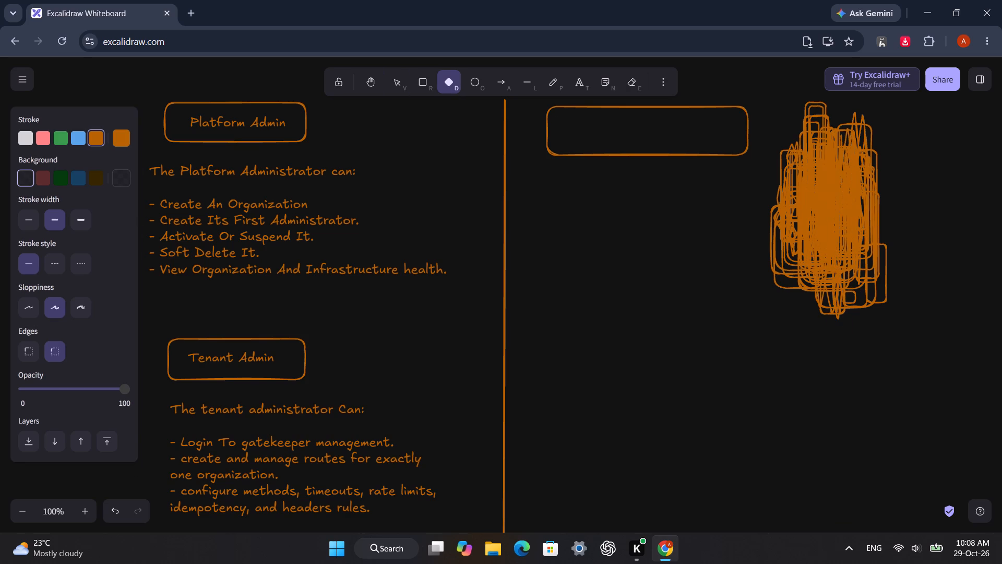
drag(817, 291, 818, 301)
drag(809, 255, 819, 302)
drag(817, 252, 826, 309)
drag(820, 253, 831, 313)
drag(828, 264, 836, 311)
drag(832, 263, 839, 305)
drag(833, 250, 844, 304)
Draw tall thin diamonds over the lower part of the side away from the divider, with points extending below the cluster.
drag(831, 224, 848, 260)
drag(842, 225, 854, 275)
drag(848, 230, 862, 287)
drag(857, 228, 865, 289)
drag(860, 231, 863, 301)
drag(856, 247, 861, 311)
drag(855, 254, 865, 330)
drag(861, 275, 864, 336)
drag(853, 261, 860, 341)
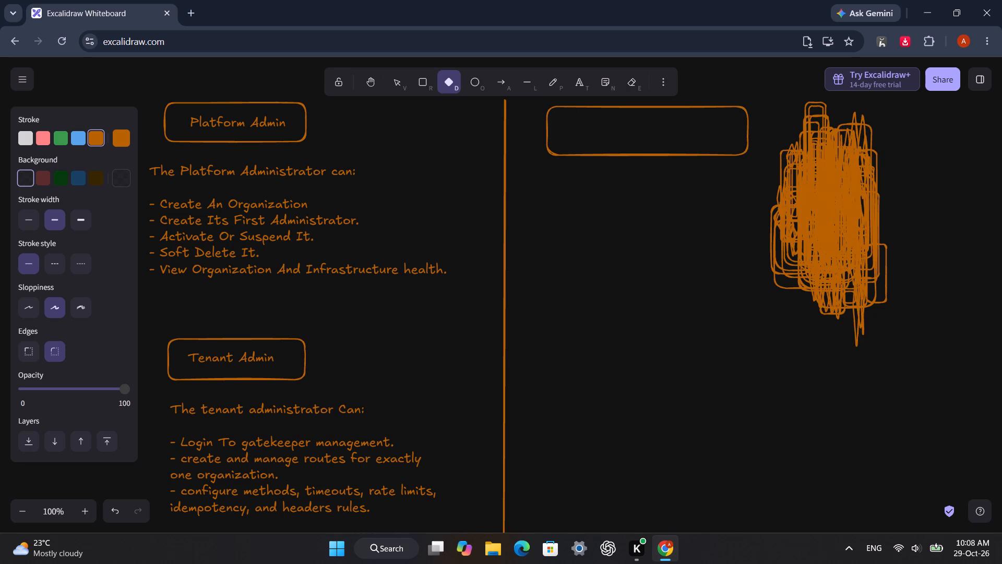
Add overlapping narrow diamonds from the lower core out to the cluster's far edge away from the divider.
drag(860, 341, 854, 309)
drag(845, 255, 848, 305)
drag(842, 262, 852, 299)
drag(846, 250, 855, 303)
drag(846, 216, 863, 279)
drag(862, 226, 874, 284)
drag(871, 228, 879, 284)
drag(877, 251, 880, 287)
drag(876, 257, 881, 318)
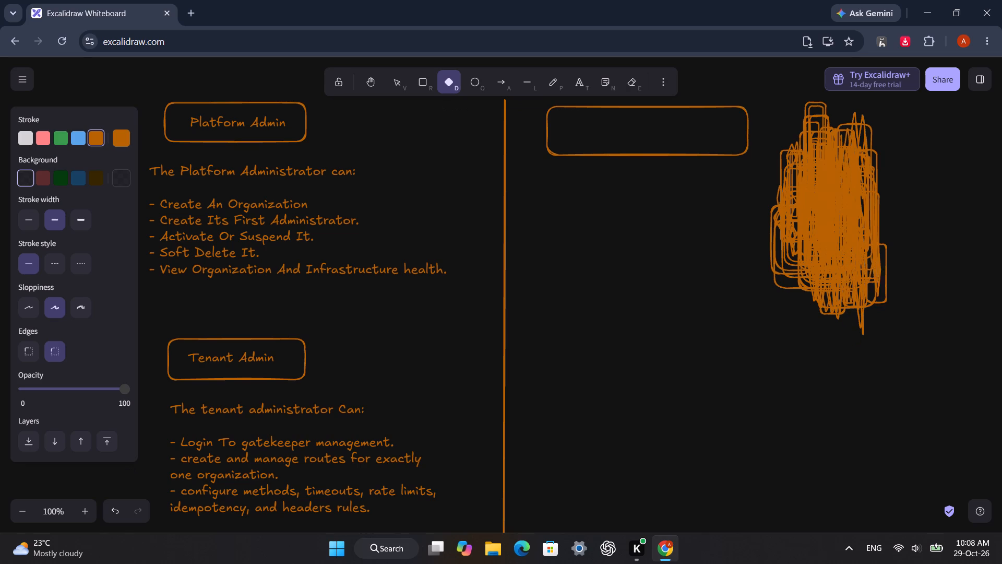
Thicken the lower far edge of the cluster, away from the divider, with closely stacked thin diamonds.
drag(881, 318, 881, 285)
drag(873, 228, 879, 281)
drag(872, 225, 879, 282)
drag(872, 225, 875, 278)
drag(871, 237, 877, 290)
drag(872, 253, 875, 292)
drag(872, 260, 876, 286)
drag(873, 258, 875, 275)
drag(874, 260, 882, 334)
Draw very thin diamonds over the cluster's lower corner away from the divider, working back in to the core.
drag(882, 334, 881, 296)
drag(878, 261, 880, 274)
drag(876, 247, 886, 286)
drag(882, 243, 882, 291)
drag(875, 249, 875, 295)
drag(873, 255, 872, 300)
drag(866, 252, 864, 298)
drag(853, 251, 851, 273)
Add thin diamonds from the cluster's core across to its divider-facing edge and down to that side's lower corner.
drag(836, 211, 837, 244)
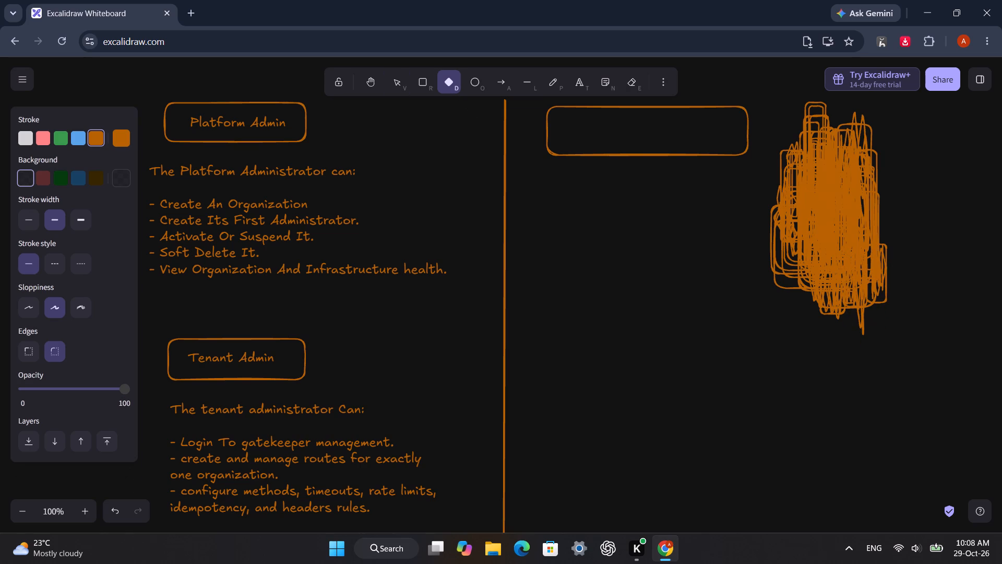
drag(837, 244, 832, 252)
drag(816, 189, 818, 211)
drag(807, 158, 809, 220)
drag(793, 175, 791, 232)
drag(784, 196, 783, 239)
drag(780, 211, 782, 242)
drag(775, 215, 784, 256)
drag(781, 221, 781, 284)
drag(776, 250, 781, 290)
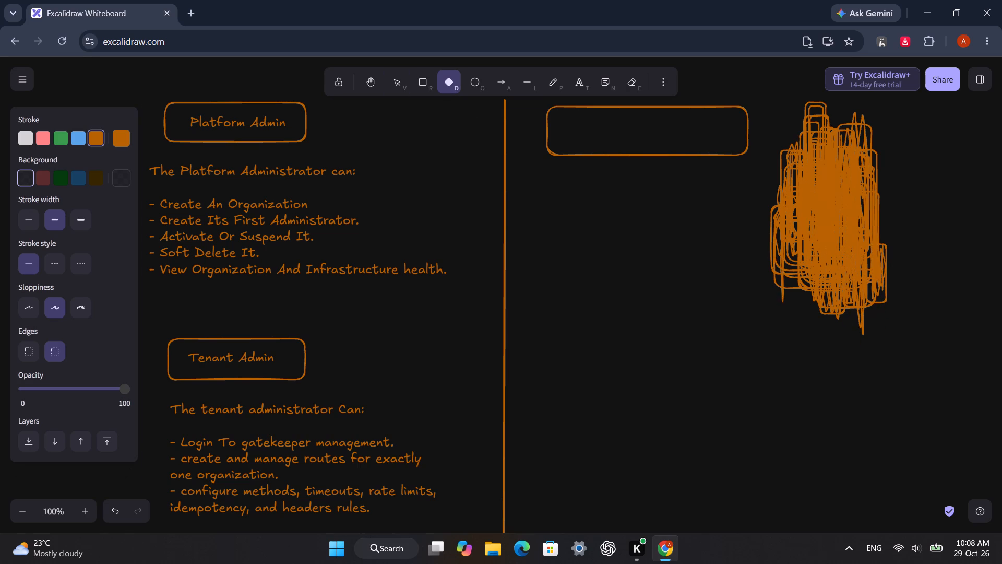
drag(781, 290, 783, 293)
Draw short overlapping diamonds across the cluster's lower middle from the divider-facing side and back up into the core.
drag(781, 266, 786, 272)
drag(781, 242, 796, 253)
drag(793, 230, 817, 275)
drag(817, 249, 835, 274)
drag(837, 239, 844, 245)
drag(840, 225, 851, 248)
drag(832, 177, 842, 216)
drag(829, 177, 841, 263)
Fill the half of the core nearer the divider with tall narrow diamonds from the upper part downward.
drag(841, 263, 833, 220)
drag(818, 157, 830, 234)
drag(813, 136, 819, 199)
drag(801, 150, 822, 254)
drag(818, 201, 820, 268)
drag(812, 197, 821, 278)
drag(805, 207, 805, 277)
drag(796, 214, 796, 252)
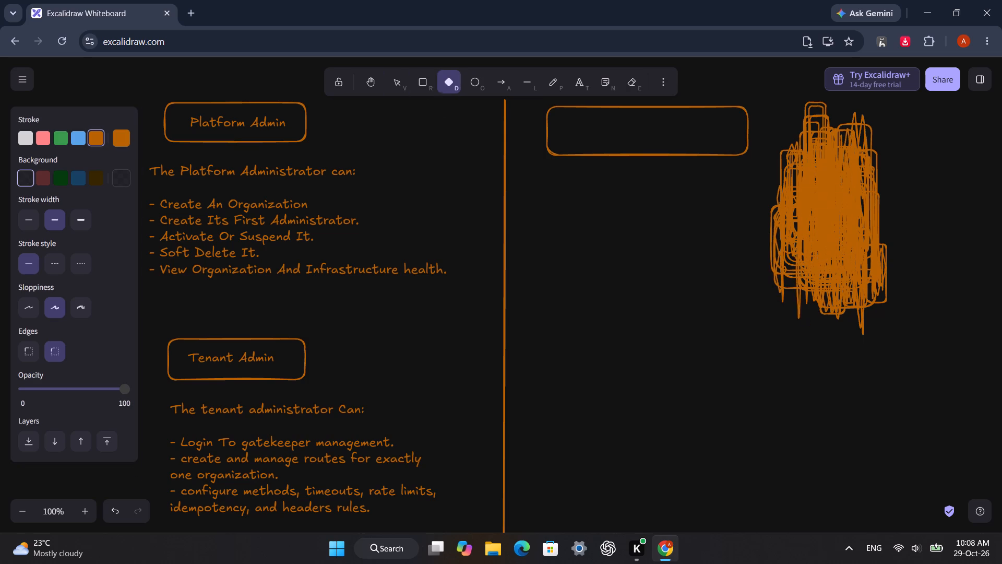
Draw thin diamonds down the freehand cluster's divider-facing edge, working from mid-height toward its lower corner.
drag(792, 220, 785, 252)
drag(772, 201, 773, 250)
drag(771, 202, 787, 254)
drag(785, 220, 790, 262)
drag(784, 224, 793, 262)
drag(786, 218, 802, 291)
drag(800, 233, 806, 296)
drag(800, 237, 809, 334)
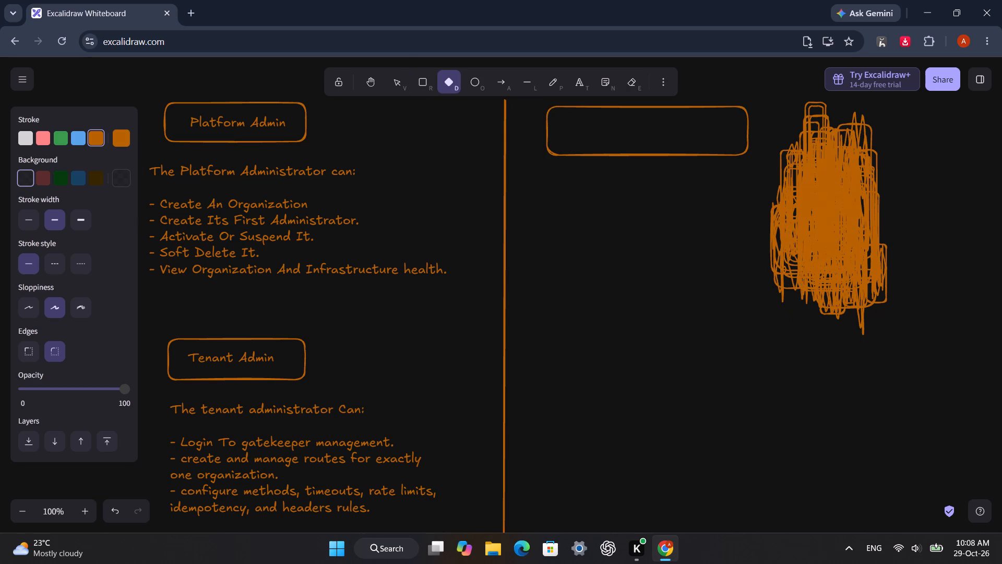
drag(809, 334, 810, 284)
Add narrow diamonds across the cluster's lower half to its outer edge away from the divider, and back toward the core.
drag(813, 233, 840, 279)
drag(840, 249, 858, 273)
drag(862, 263, 883, 302)
drag(884, 249, 887, 290)
drag(882, 253, 888, 307)
drag(879, 254, 878, 307)
drag(862, 247, 866, 282)
drag(848, 203, 861, 324)
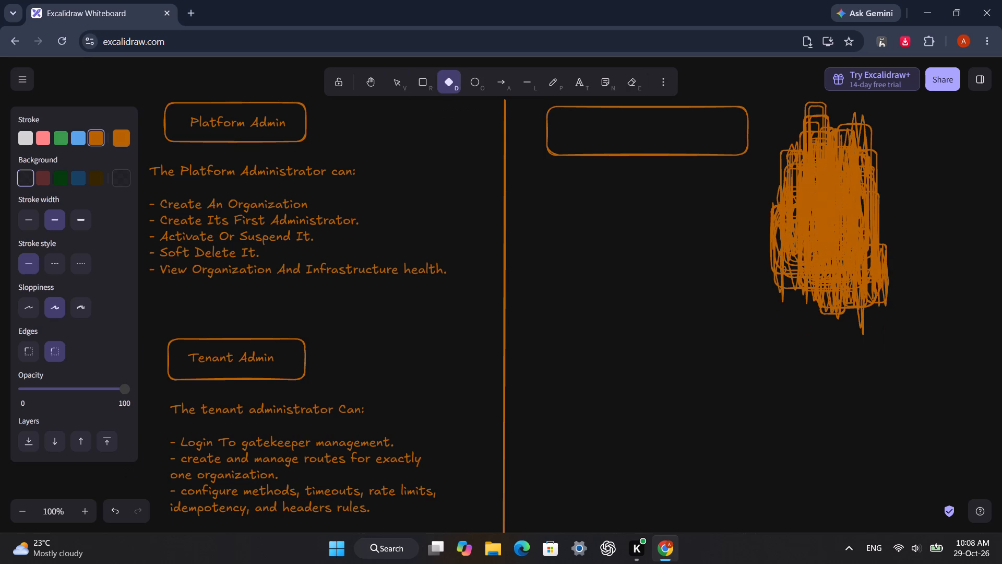
drag(861, 324, 856, 261)
Fill the middle of the cluster's side away from the divider with short, narrow overlapping diamonds.
drag(845, 197, 858, 253)
drag(862, 195, 874, 235)
drag(868, 208, 865, 230)
drag(864, 234, 866, 262)
drag(862, 226, 870, 257)
drag(869, 218, 875, 274)
drag(866, 211, 873, 268)
drag(866, 207, 869, 260)
Draw thin upright diamonds up the cluster's upper core, finishing with tall ones reaching down into the centre.
drag(860, 197, 862, 225)
drag(859, 197, 859, 226)
drag(850, 173, 853, 212)
drag(852, 177, 861, 194)
drag(853, 153, 855, 202)
drag(845, 143, 855, 227)
drag(839, 137, 853, 270)
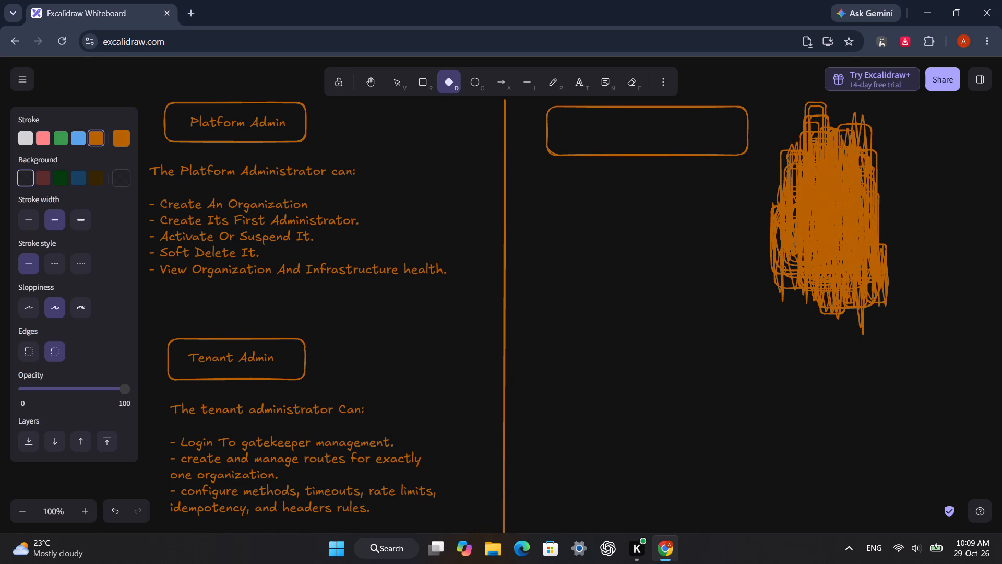
drag(853, 270, 842, 200)
Draw flat, wide diamonds across the cluster's upper end, extending some past both of its sides.
drag(807, 127, 812, 135)
drag(803, 134, 837, 146)
drag(830, 145, 848, 146)
drag(848, 146, 804, 148)
drag(806, 143, 888, 145)
drag(809, 148, 857, 148)
drag(752, 137, 863, 142)
drag(798, 141, 850, 145)
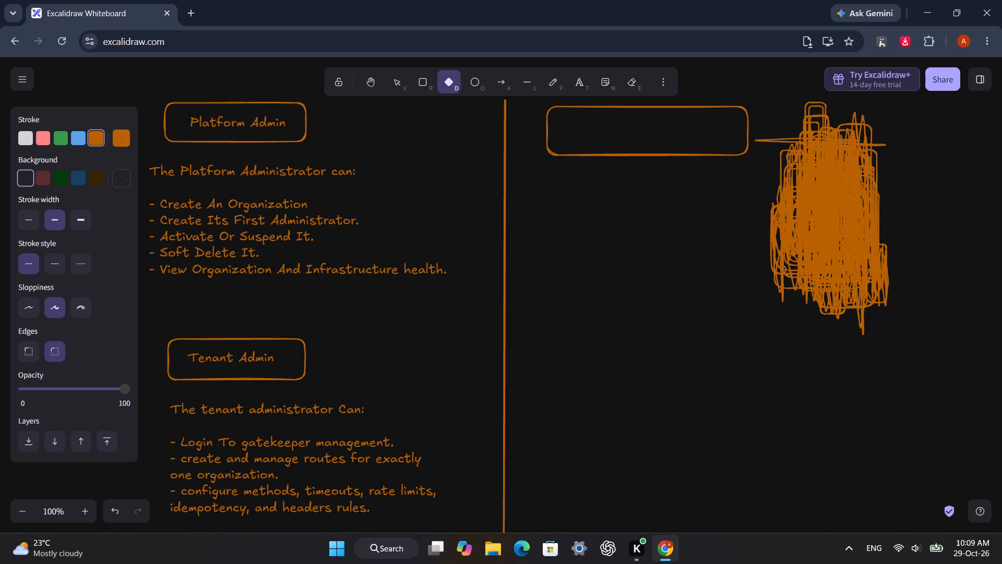
drag(850, 145, 872, 143)
Add long flat diamonds across the cluster's upper half, stretching well past its outer edge away from the divider.
drag(808, 148, 908, 156)
drag(806, 168, 899, 170)
drag(790, 168, 898, 165)
drag(784, 171, 913, 173)
drag(831, 187, 992, 168)
drag(809, 179, 877, 179)
drag(766, 189, 932, 181)
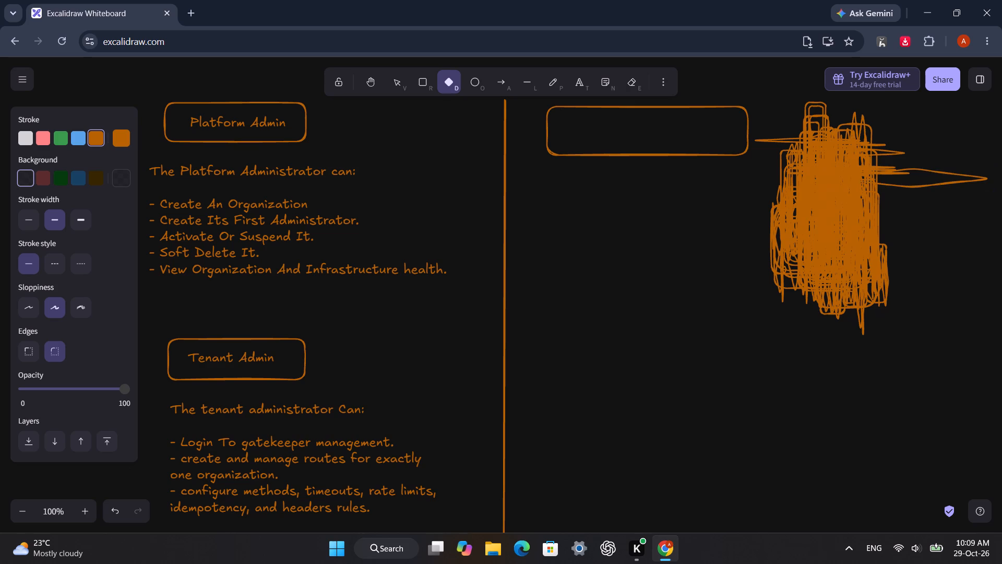
drag(932, 181, 944, 179)
drag(803, 182, 947, 187)
drag(840, 197, 947, 180)
Switch to the Arrow tool, cycling its arrow types, and draw diagonal arrows from the cluster's divider-facing side into its core.
key(a)
key(a)
key(a)
key(a)
key(a)
key(a)
key(a)
key(a)
key(a)
key(a)
key(a)
key(a)
key(a)
key(a)
key(a)
key(a)
key(a)
key(a)
key(a)
key(a)
drag(746, 173, 816, 252)
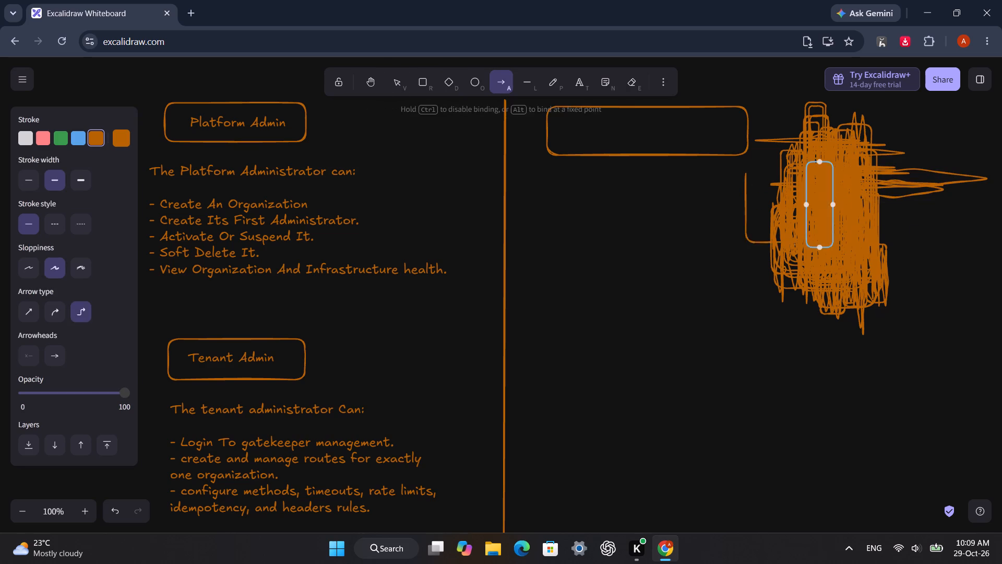
drag(816, 252, 816, 246)
drag(785, 216, 841, 257)
drag(807, 224, 836, 253)
drag(806, 219, 840, 255)
drag(752, 161, 816, 253)
drag(787, 212, 835, 274)
drag(806, 217, 849, 291)
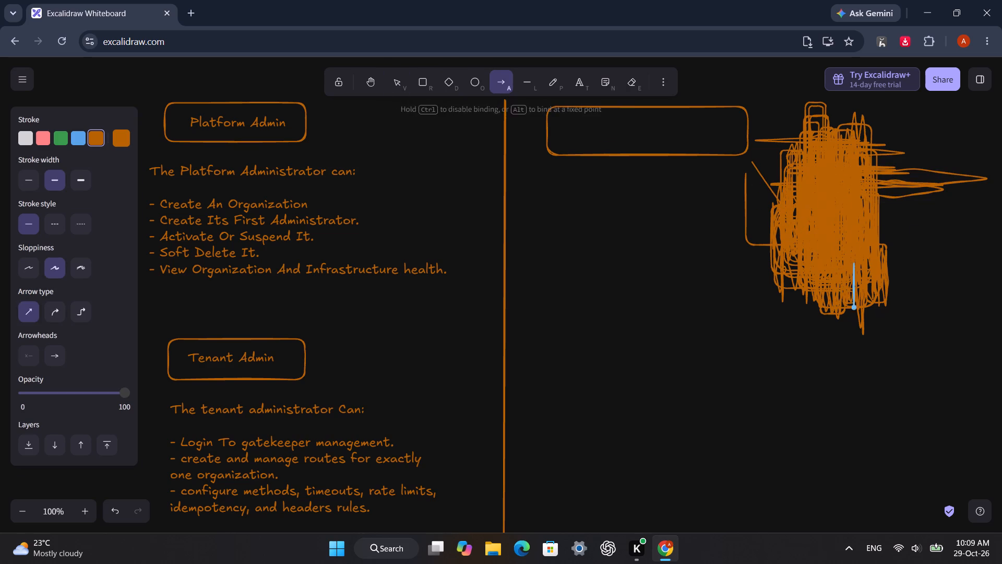
drag(849, 291, 840, 274)
Draw short diagonal arrows of varying types over the cluster's core, working from its lower part upward.
drag(814, 226, 851, 281)
drag(798, 202, 828, 245)
drag(806, 207, 843, 258)
drag(806, 197, 859, 263)
drag(832, 198, 866, 242)
drag(827, 180, 850, 232)
drag(804, 157, 838, 236)
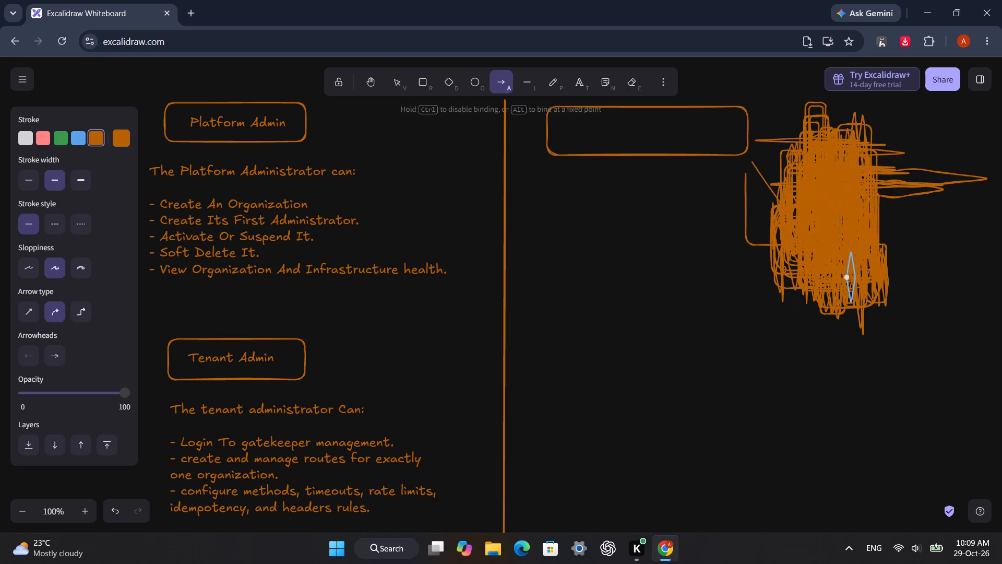
drag(822, 195, 853, 258)
Draw diagonal arrows from the cluster's core outward, ending in the blank area beyond its edge away from the divider.
drag(822, 201, 848, 250)
drag(815, 202, 837, 243)
drag(813, 202, 830, 238)
drag(807, 188, 836, 244)
drag(829, 212, 863, 253)
drag(848, 205, 881, 246)
drag(886, 221, 929, 287)
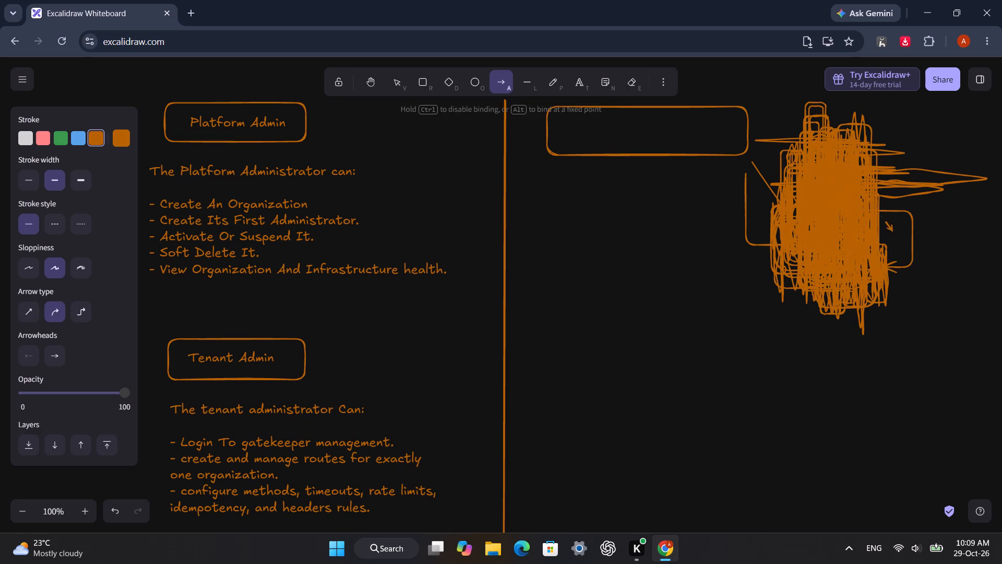
drag(929, 287, 926, 273)
Draw short steep arrows in the area outside the cluster's far edge, working back in toward the cluster.
drag(917, 238, 943, 257)
drag(935, 217, 939, 241)
drag(915, 203, 921, 235)
drag(908, 199, 925, 242)
drag(900, 165, 920, 226)
drag(894, 178, 899, 217)
drag(889, 186, 895, 206)
drag(890, 192, 896, 222)
Add short overlapping arrows beside the cluster's far edge, moving outward and ending with a longer downward arrow.
drag(896, 213, 903, 240)
click(902, 230)
drag(898, 206, 904, 222)
drag(894, 182, 902, 215)
drag(898, 185, 910, 227)
drag(898, 186, 914, 217)
drag(912, 194, 929, 220)
drag(927, 199, 939, 271)
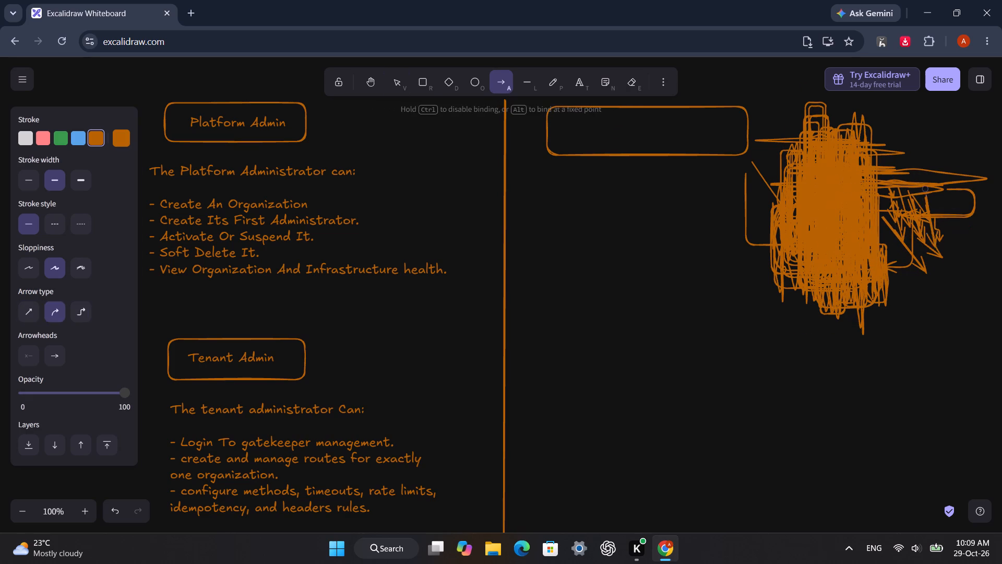
drag(939, 271, 927, 217)
Draw steep arrows from the outer arrow group back to the cluster's far edge, ending with a long downward one.
drag(917, 199, 912, 217)
drag(901, 192, 897, 214)
drag(888, 202, 890, 233)
drag(878, 194, 893, 238)
drag(883, 198, 894, 239)
drag(878, 171, 887, 209)
drag(875, 196, 887, 228)
drag(876, 190, 899, 309)
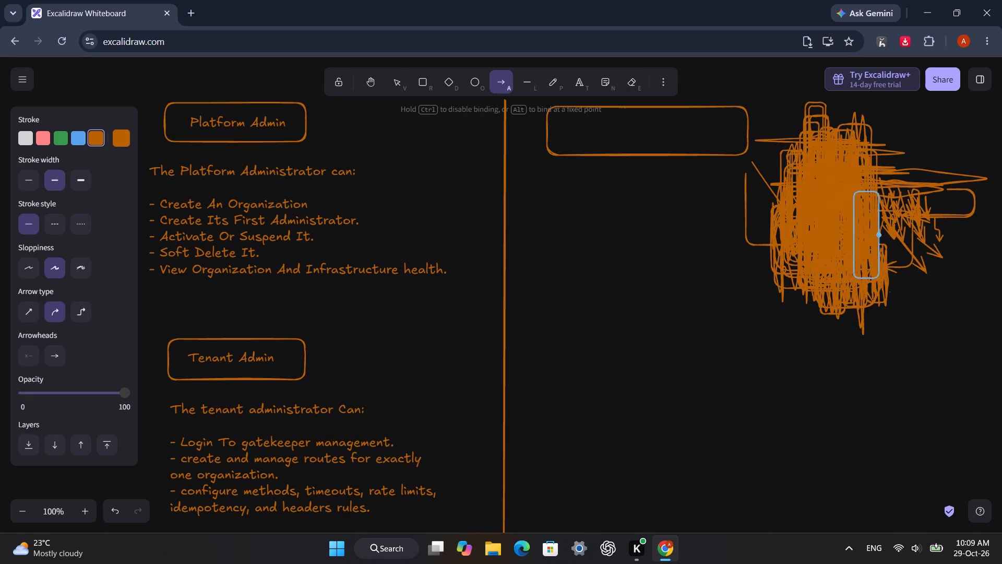
drag(899, 309, 889, 212)
Layer diagonal arrows down the cluster's far edge, from its upper part to just outside its lower part.
drag(875, 170, 892, 225)
drag(873, 160, 884, 213)
drag(867, 166, 880, 209)
drag(871, 172, 886, 240)
drag(879, 219, 898, 257)
drag(890, 229, 900, 267)
click(883, 205)
drag(884, 202, 909, 307)
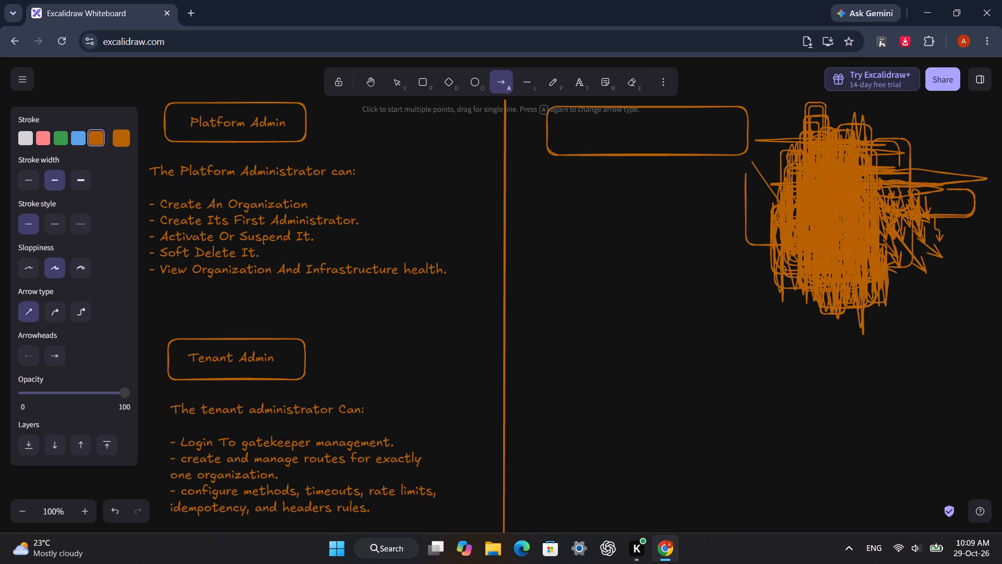
drag(909, 307, 893, 196)
Draw arrows outward across the area beyond the cluster's far edge and back, ending with a long downward arrow.
drag(893, 199, 906, 241)
drag(898, 204, 916, 224)
drag(912, 195, 922, 231)
drag(913, 187, 933, 209)
drag(930, 178, 945, 243)
drag(935, 218, 930, 234)
drag(917, 207, 922, 242)
drag(904, 185, 917, 301)
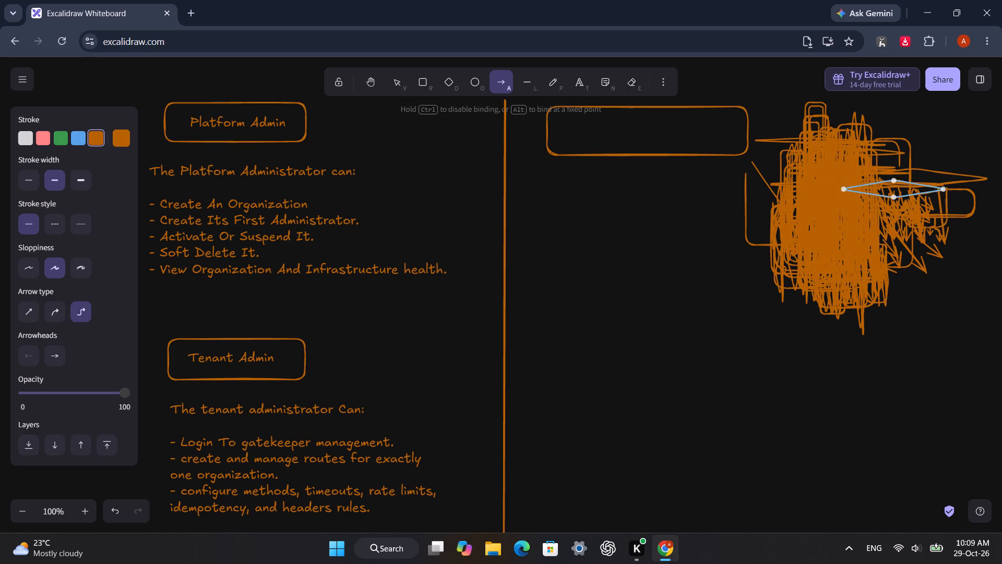
drag(917, 301, 903, 210)
Draw short downward arrows up along the outside of the cluster's far edge, finishing with a long steep arrow.
drag(896, 186, 904, 214)
drag(889, 164, 903, 207)
drag(891, 159, 899, 186)
drag(886, 145, 899, 192)
drag(887, 146, 896, 187)
drag(882, 143, 900, 177)
drag(896, 161, 913, 295)
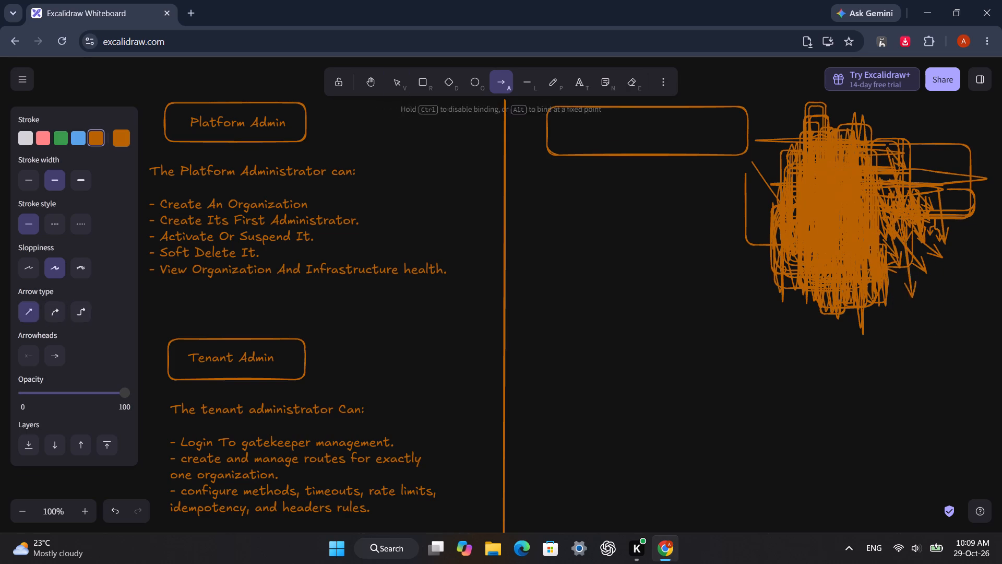
drag(913, 295, 913, 222)
Add short arrows near the cluster's upper outer side, followed by longer downward arrows back over the cluster's far half.
drag(904, 172, 913, 205)
drag(901, 166, 910, 205)
drag(901, 159, 914, 197)
drag(908, 157, 912, 203)
drag(905, 150, 911, 164)
drag(906, 132, 910, 147)
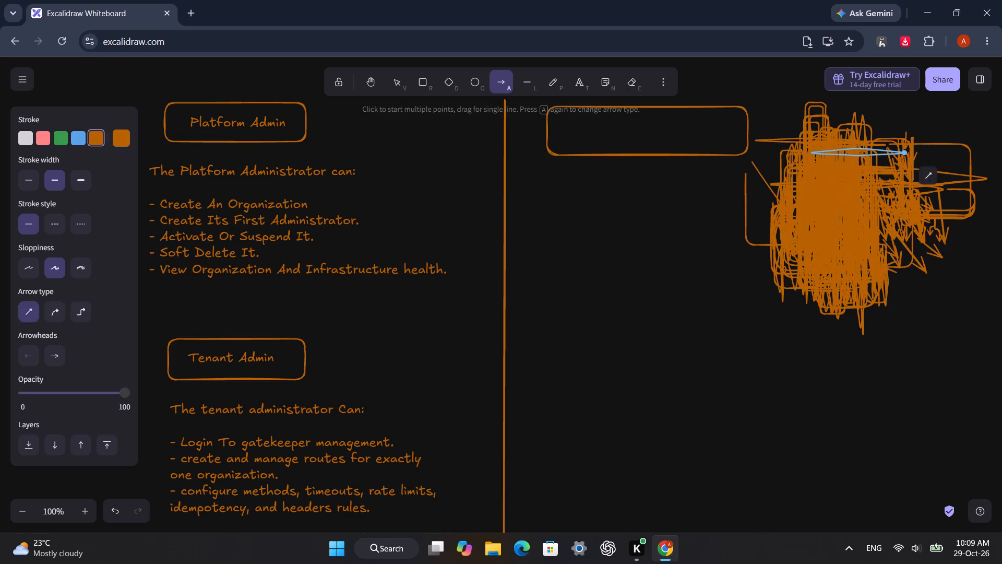
drag(900, 182, 891, 263)
drag(862, 177, 875, 277)
drag(851, 192, 873, 280)
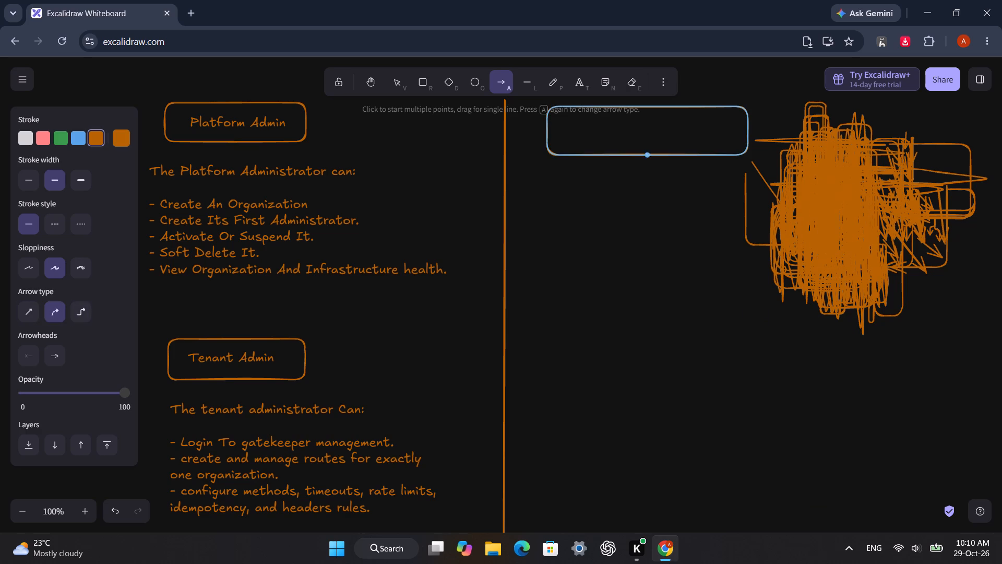
Erase the scribbled cluster of shapes and arrows beside the empty rounded box with the Eraser.
click(635, 89)
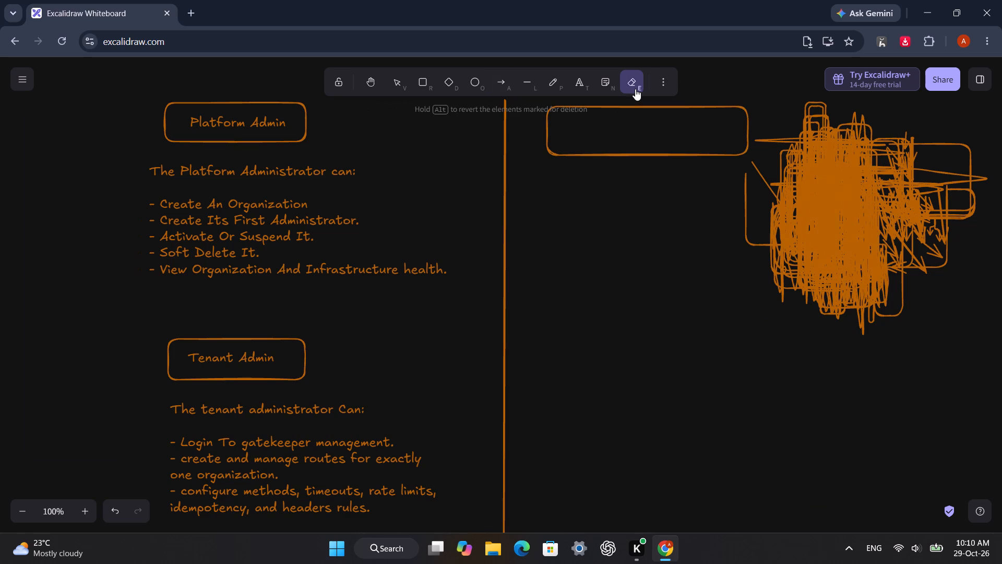
click(762, 106)
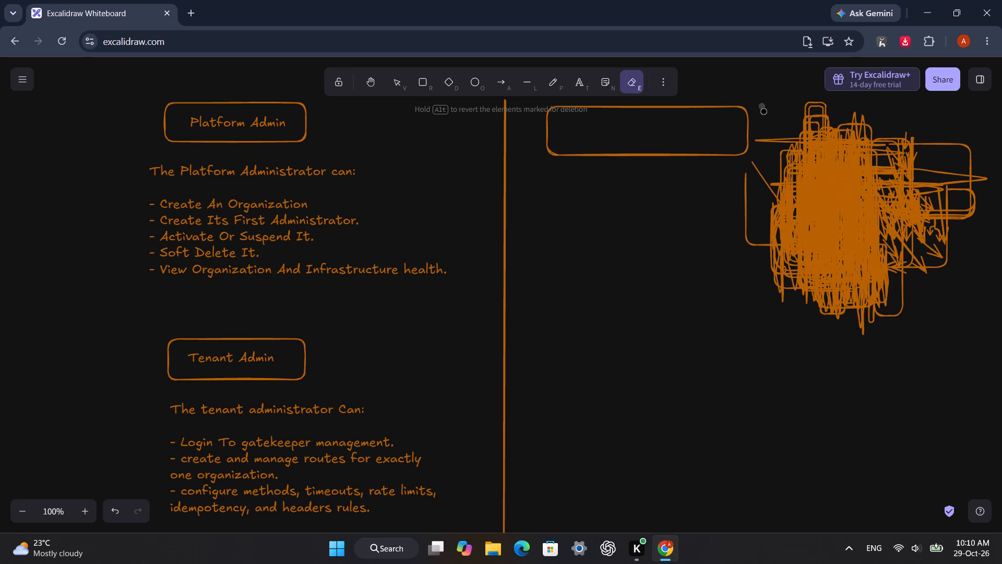
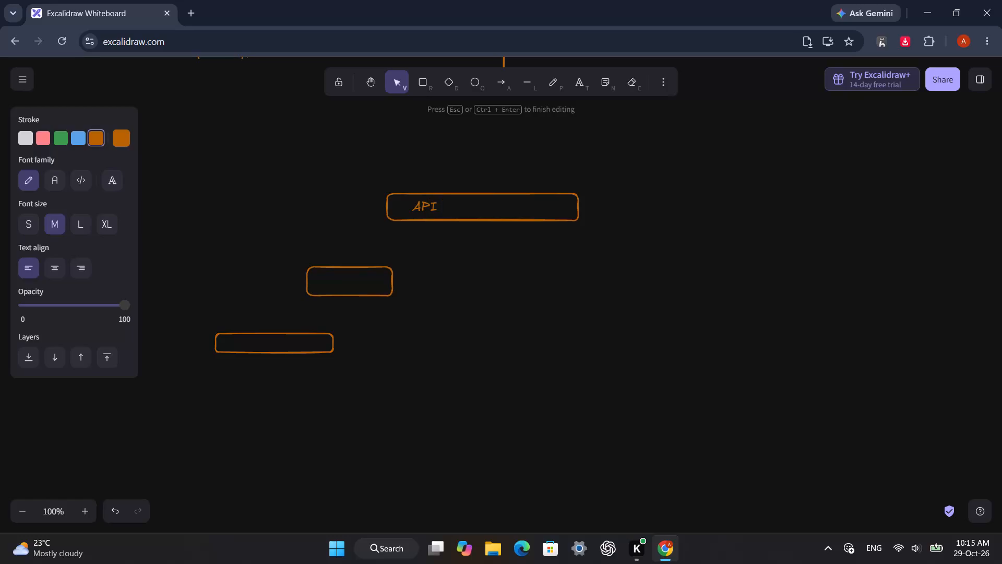
Complete the label in the topmost box as "API Management Service", correcting its doubled M, and centre the text within the box.
text(Management)
key(space)
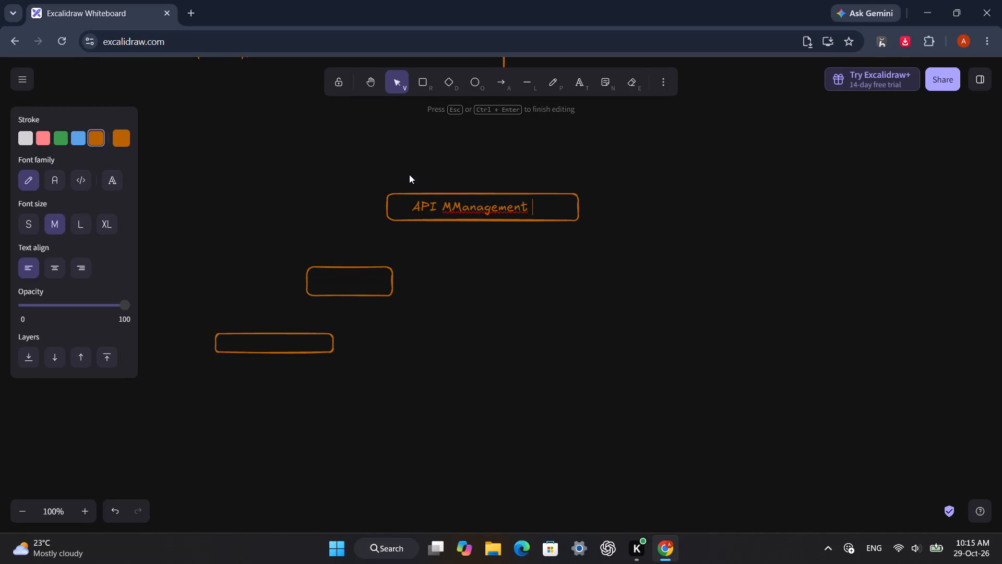
click(451, 208)
key(BackSpace)
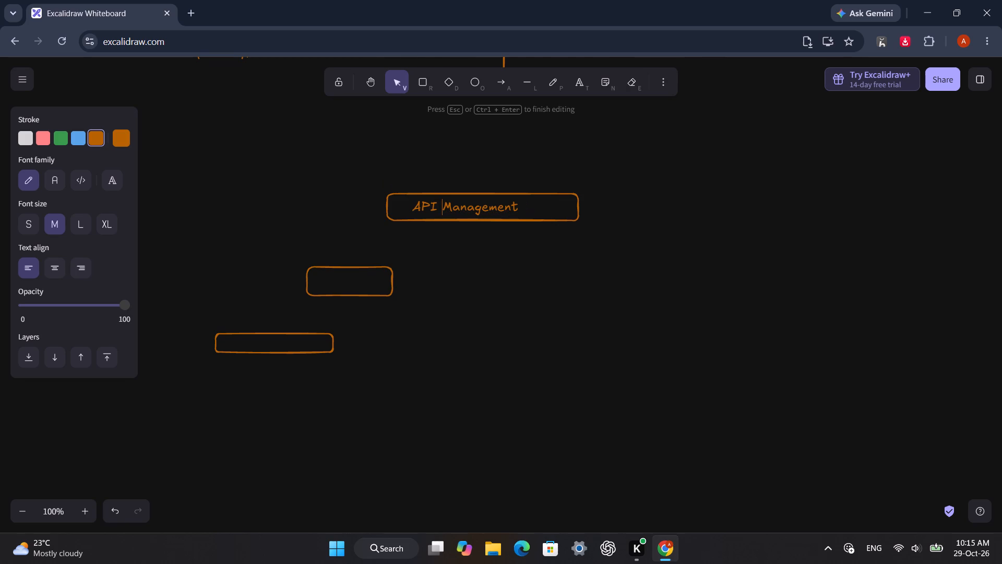
click(534, 202)
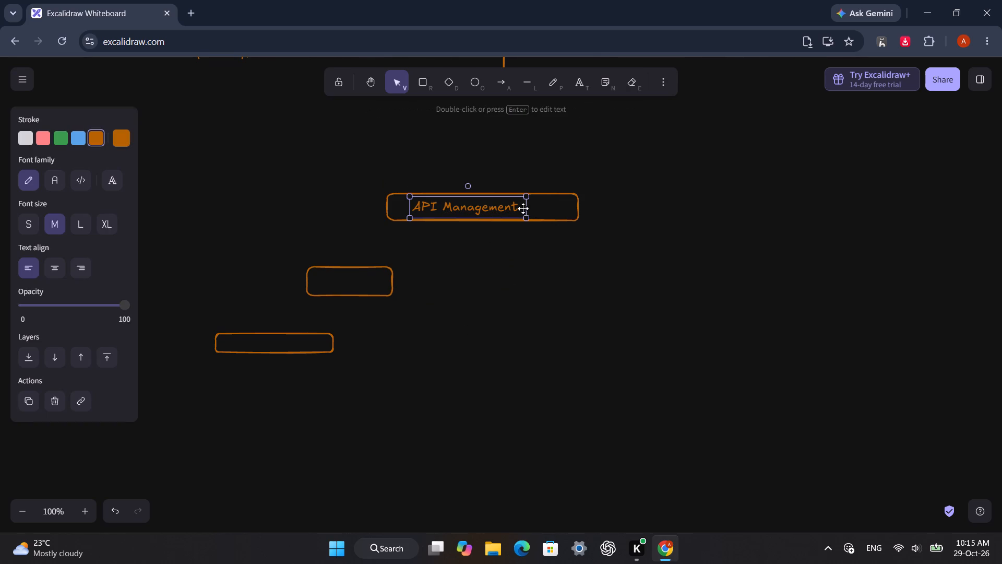
click(523, 208)
click(515, 209)
click(515, 209)
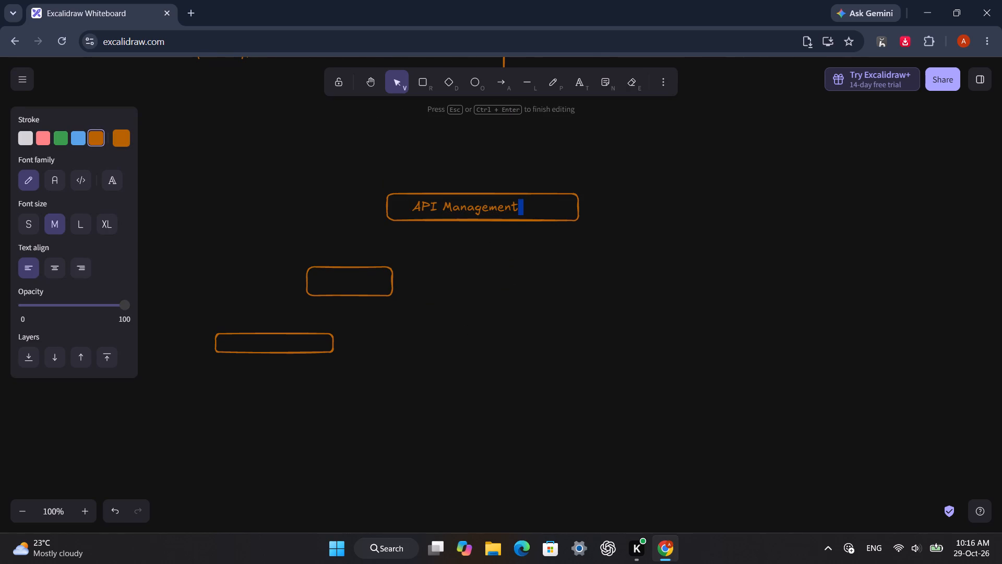
key(space)
text(Serv)
text(ice)
click(502, 274)
drag(484, 211, 476, 211)
Add the text "DB Schema" to the empty box below API Management Service and position it inside the outline.
click(320, 284)
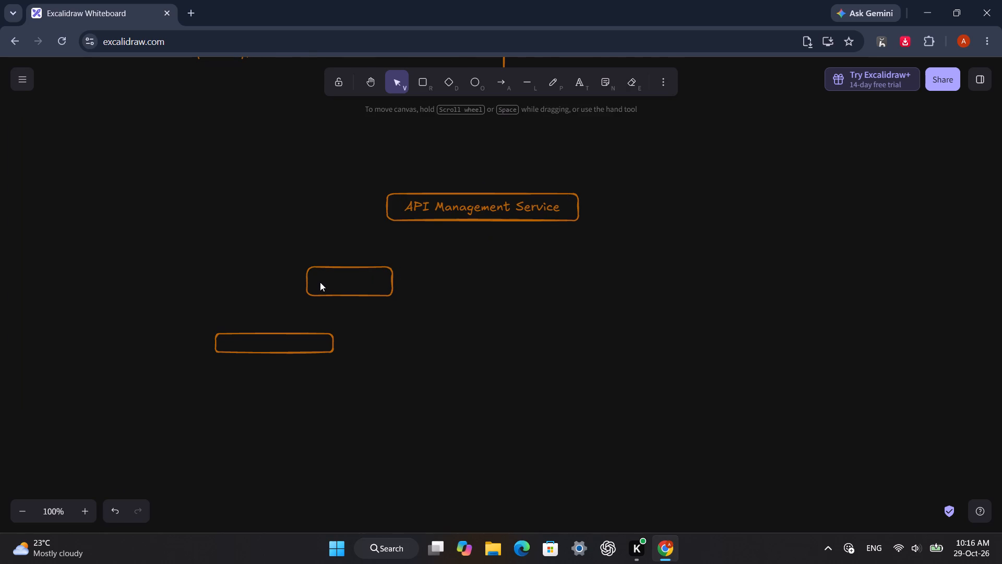
double_click(329, 276)
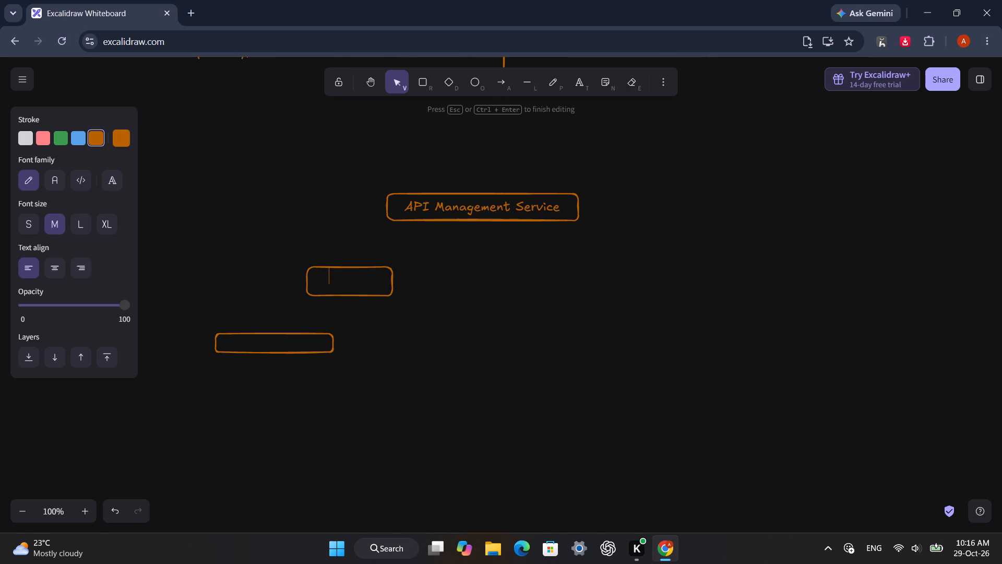
text(DB)
key(space)
text(Schema)
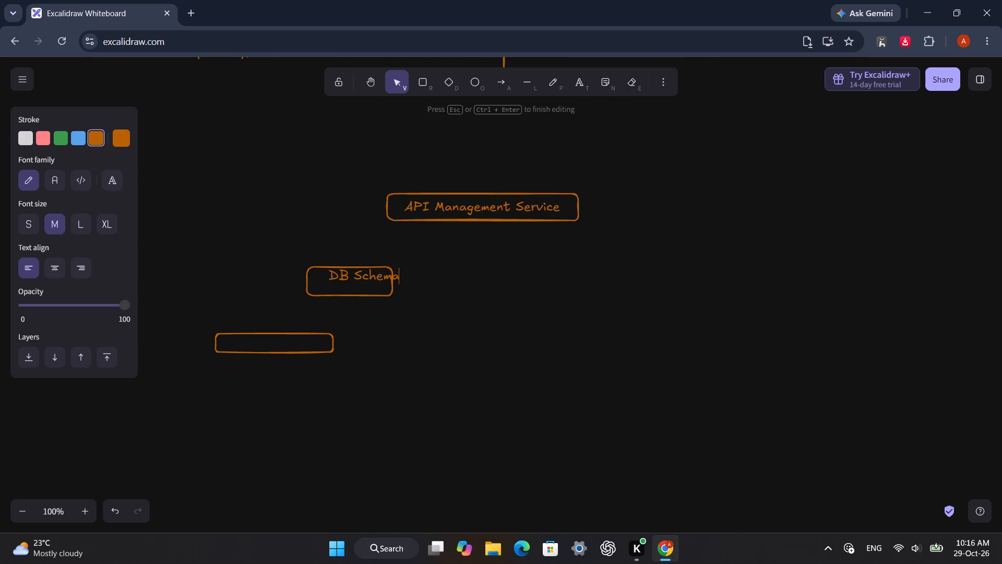
drag(534, 406, 523, 398)
drag(360, 280, 347, 285)
click(601, 319)
Label the empty box below DB Schema "organisation", spelled with an s.
scroll(601, 319, down, 1)
click(238, 277)
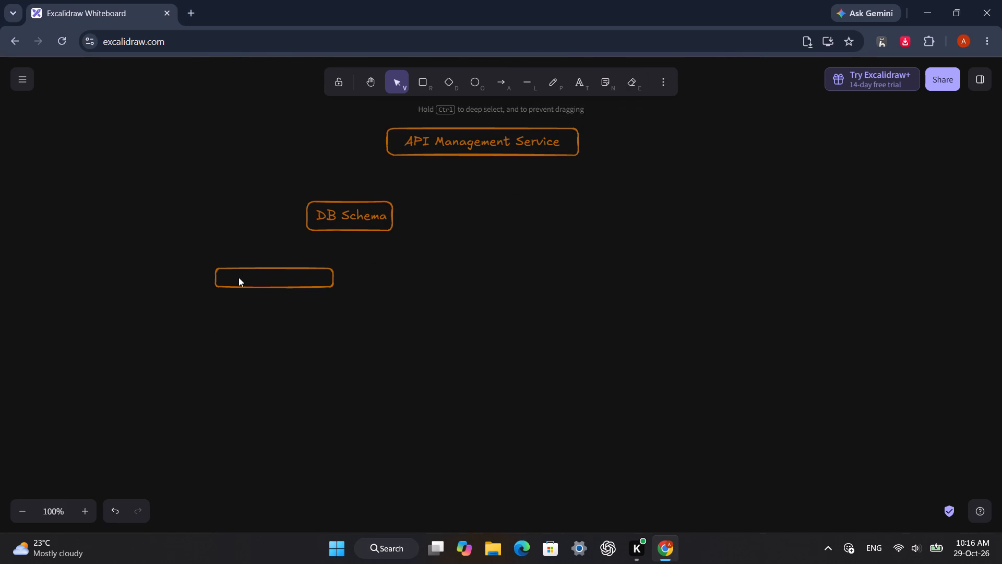
click(238, 277)
text(or)
text(gani)
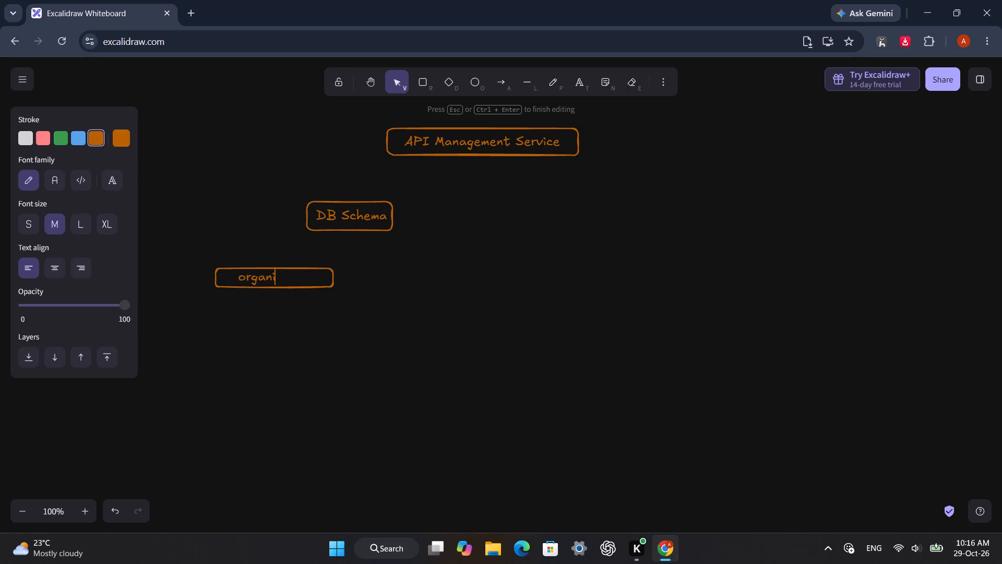
text(za)
key(t)
text(ion)
click(282, 279)
key(BackSpace)
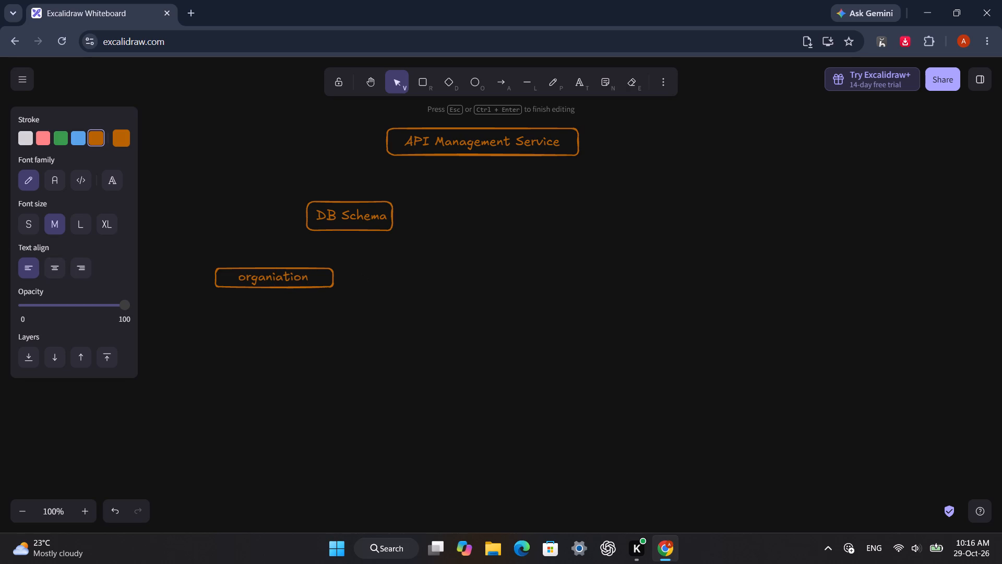
key(s)
Start a field list below the organisation box with the lines id, name, slug and status-->enum.
double_click(219, 310)
text(id)
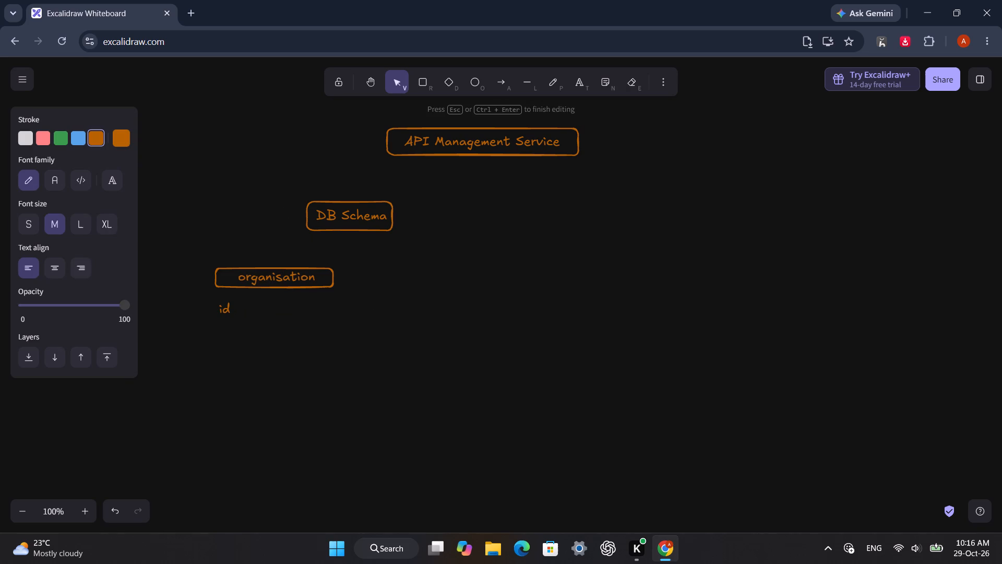
key(Return)
text(name)
key(Return)
text(slug)
key(Return)
text(status)
text(--)
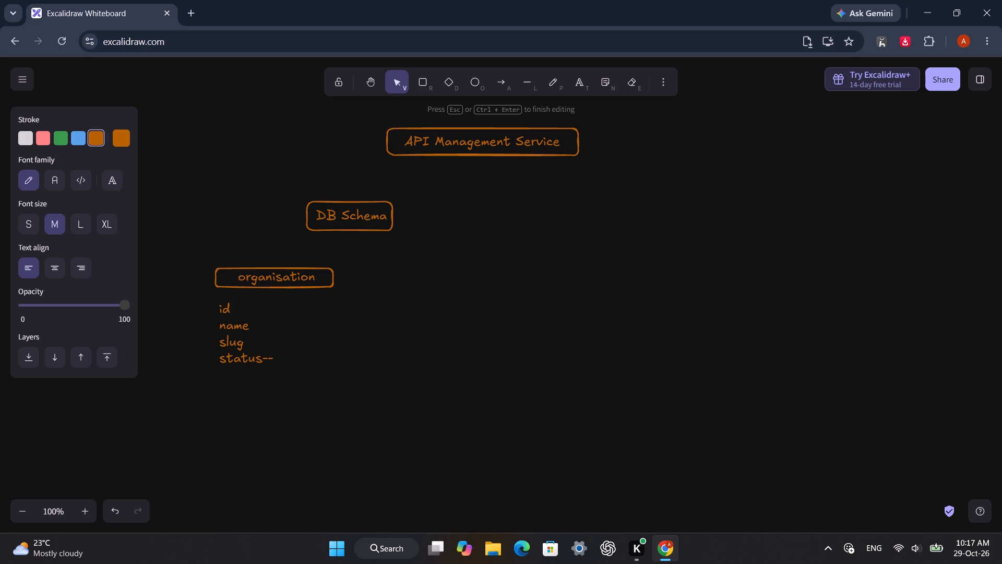
key(shift+greater)
text(enum)
key(Return)
Extend the organisation field list with the lines created_at, updated_at and deleted_at, and finish the text.
text(created)
text(_at)
key(Return)
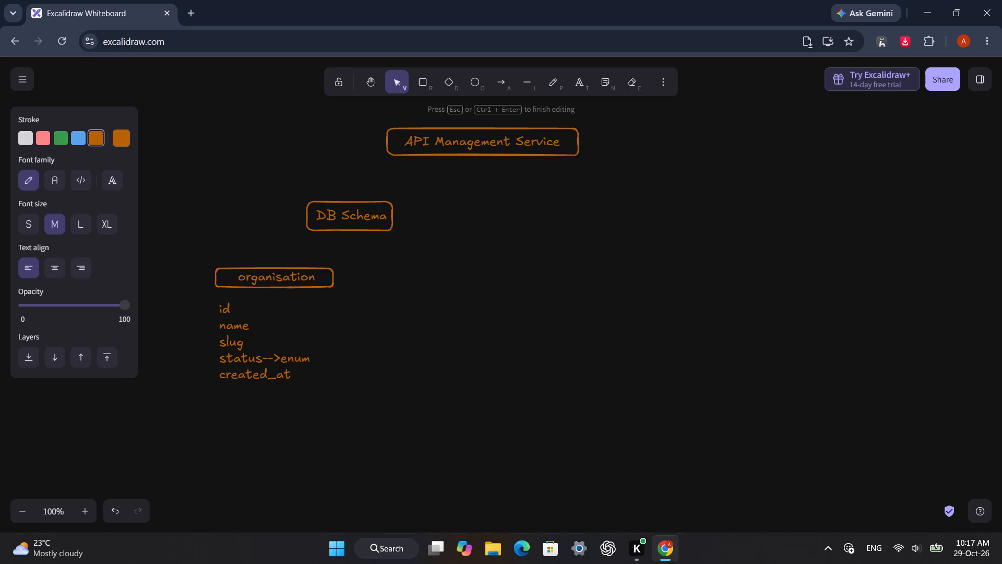
text(updated)
key(shift+underscore)
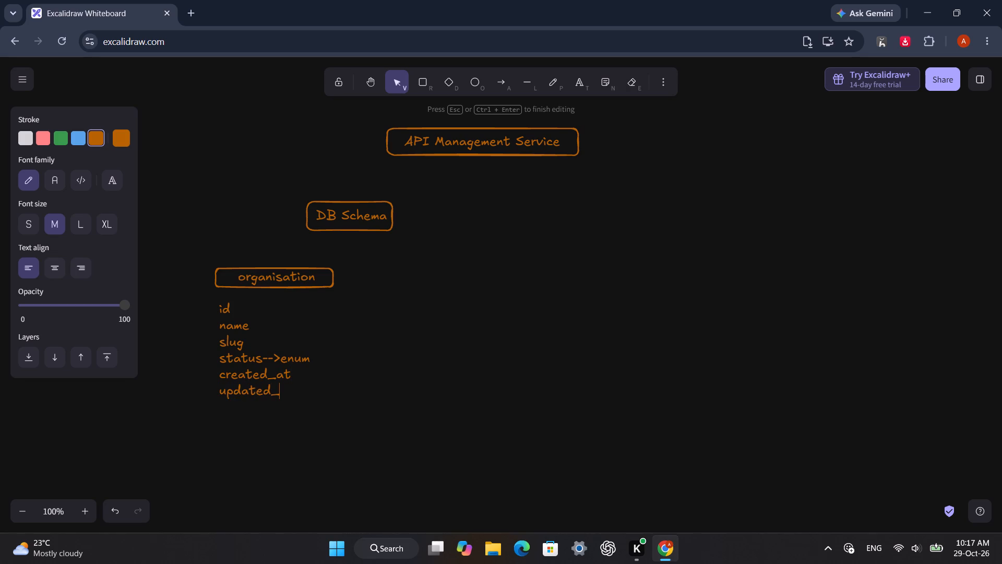
text(at)
key(Return)
text(delete)
key(d)
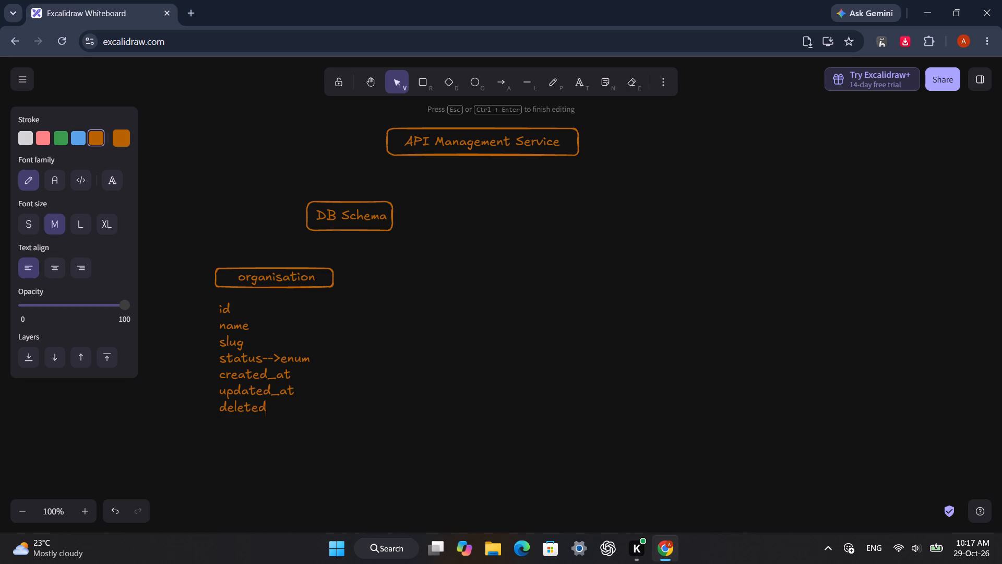
key(shift+underscore)
text(at)
key(r)
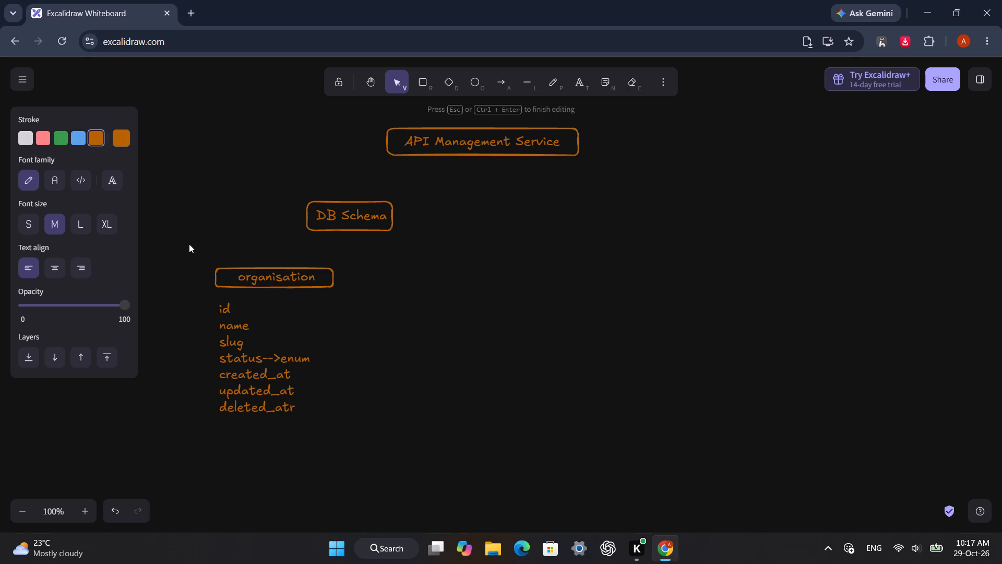
click(189, 244)
Draw a rounded rectangle enclosing the organisation box and its whole field list.
key(r)
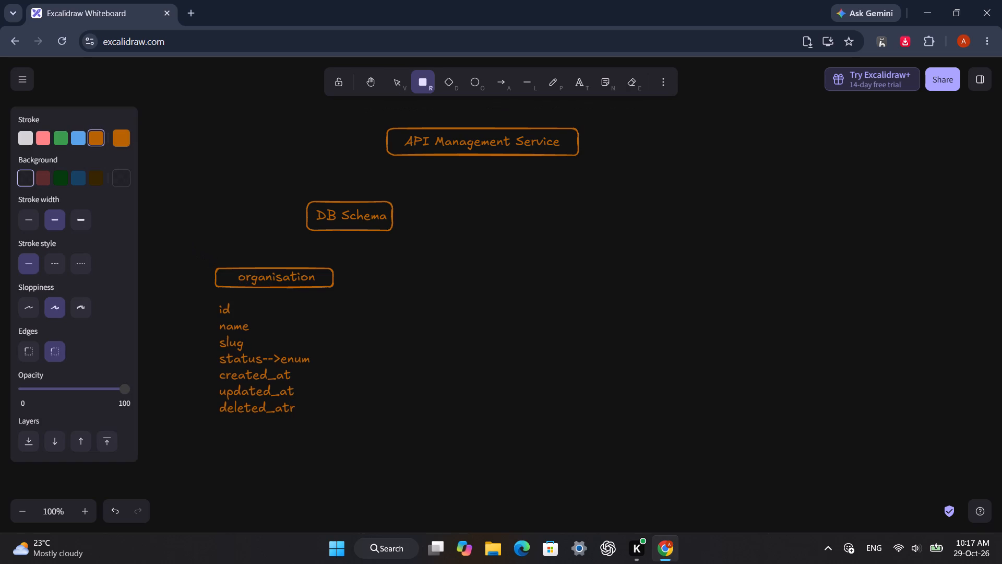
drag(198, 251, 311, 366)
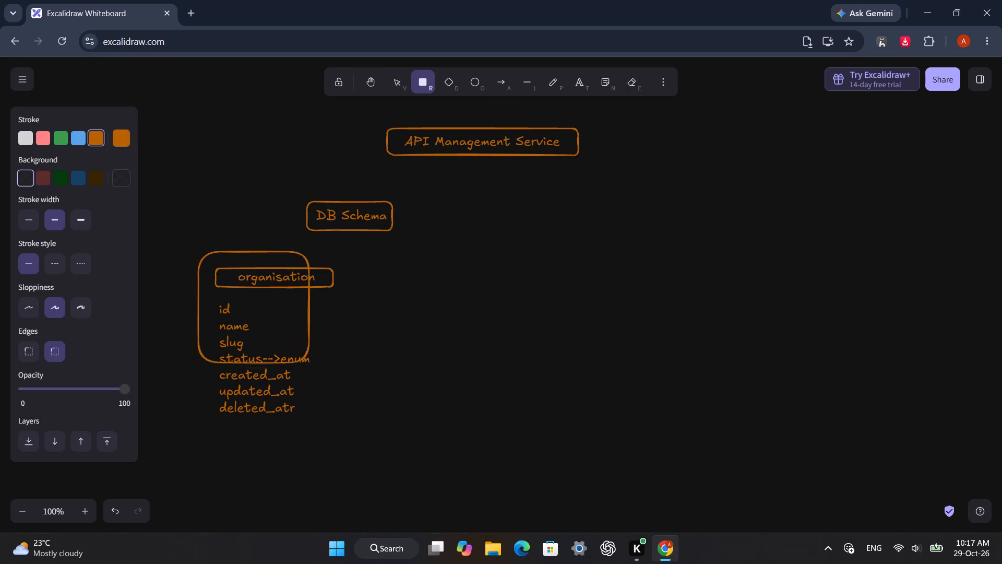
drag(311, 366, 344, 436)
click(451, 419)
Draw an arrow from the API Management Service box to the DB Schema box.
scroll(456, 229, up, 1)
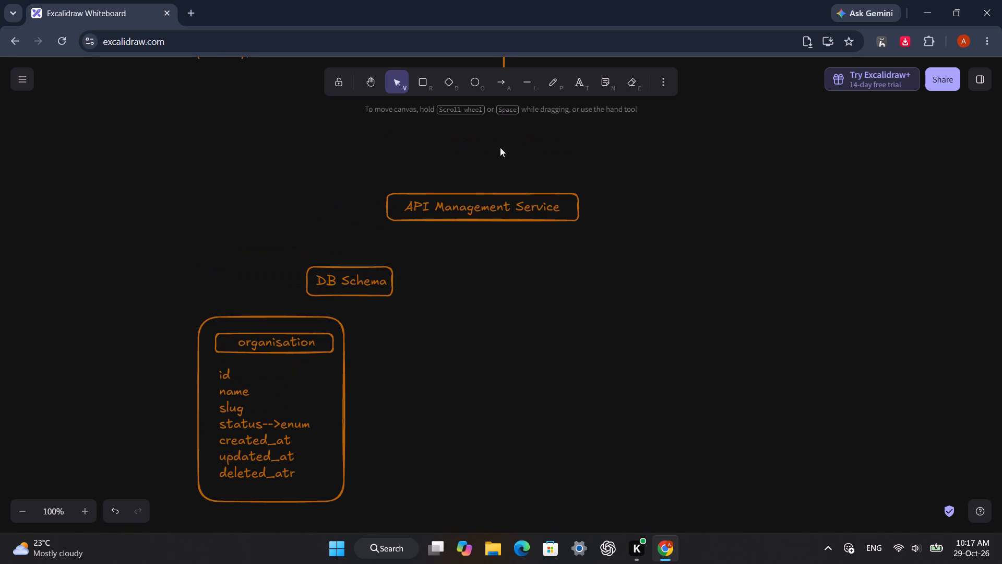
click(499, 80)
drag(408, 226, 385, 240)
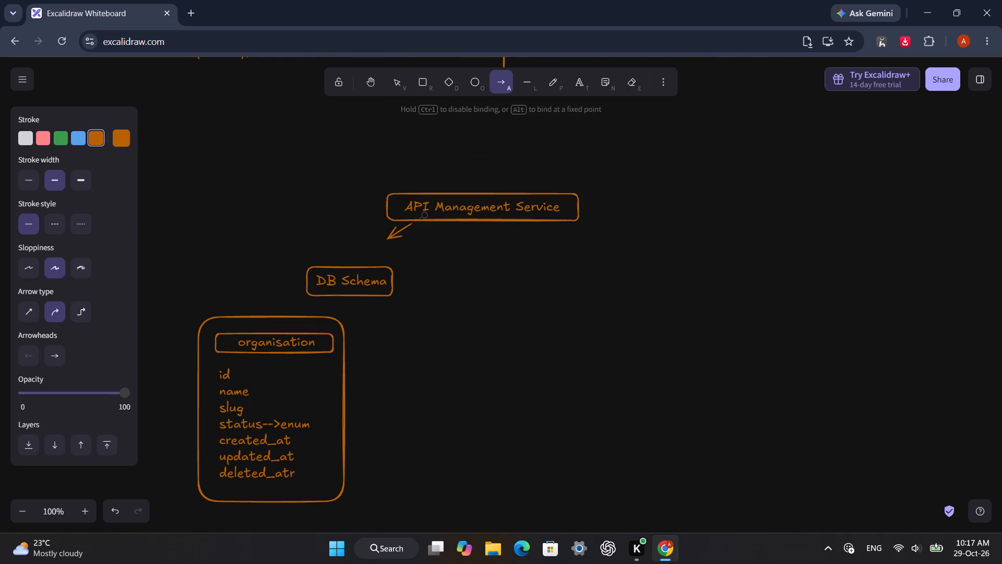
drag(385, 240, 351, 263)
click(480, 257)
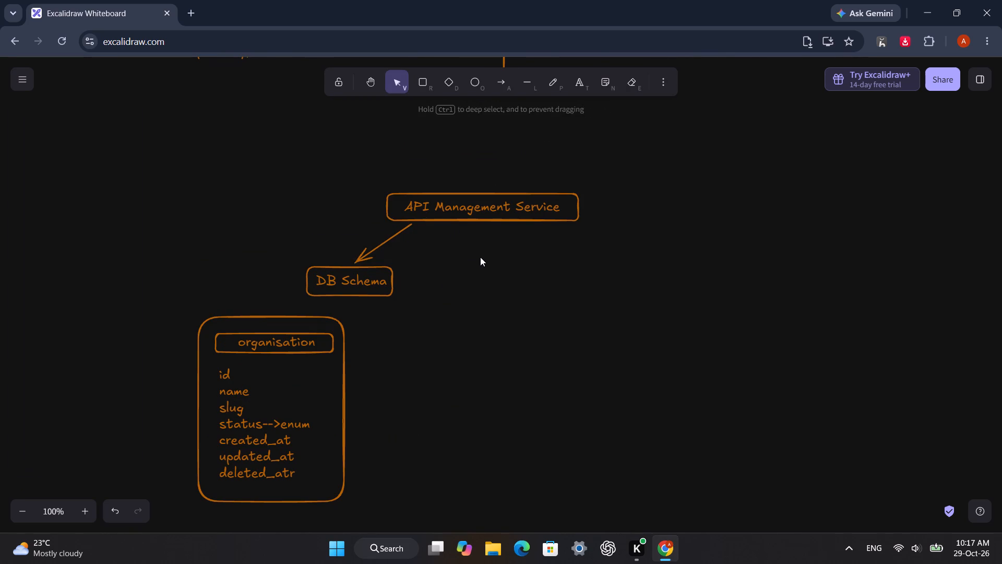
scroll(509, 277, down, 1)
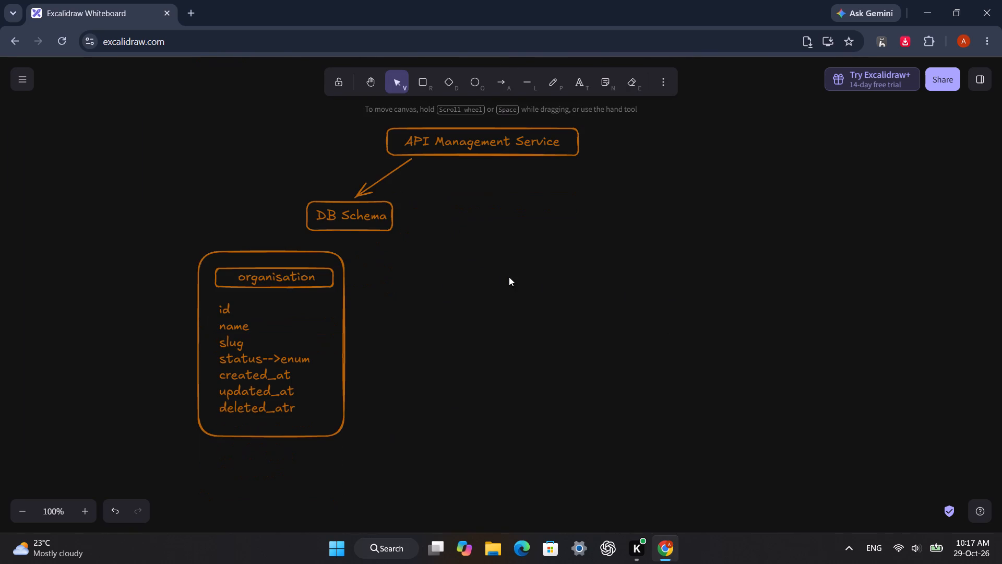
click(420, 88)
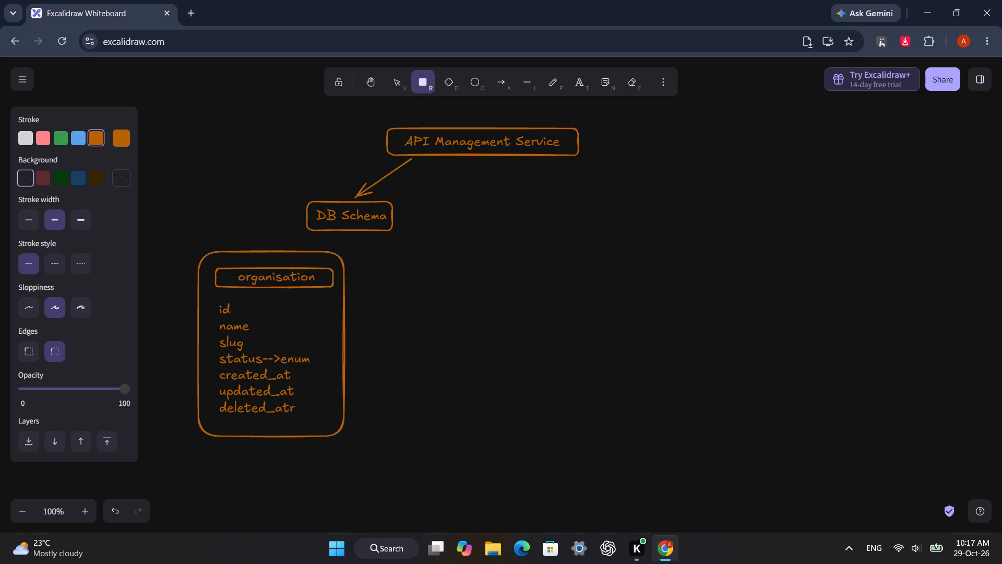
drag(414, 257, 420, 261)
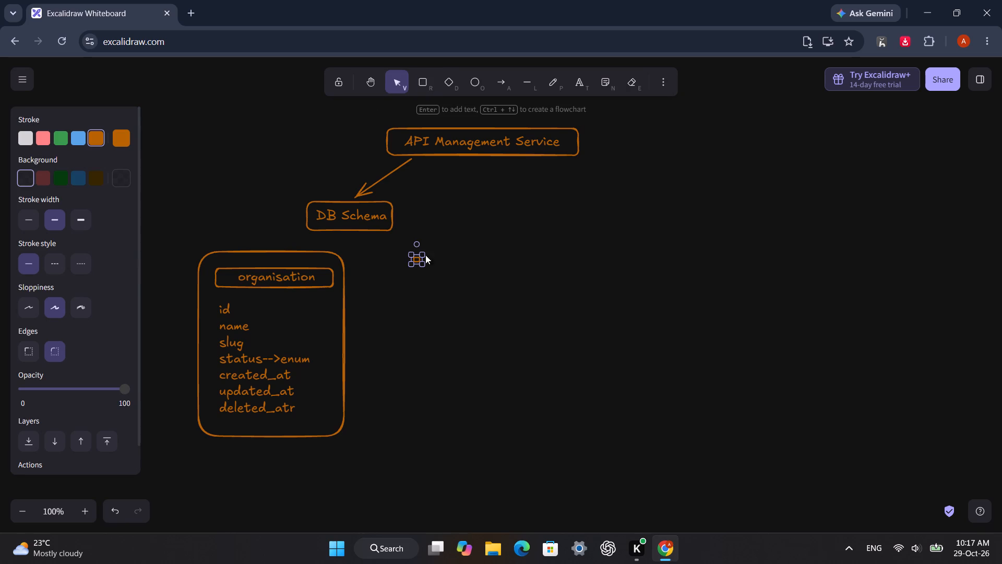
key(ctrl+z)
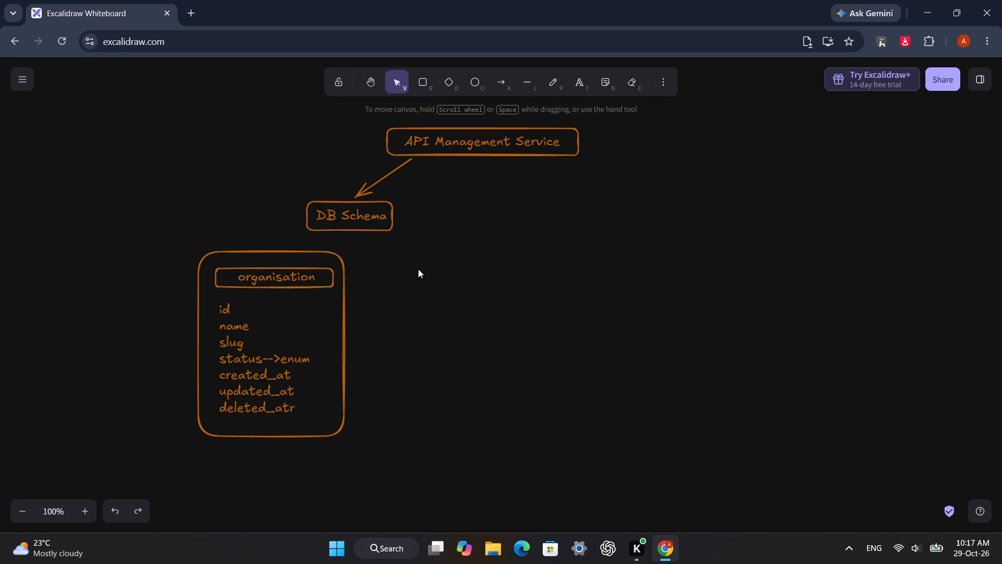
Draw a small box to the right of the organisation table, level with its heading, and label it "roles".
key(r)
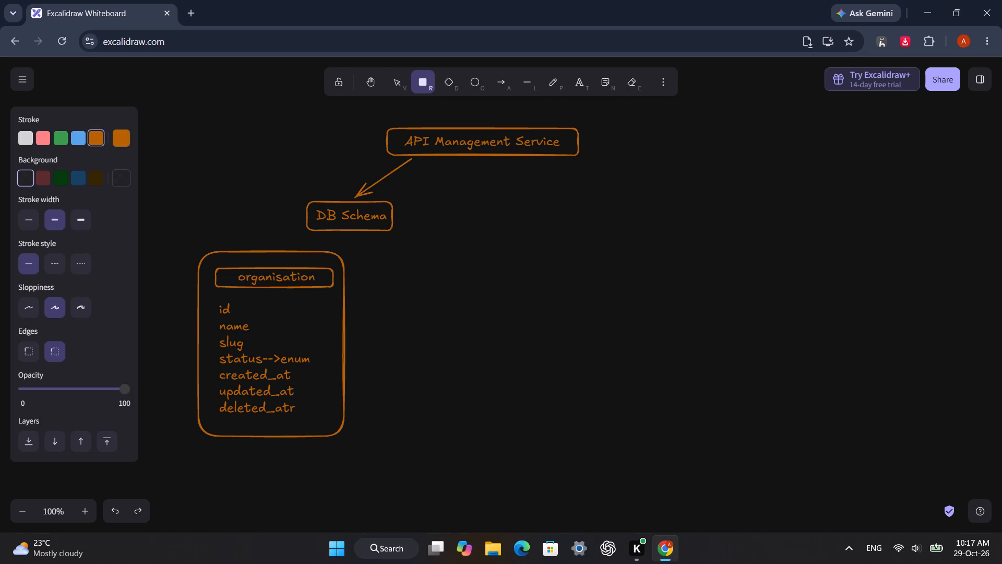
drag(392, 271, 422, 282)
drag(422, 282, 454, 297)
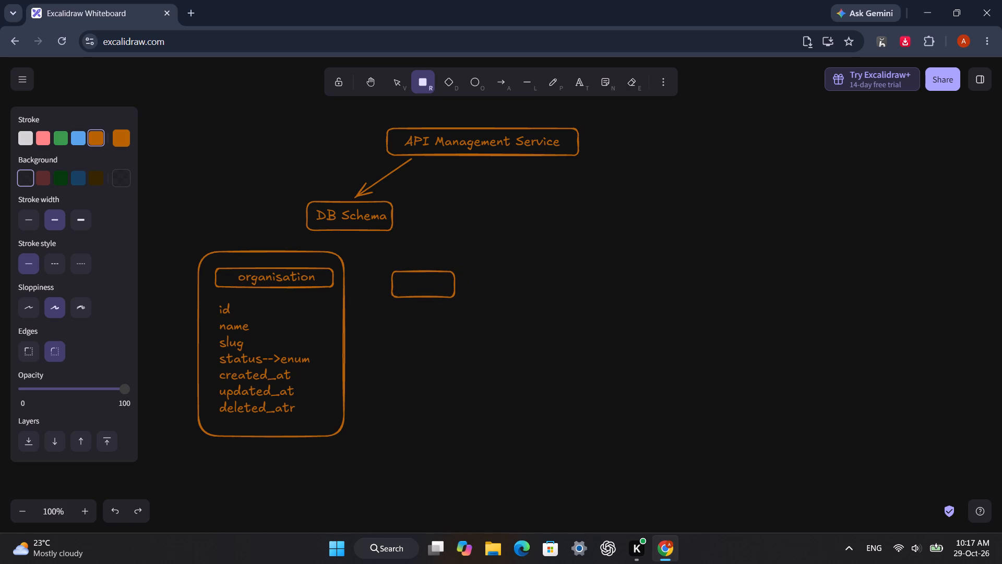
drag(454, 297, 459, 297)
double_click(409, 287)
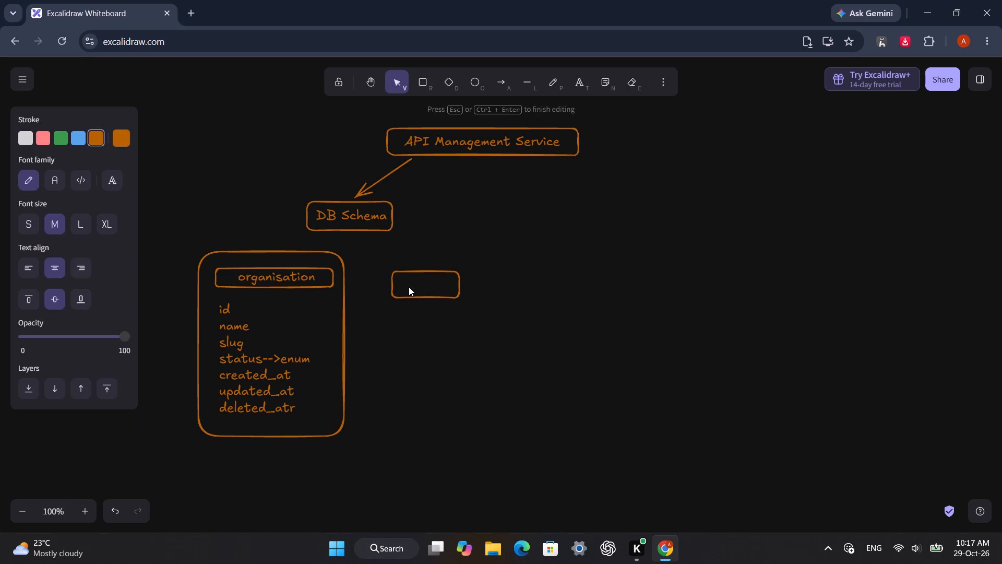
key(r)
text(ol)
text(es)
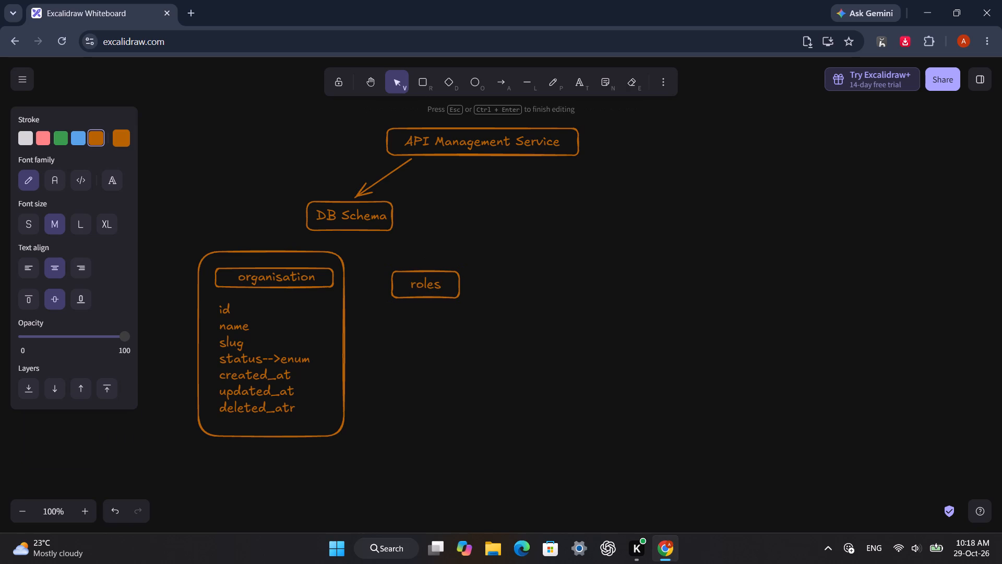
click(408, 285)
click(408, 316)
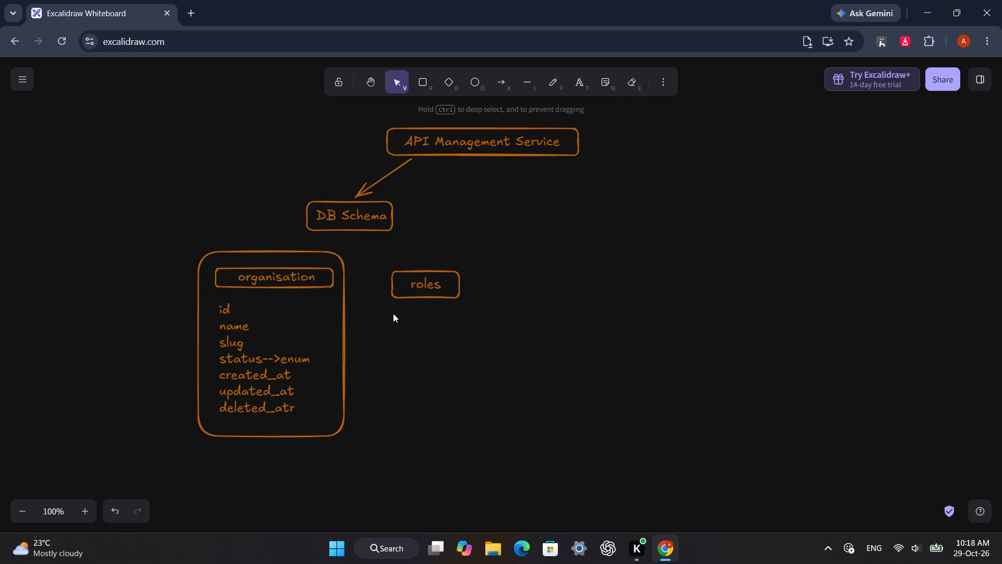
Add a field list directly below the roles box with the lines id and name.
double_click(393, 313)
text(id)
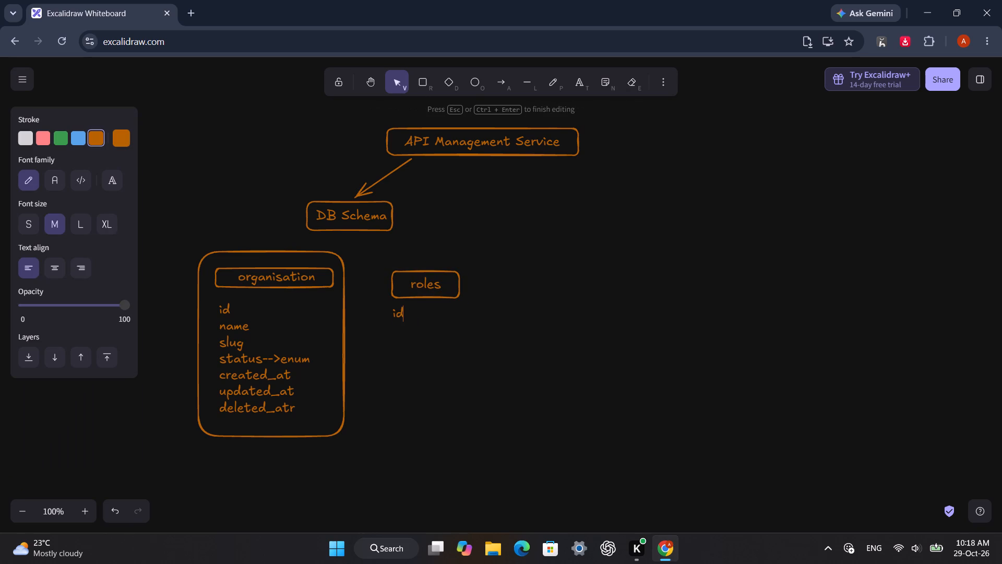
key(Return)
text(name)
Draw a rounded rectangle enclosing the roles box and its field list.
click(428, 88)
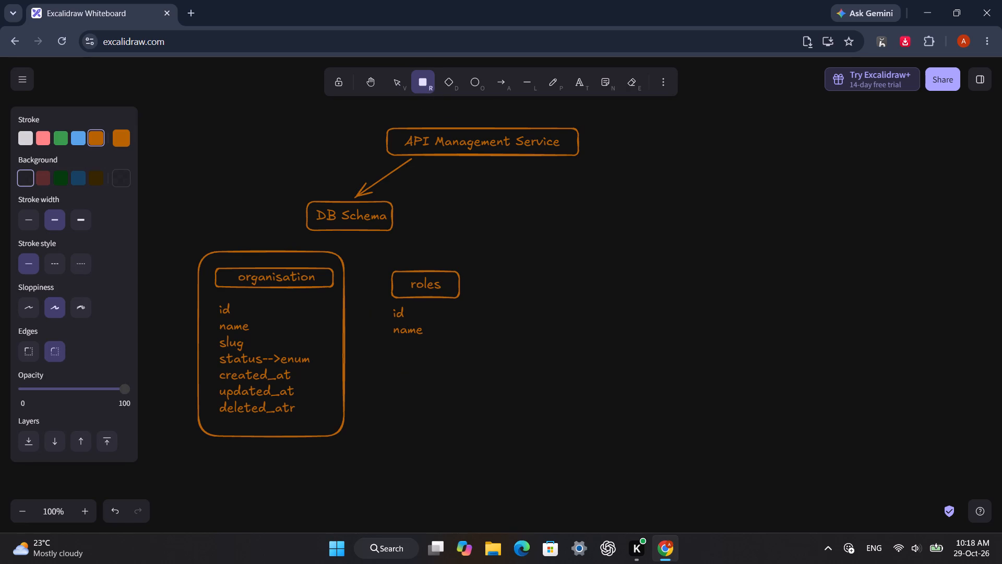
drag(379, 255, 455, 344)
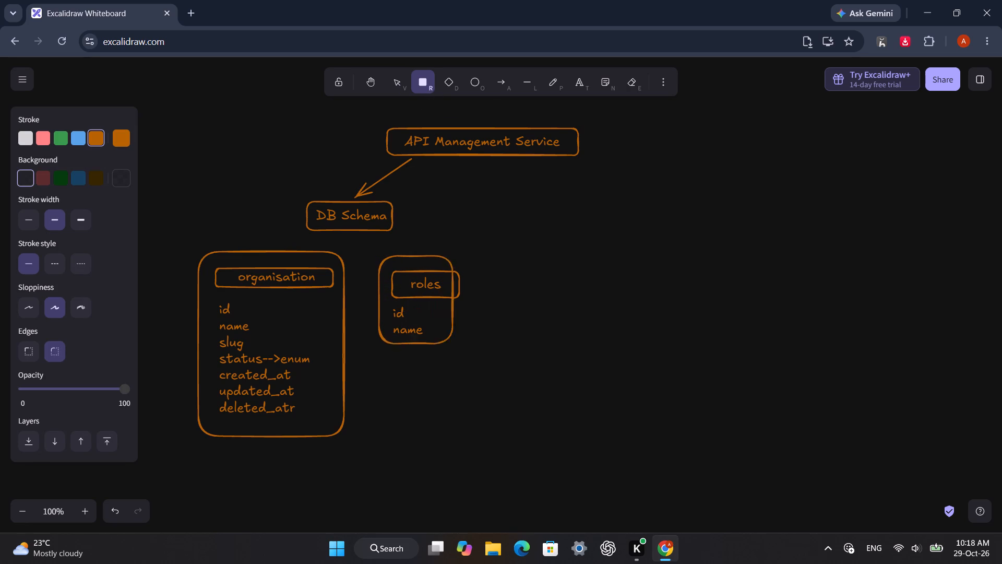
drag(455, 344, 475, 347)
click(568, 342)
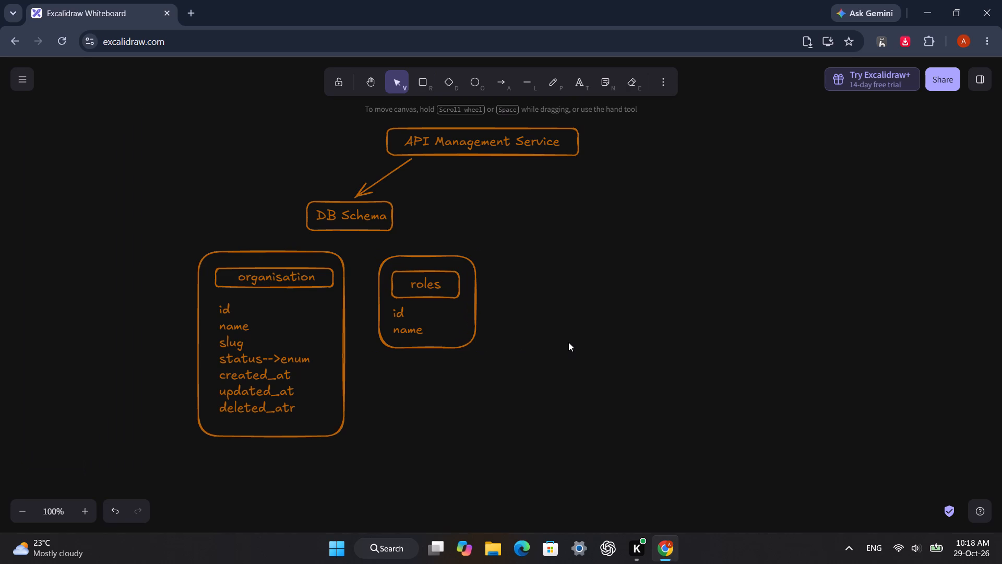
Add the text "management_users" below the roles table outline.
double_click(380, 371)
text(management)
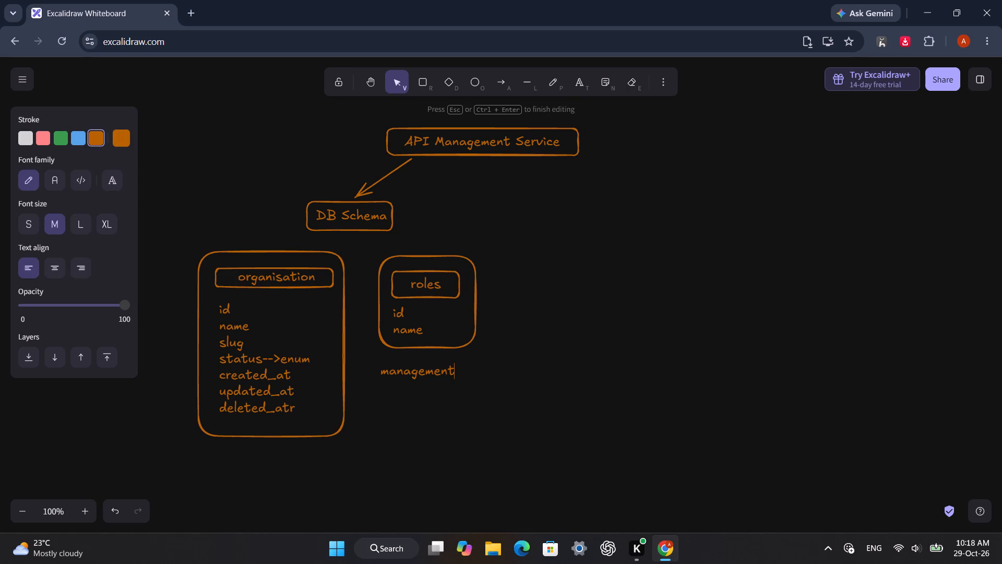
key(shift+underscore)
text(users)
Draw a tall rounded rectangle around the management_users title, leaving empty space below it for fields.
click(416, 83)
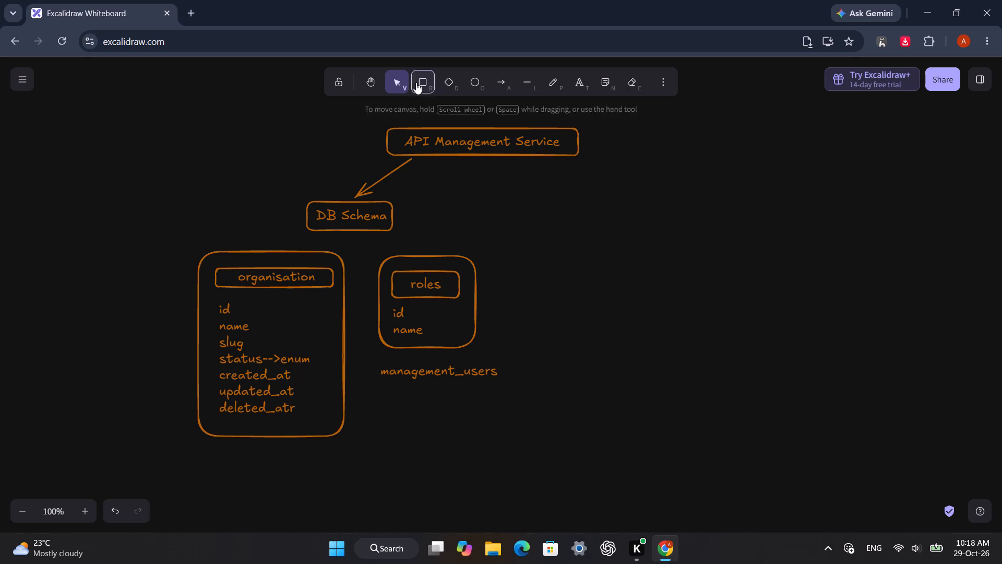
drag(366, 359, 452, 389)
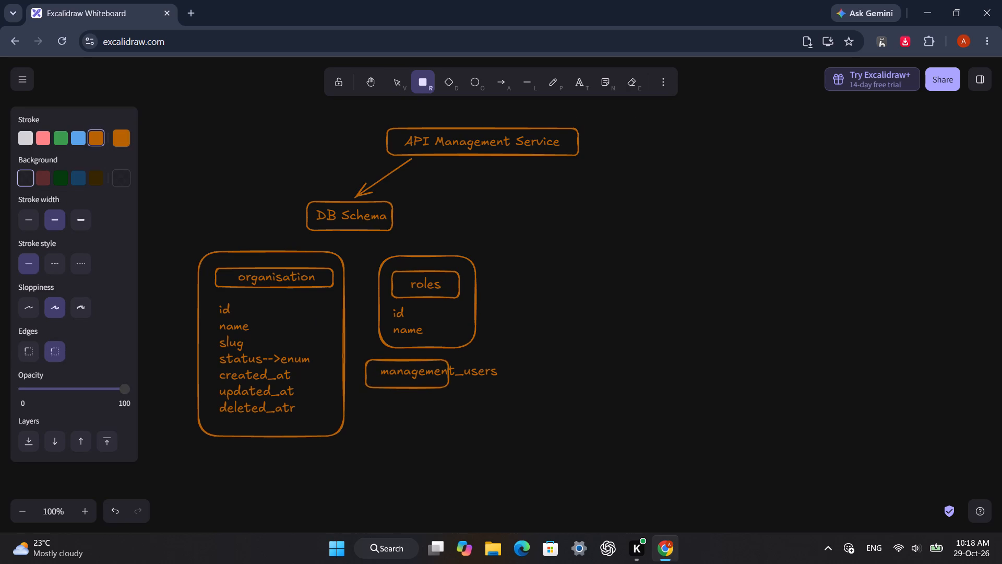
drag(452, 389, 523, 471)
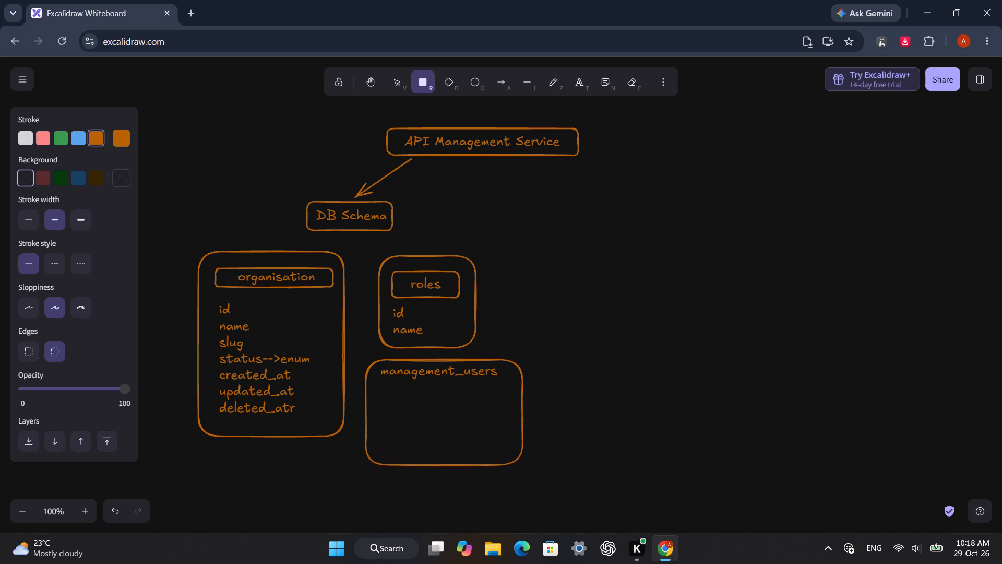
drag(523, 471, 516, 527)
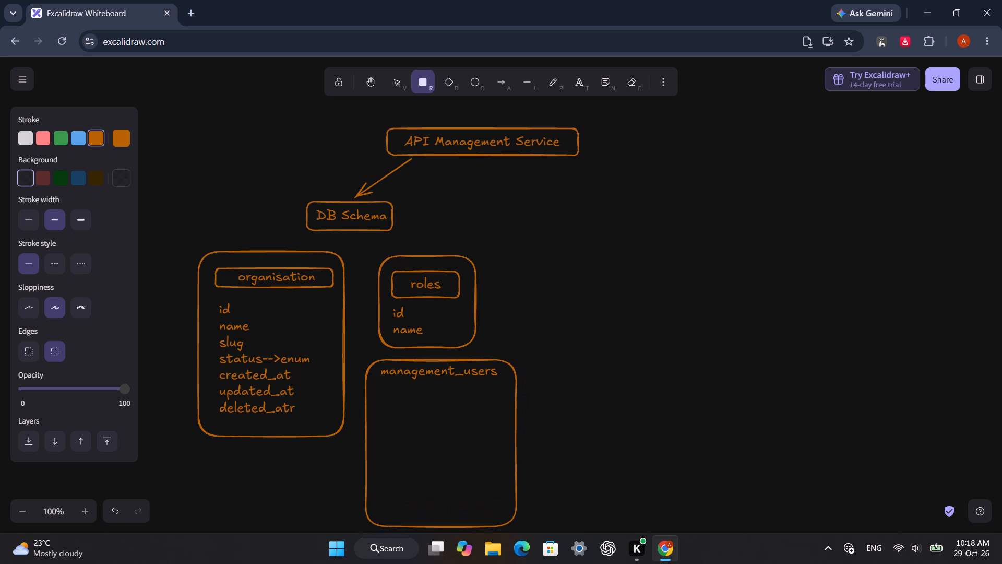
drag(516, 527, 516, 536)
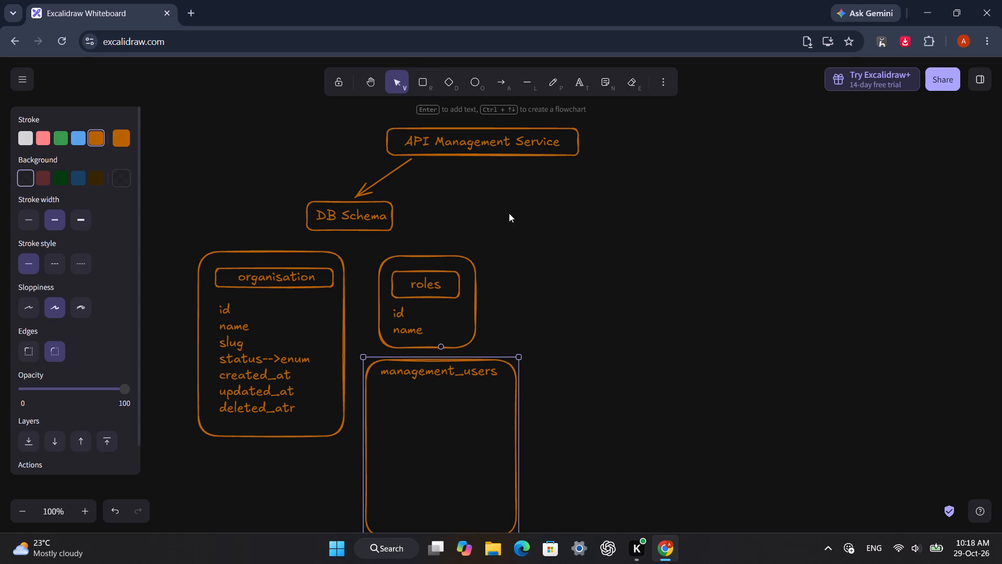
Draw a horizontal divider line across the management_users table just below its title, from edge to edge.
click(524, 87)
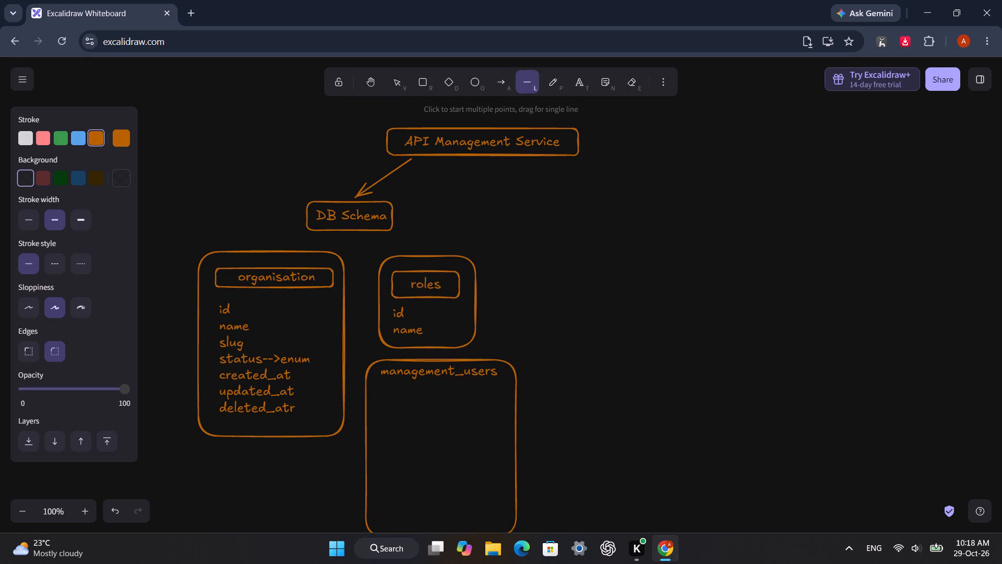
drag(365, 393, 509, 392)
drag(509, 392, 516, 392)
click(611, 378)
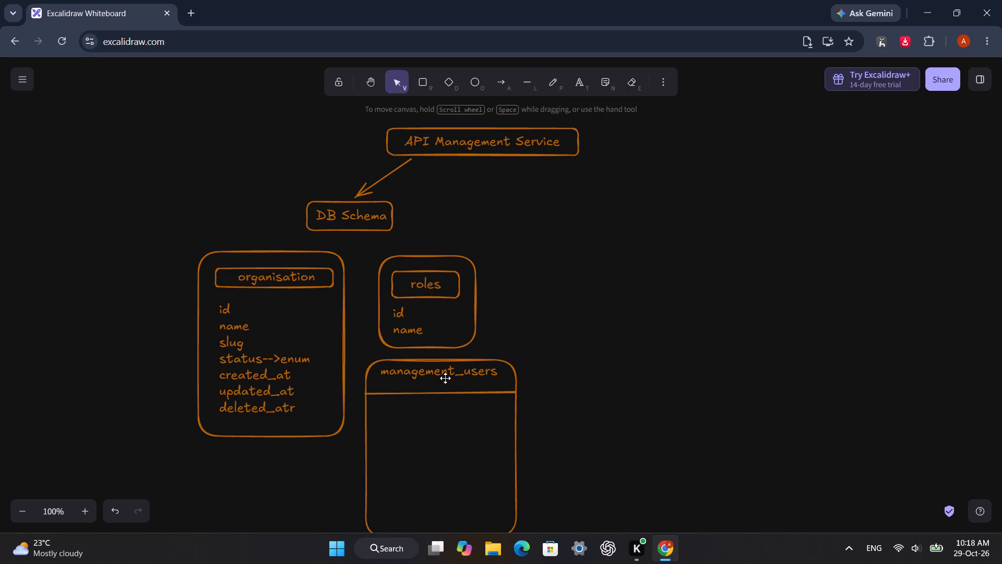
Move the management_users title slightly down within its header area above the divider line.
drag(435, 375, 434, 381)
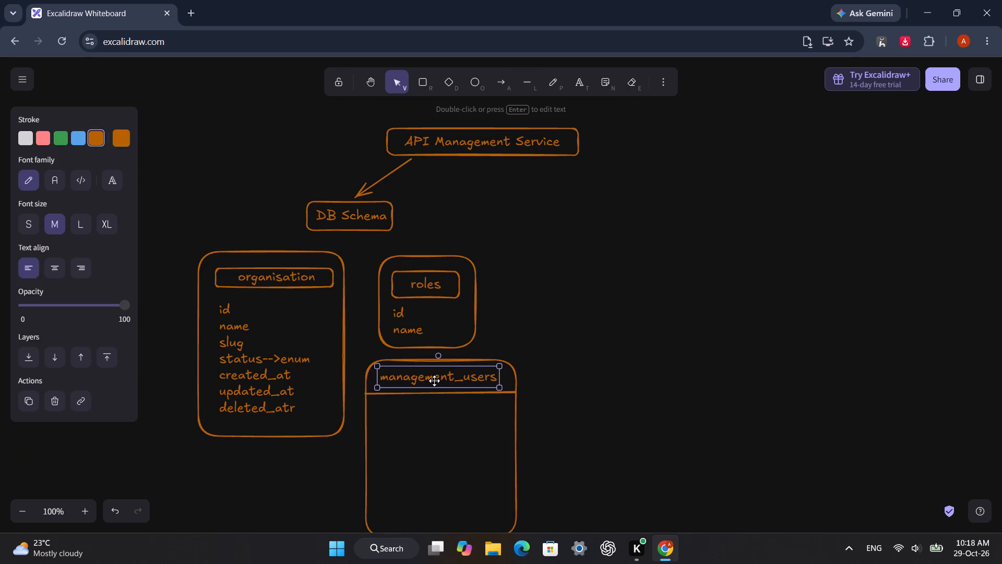
click(622, 366)
Add the field text "id" just below the divider line in the management_users table.
scroll(609, 293, down, 2)
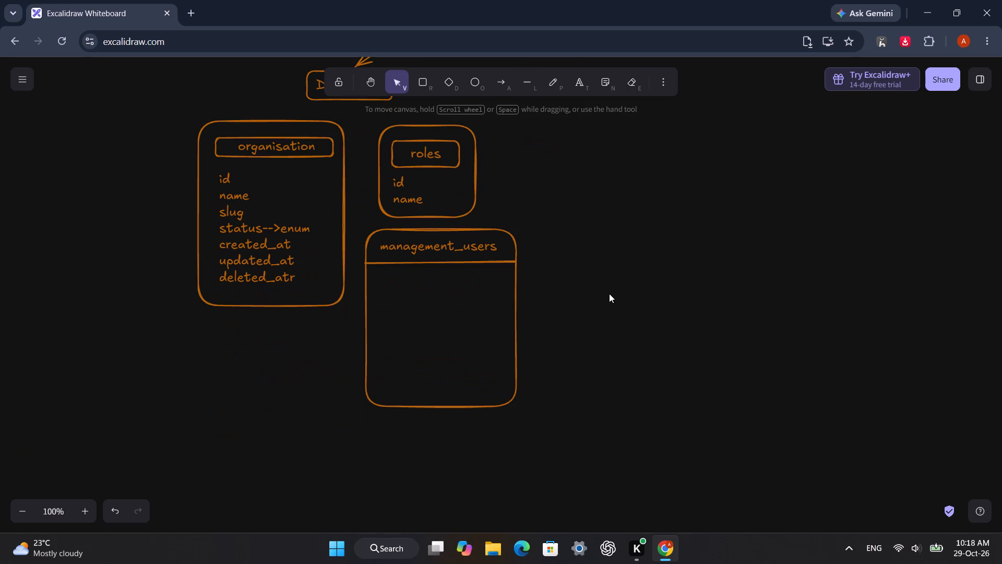
double_click(377, 280)
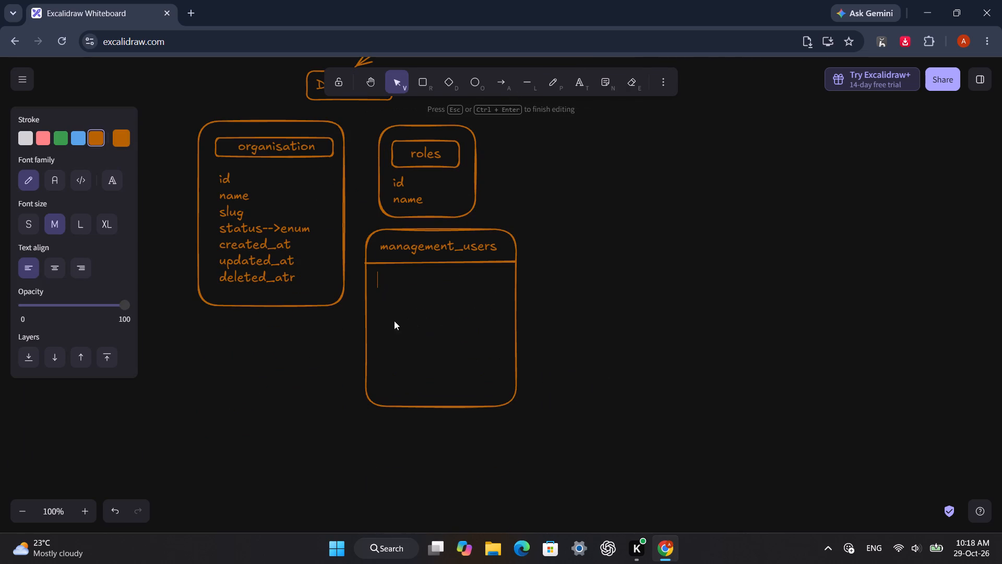
text(id)
key(Return)
Draw a straight connector line from the left edge of the management_users table to the right edge of the organisation table.
click(536, 88)
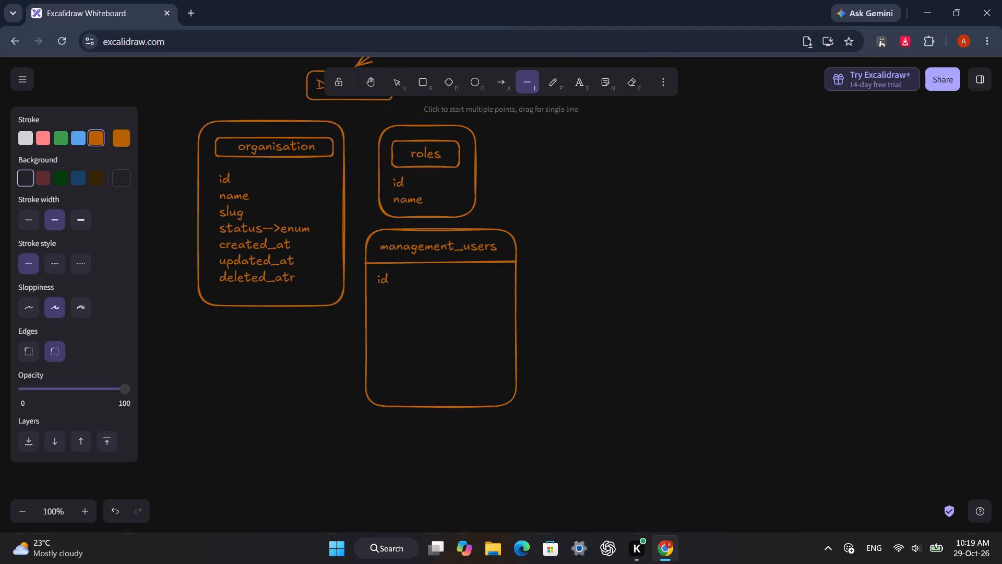
drag(367, 313, 347, 266)
drag(347, 266, 343, 261)
click(421, 323)
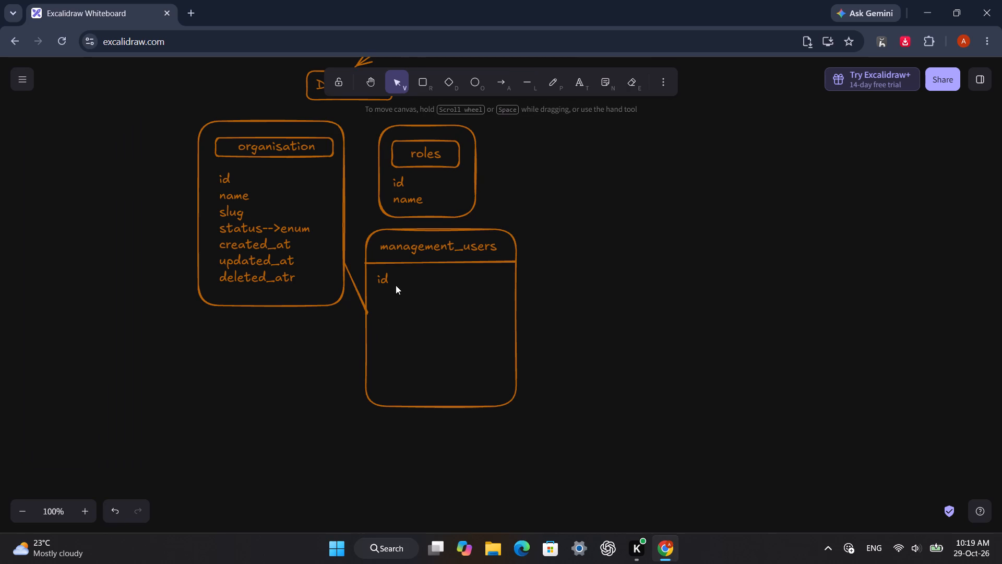
Extend the management_users field list below "id" with the lines "organisation_id" and "role_id".
click(385, 296)
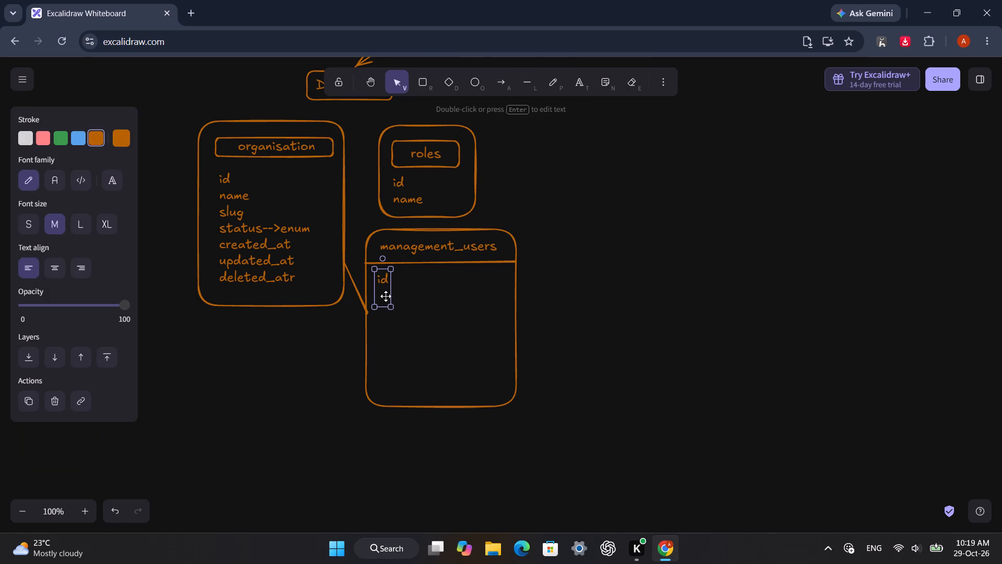
click(416, 301)
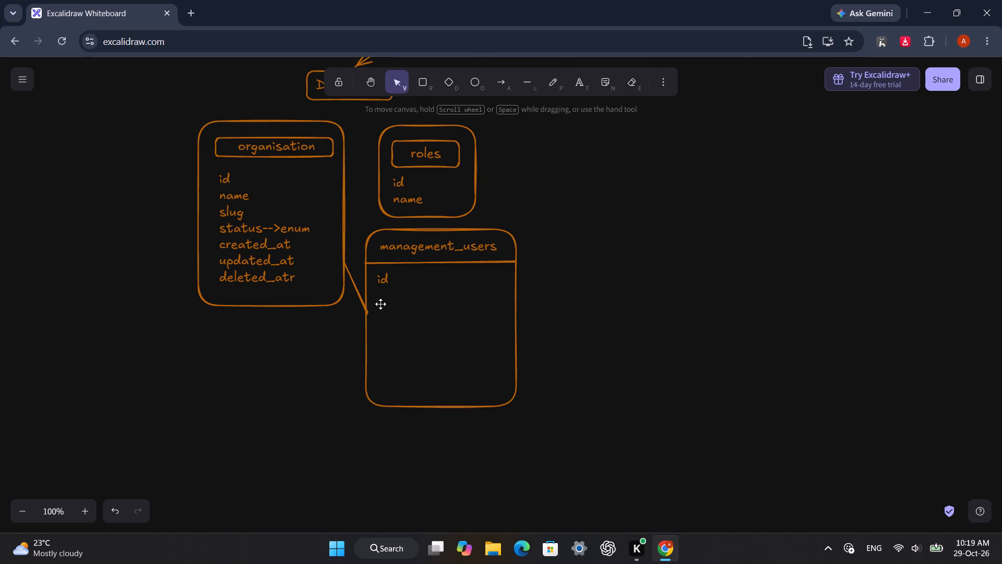
click(381, 295)
drag(391, 308, 391, 298)
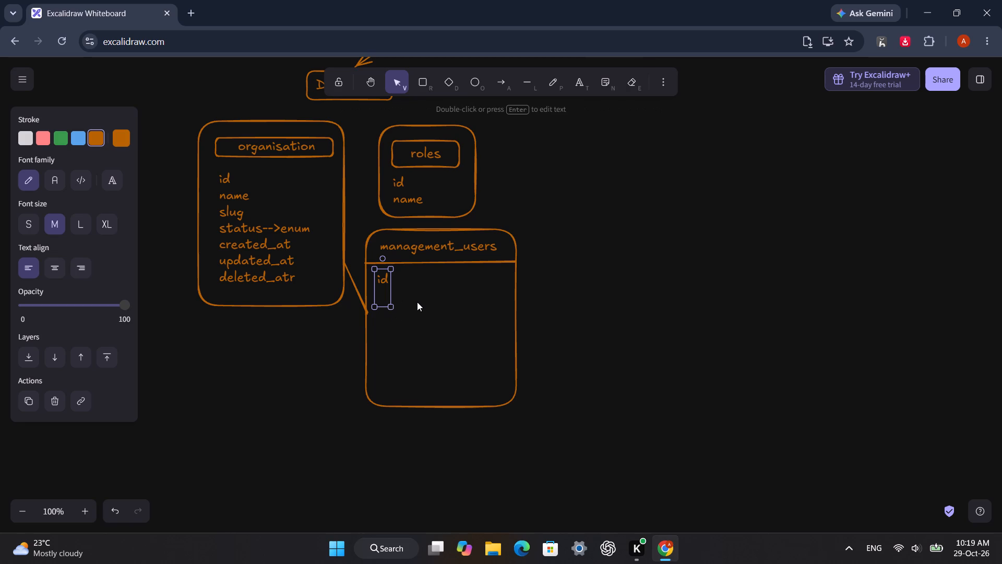
click(385, 291)
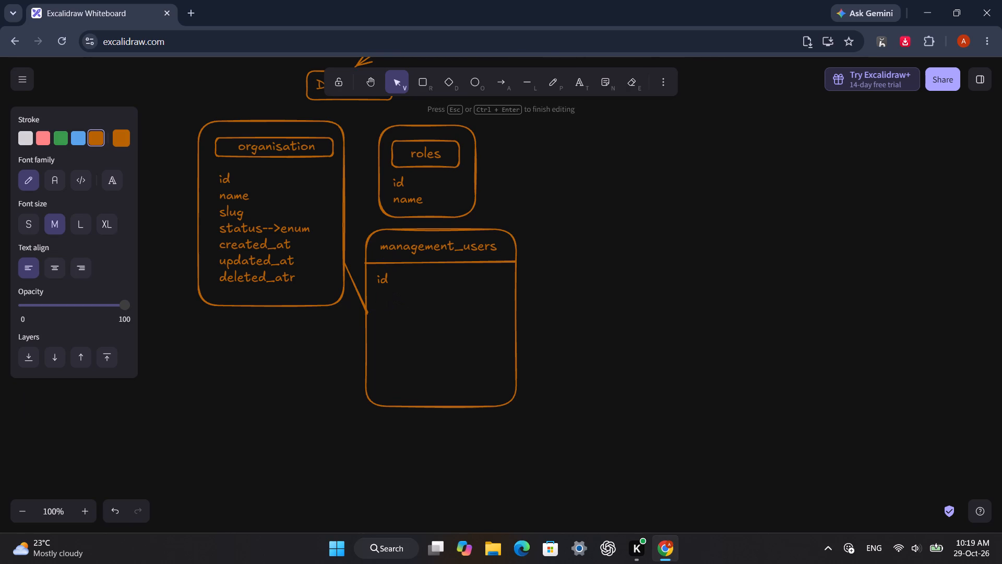
key(BackSpace)
key(Return)
text(organi)
text(sation)
key(shift+underscore)
text(id)
key(Return)
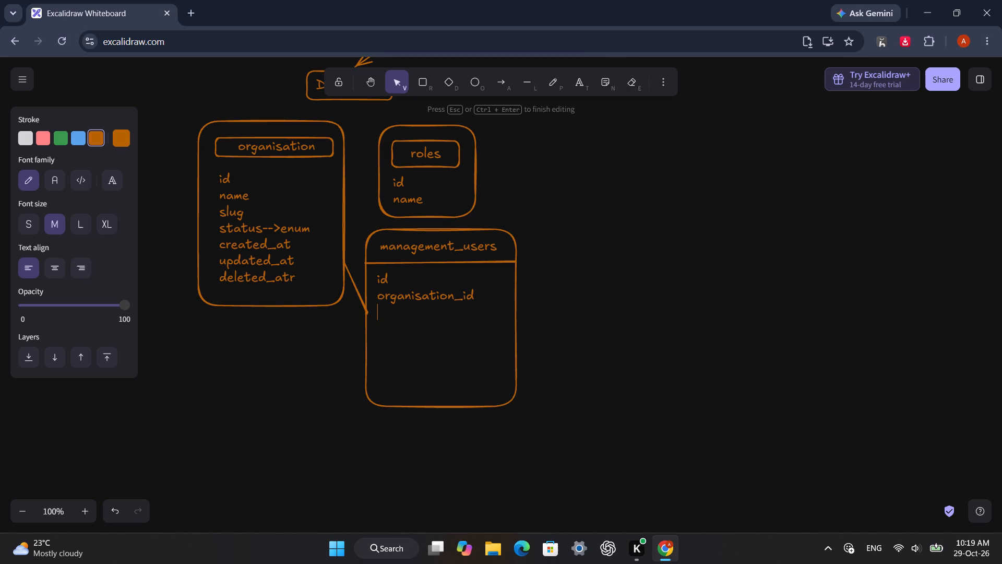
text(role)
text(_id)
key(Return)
Add the field "userName" on its own line below "role_id" in the management_users table.
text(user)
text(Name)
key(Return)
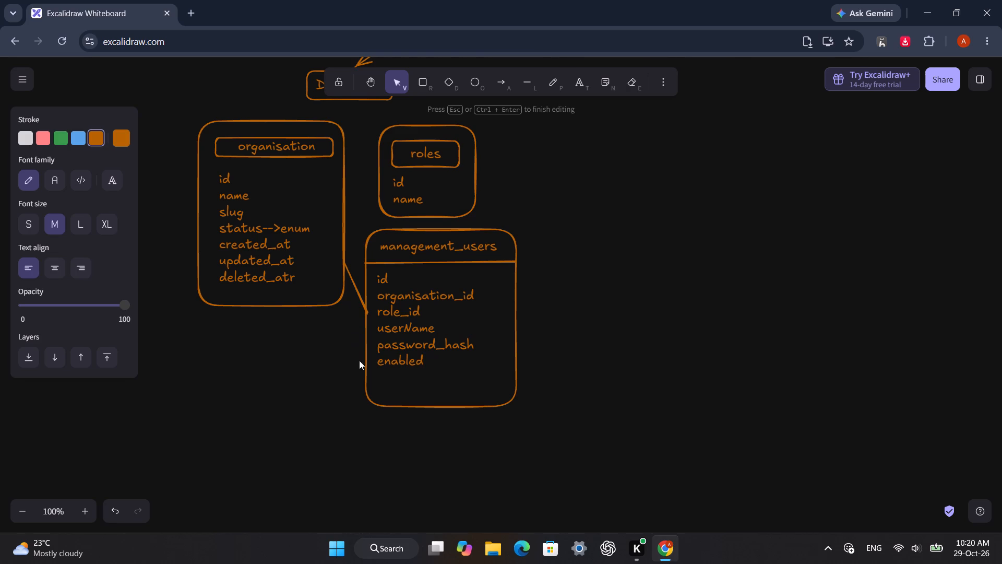
Shorten the management_users table box from its bottom edge so it ends just below the "enabled" field.
click(423, 456)
click(431, 409)
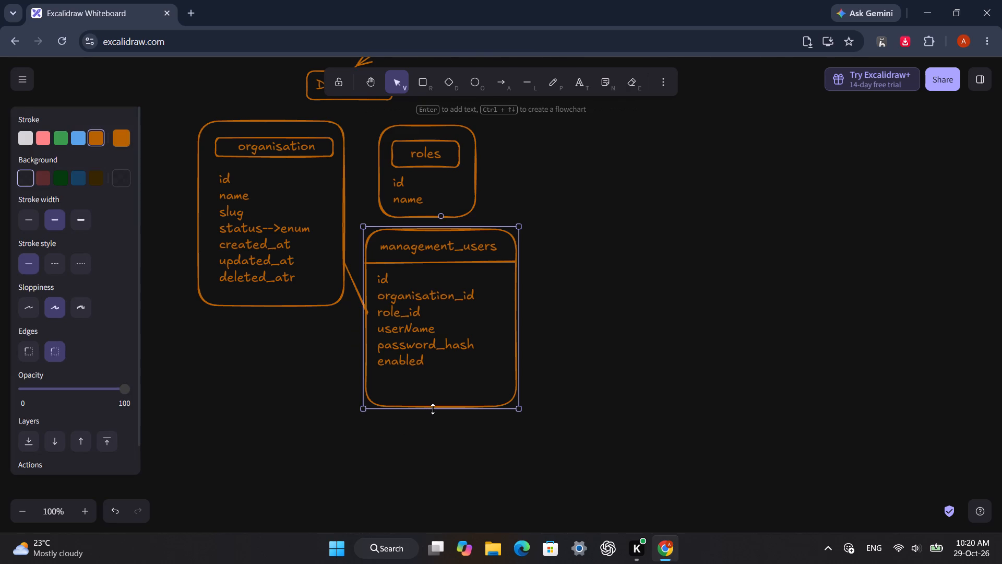
drag(434, 409, 433, 377)
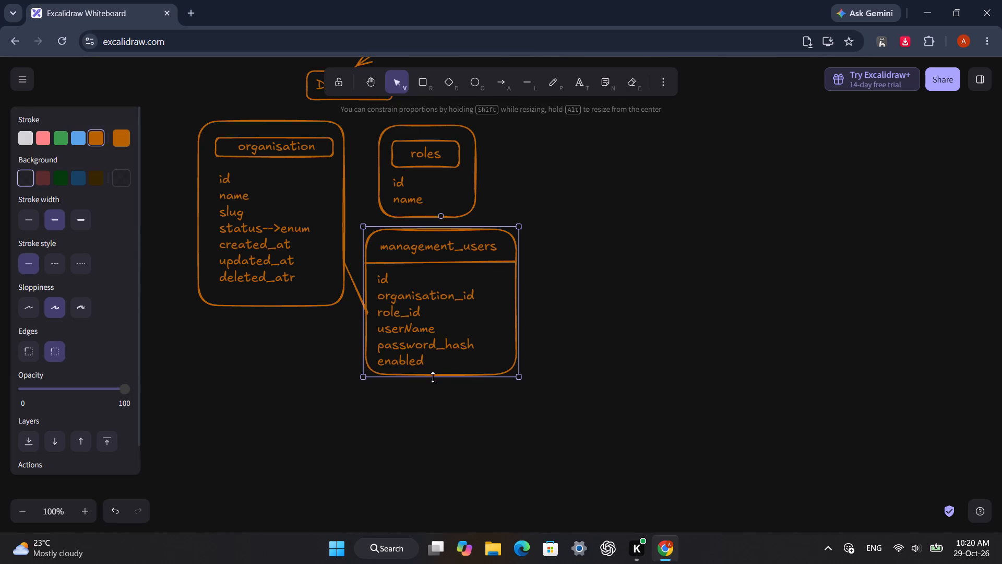
drag(433, 377, 433, 380)
click(431, 439)
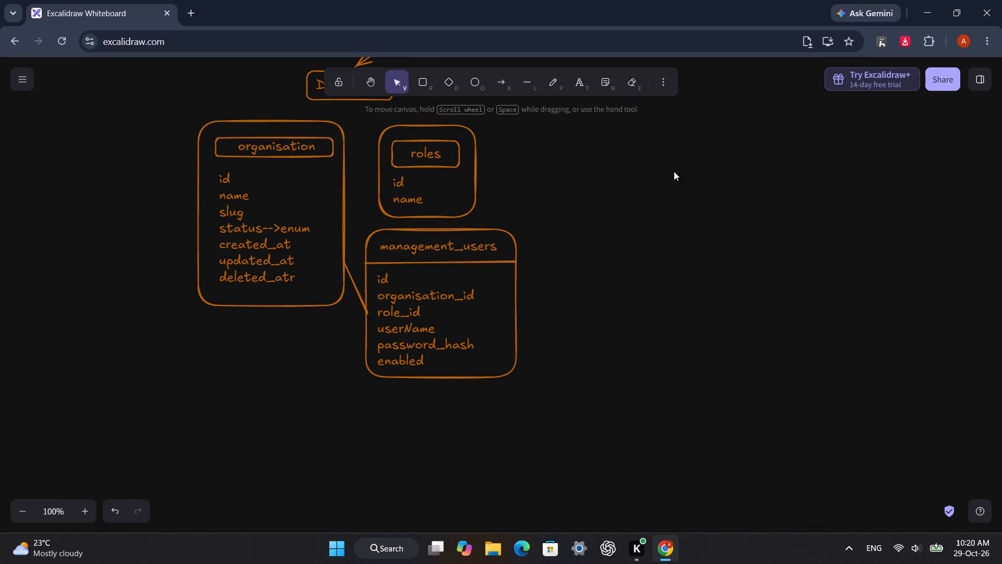
Draw a wide rounded rectangle in the empty canvas area to the right of the roles table and nudge it slightly further right.
click(427, 88)
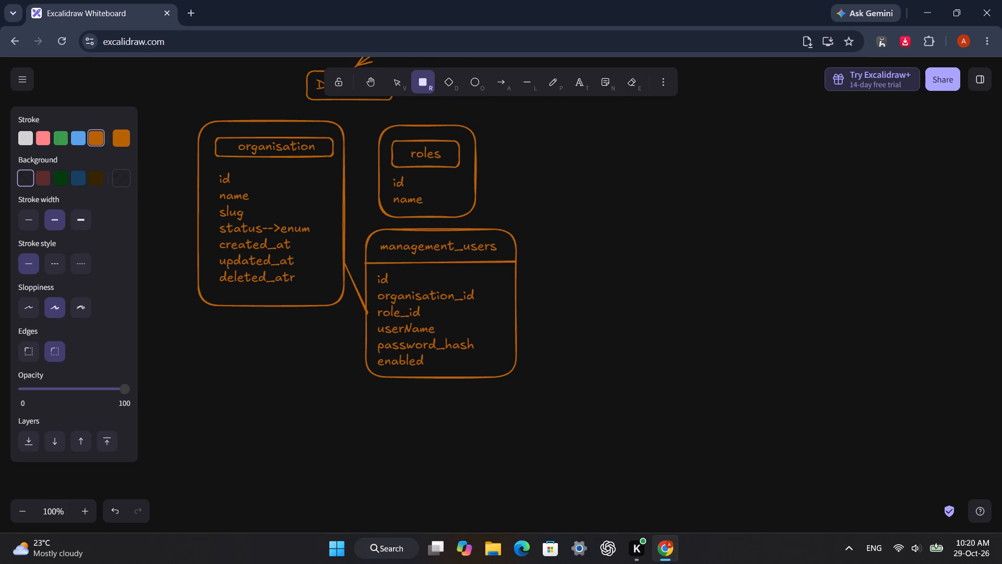
drag(583, 158, 658, 173)
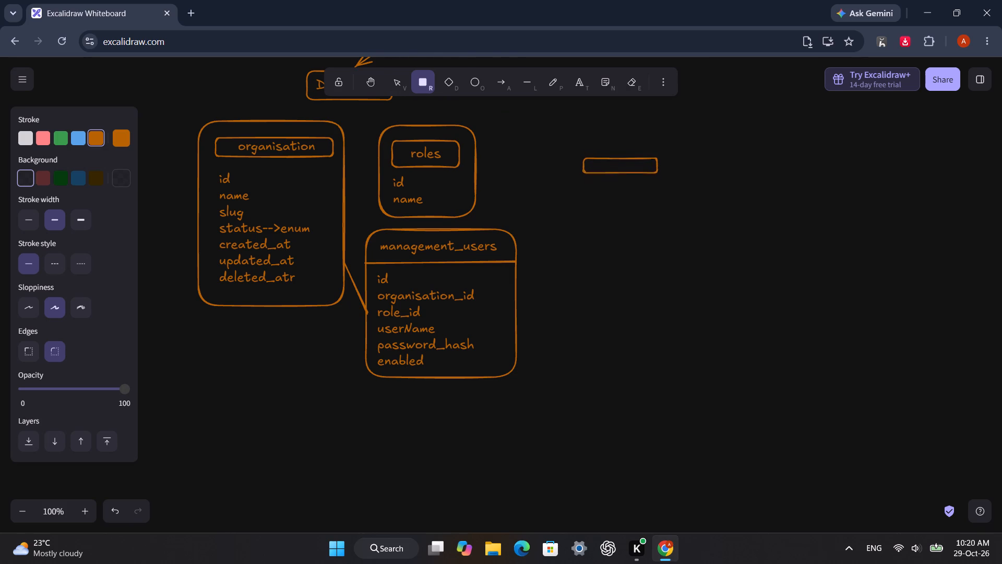
drag(658, 173, 677, 209)
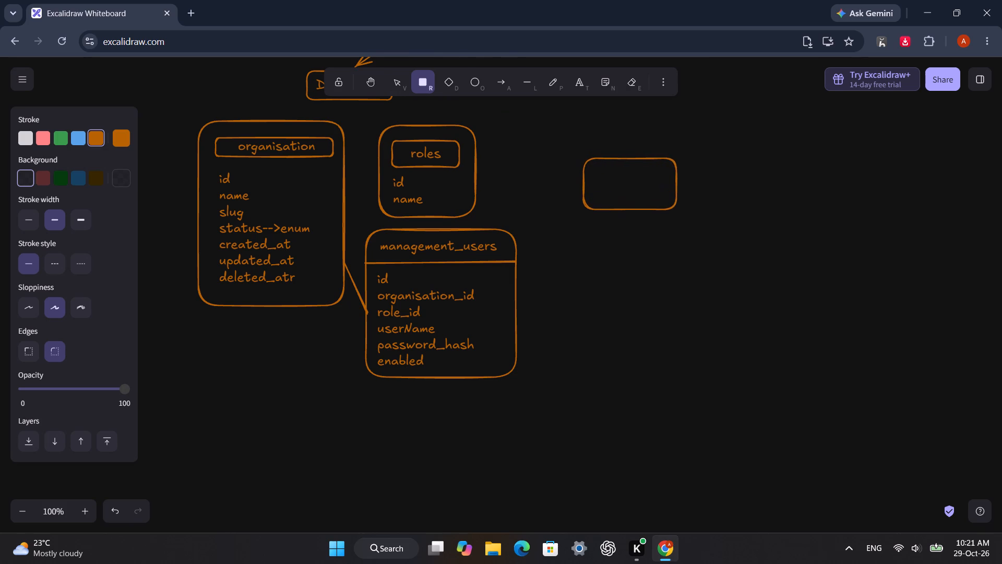
drag(677, 209, 773, 300)
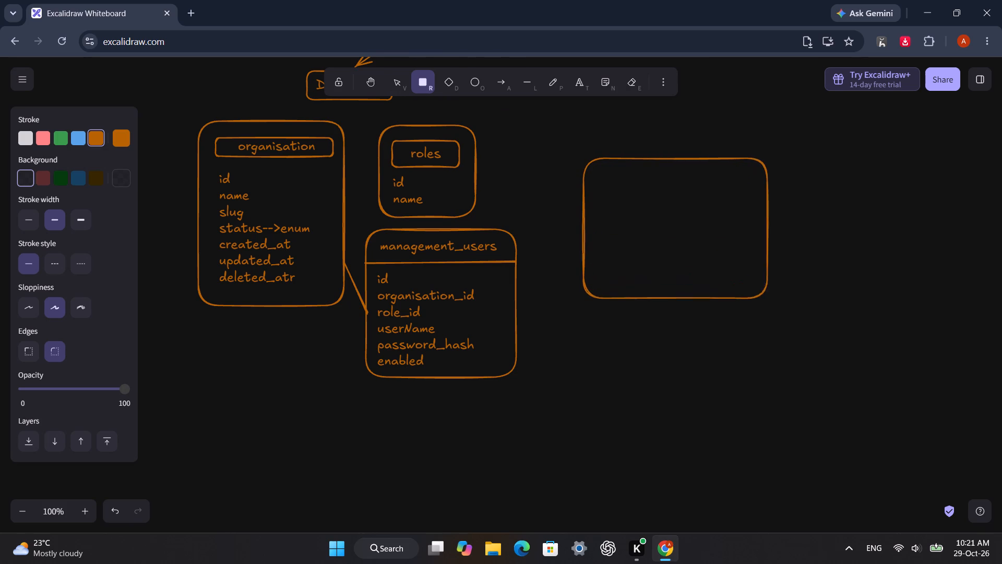
drag(773, 300, 724, 284)
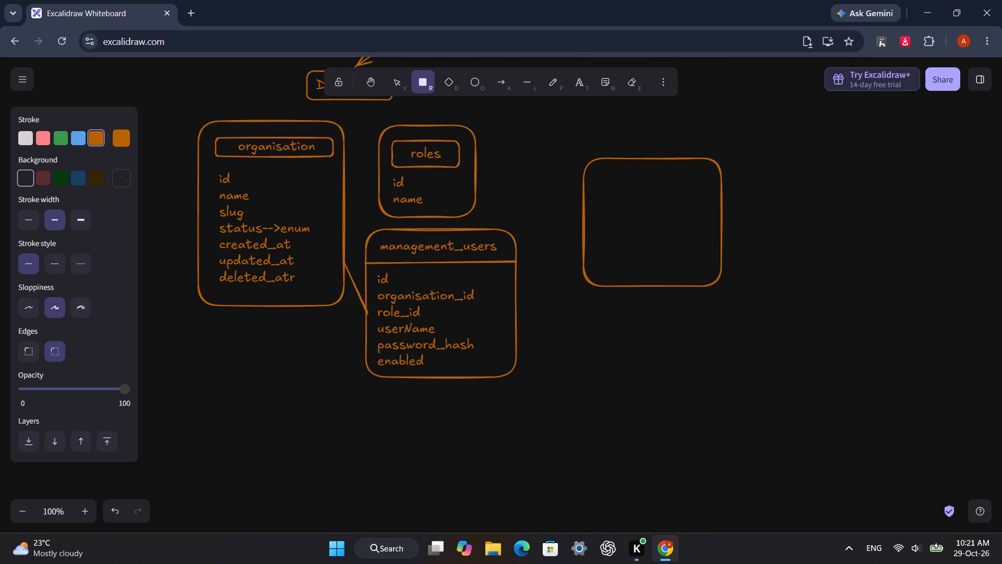
drag(724, 284, 785, 307)
drag(714, 253, 735, 270)
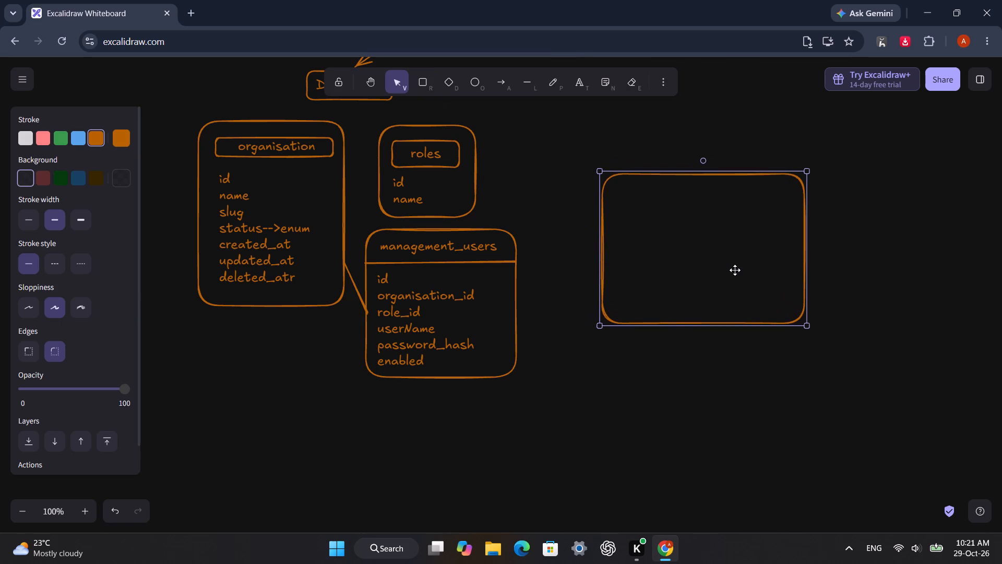
drag(735, 270, 736, 256)
Resize the new empty rectangle into a smaller, nearly square box, keeping its top-left corner in place.
drag(812, 313, 810, 311)
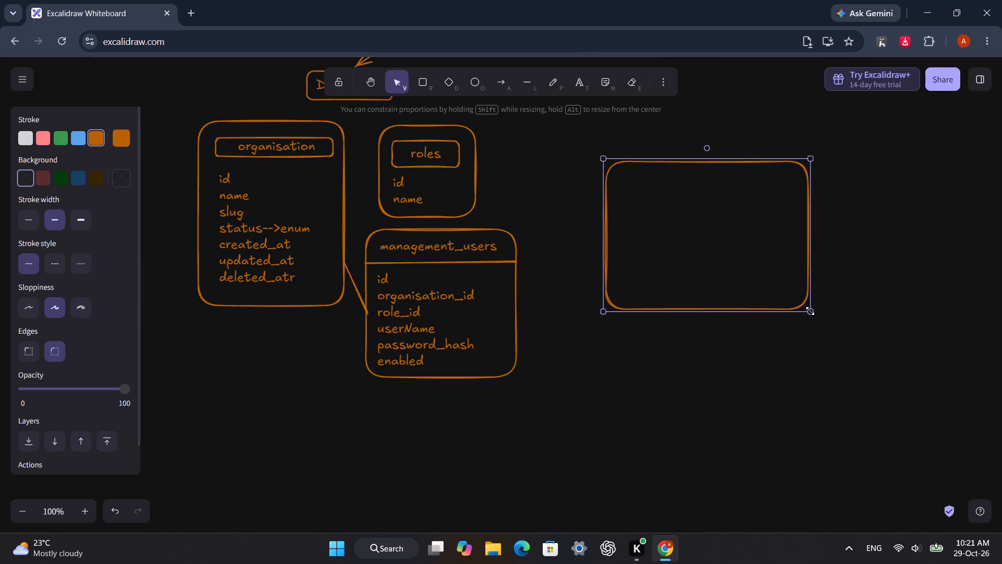
drag(810, 311, 806, 336)
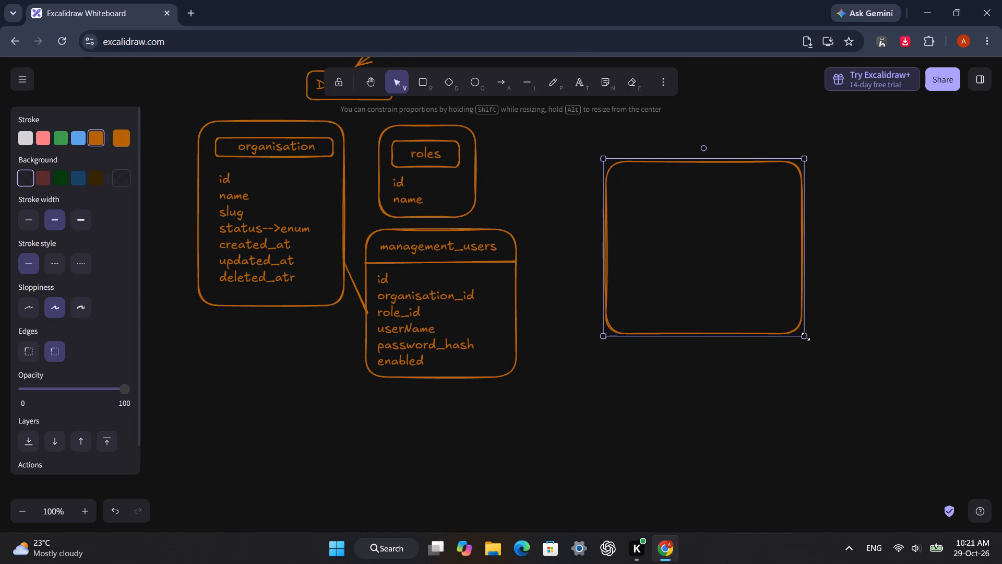
drag(806, 336, 660, 274)
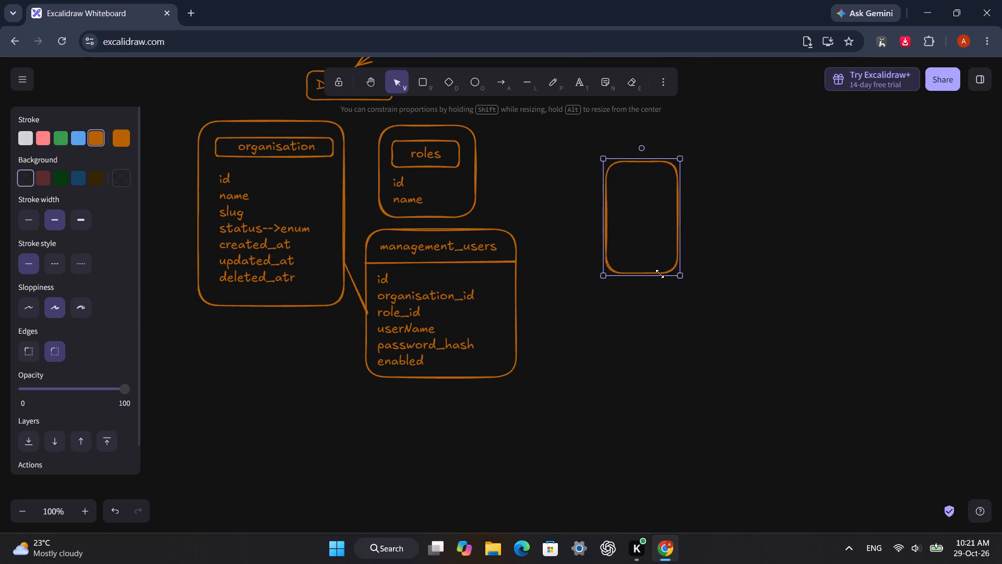
drag(660, 274, 758, 279)
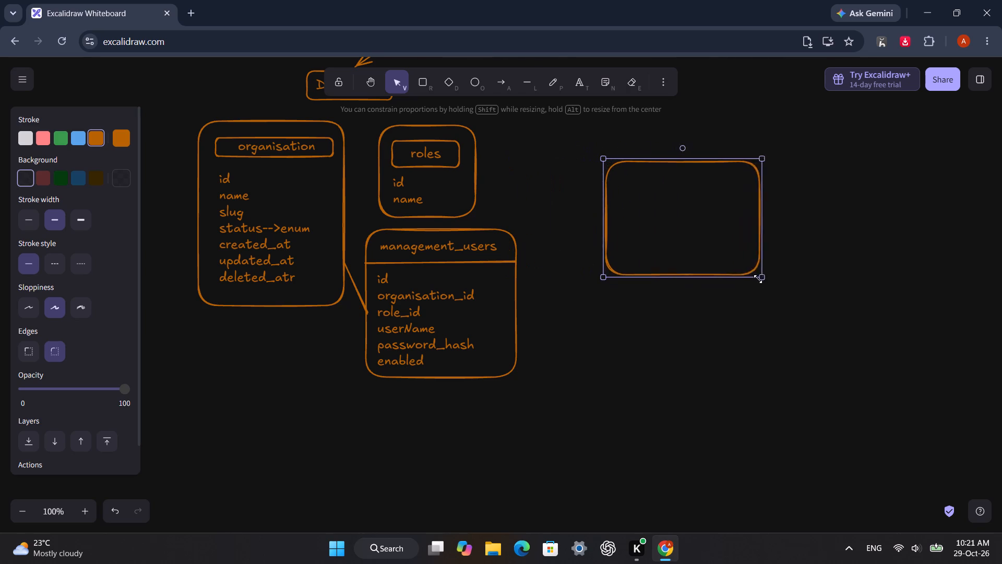
drag(758, 279, 824, 280)
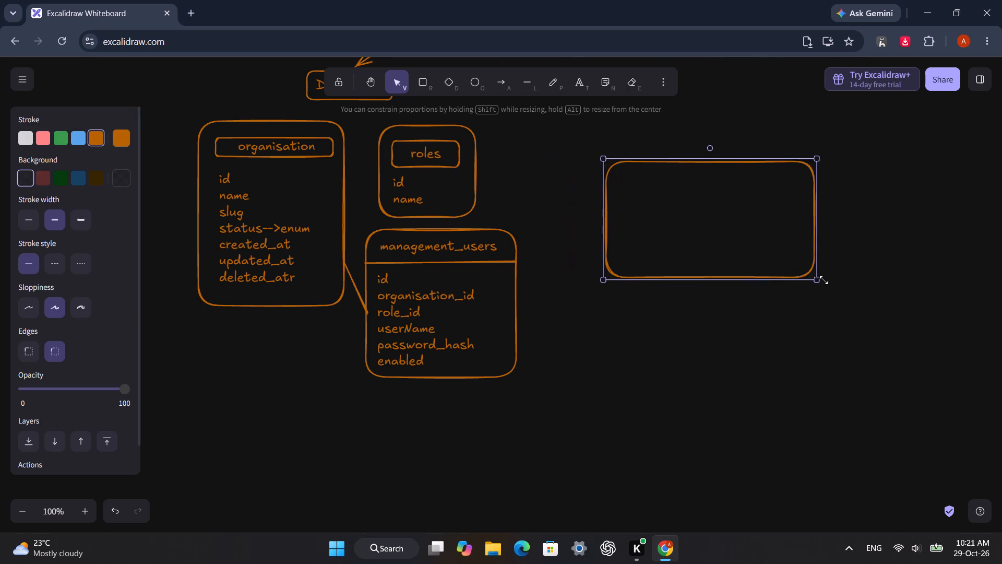
drag(824, 280, 776, 274)
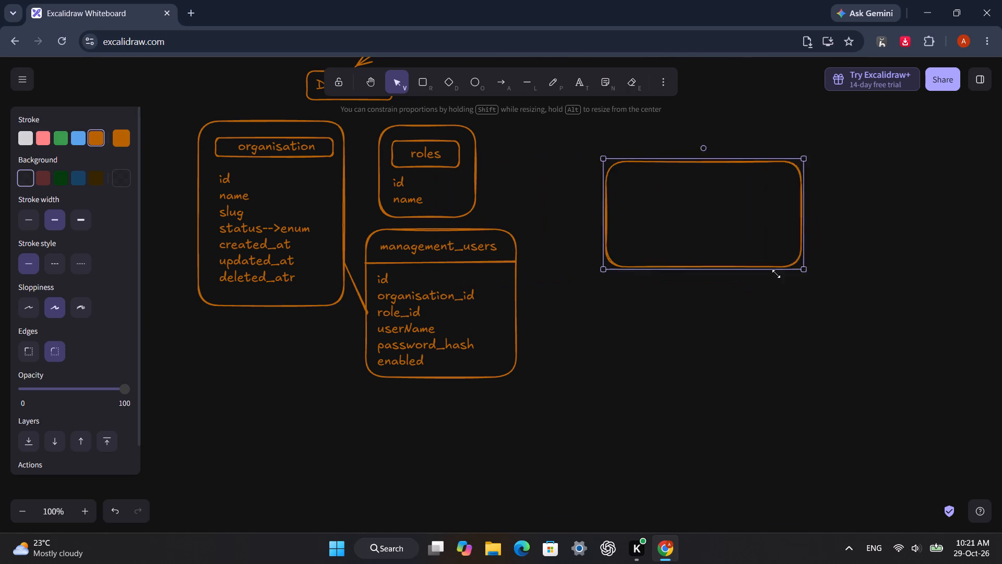
drag(776, 274, 569, 280)
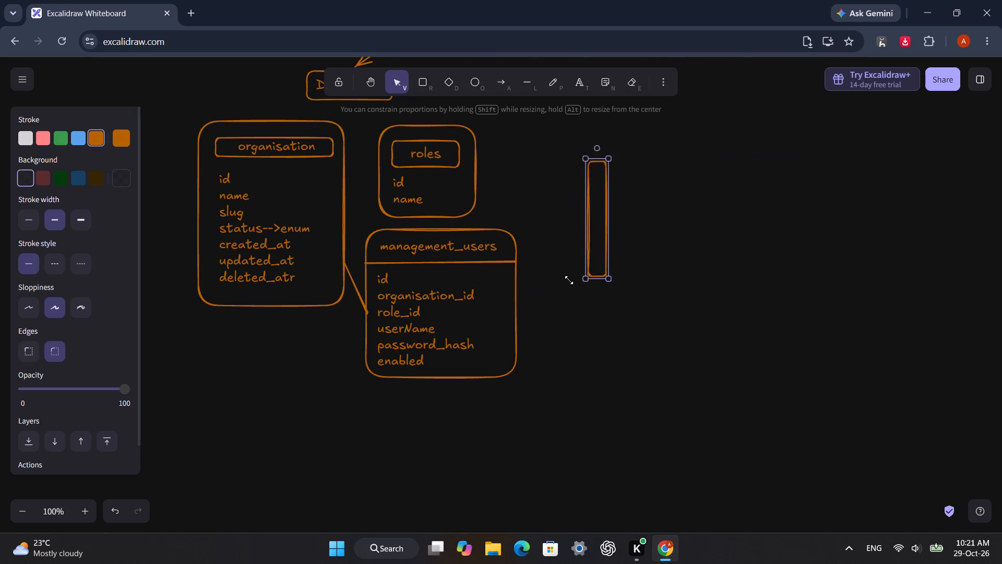
drag(569, 280, 718, 274)
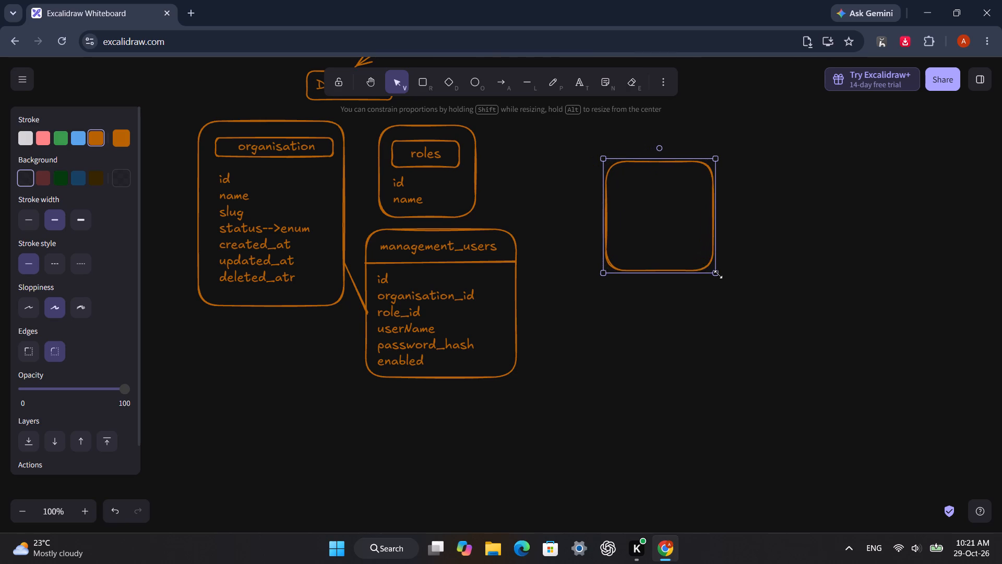
drag(718, 274, 747, 247)
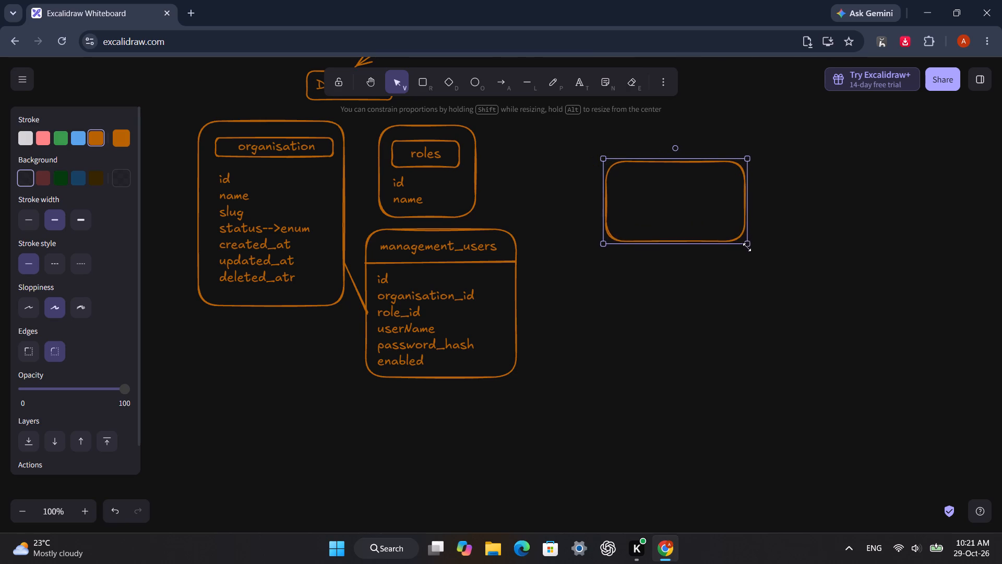
drag(747, 247, 737, 279)
click(679, 221)
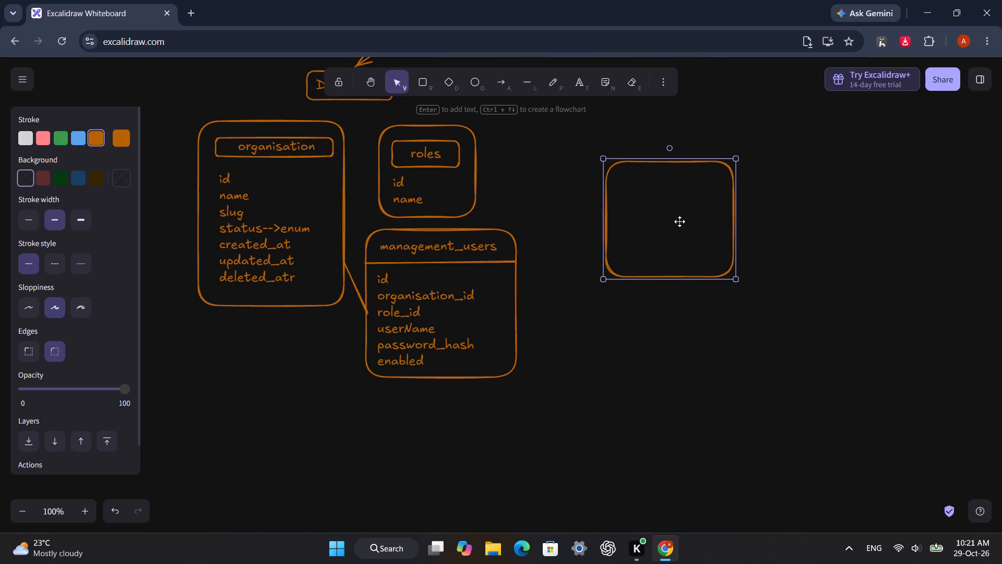
Delete the empty, nearly square rounded box in the canvas area to the right of the roles table.
drag(679, 222, 679, 227)
click(720, 274)
key(BackSpace)
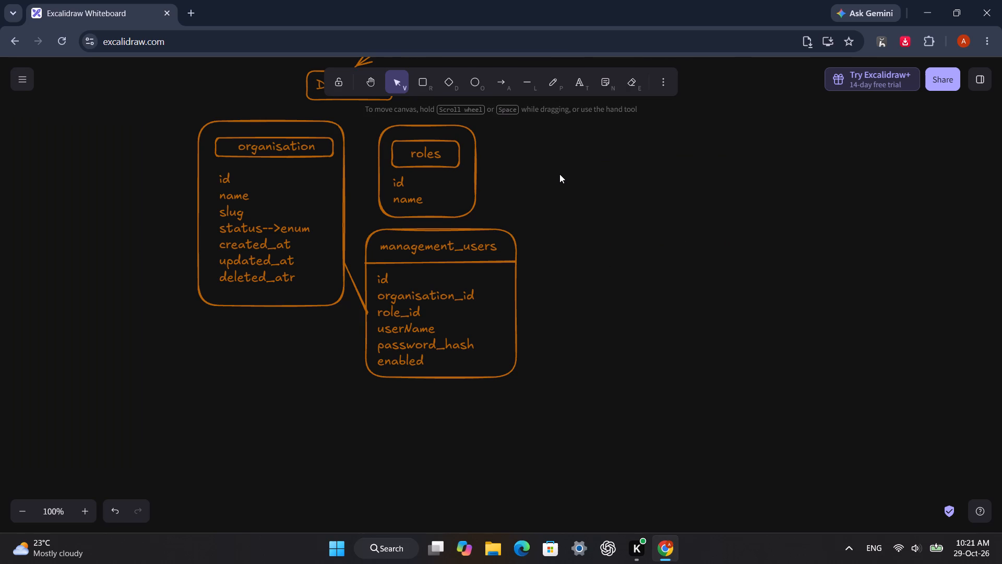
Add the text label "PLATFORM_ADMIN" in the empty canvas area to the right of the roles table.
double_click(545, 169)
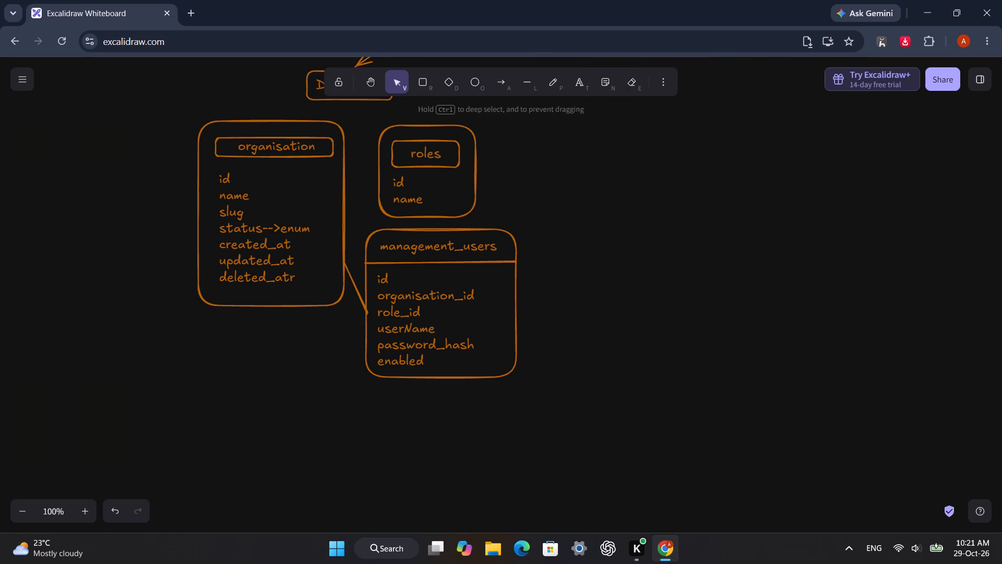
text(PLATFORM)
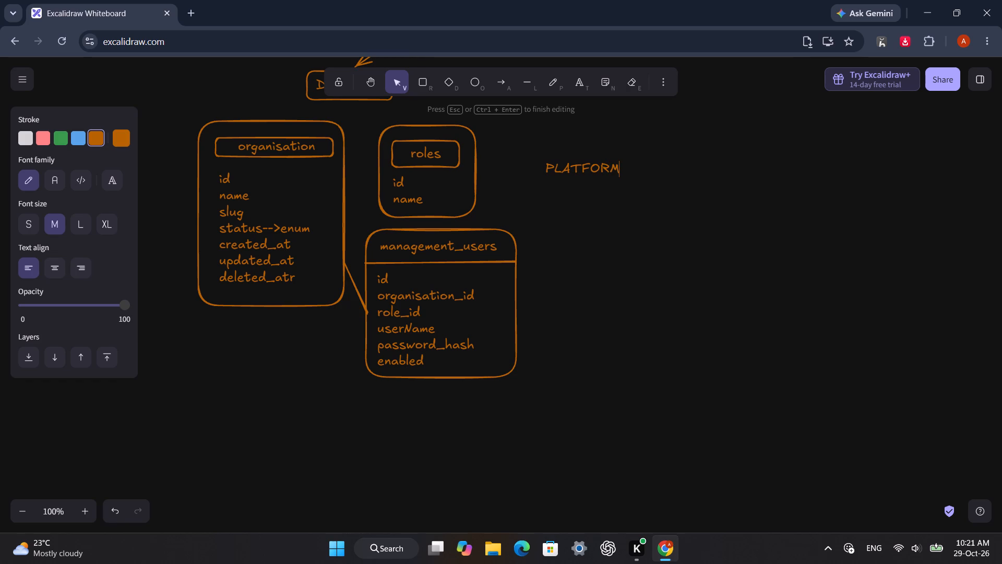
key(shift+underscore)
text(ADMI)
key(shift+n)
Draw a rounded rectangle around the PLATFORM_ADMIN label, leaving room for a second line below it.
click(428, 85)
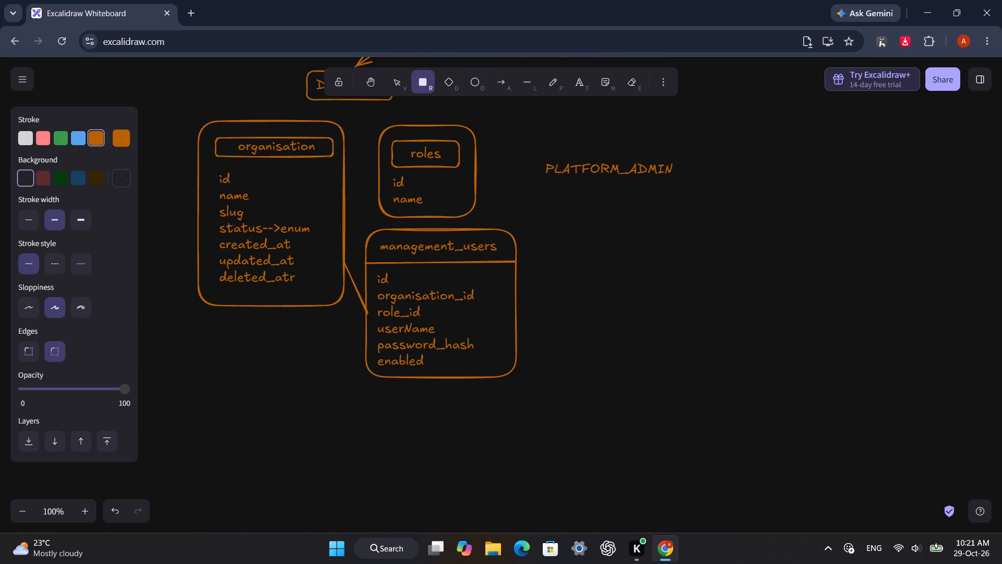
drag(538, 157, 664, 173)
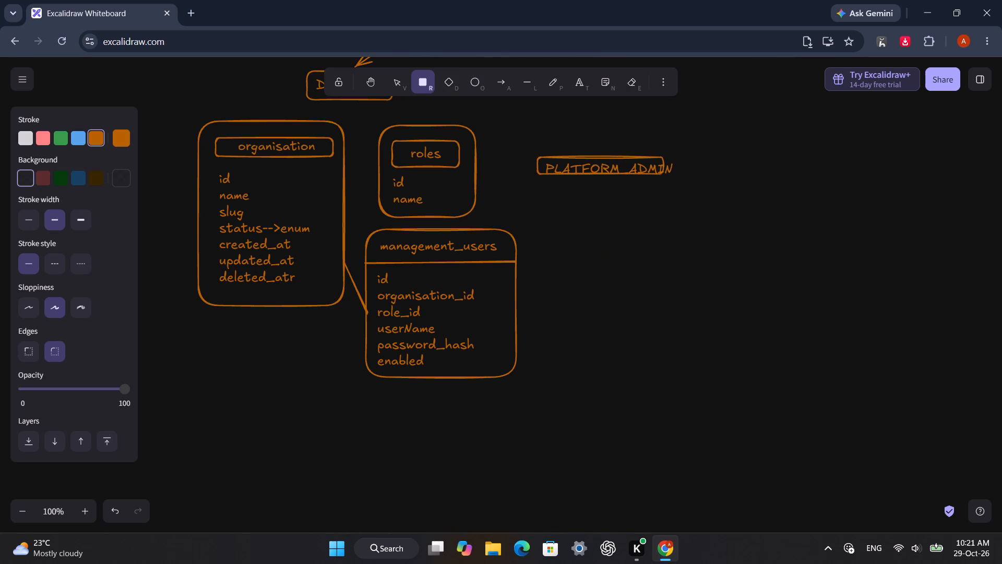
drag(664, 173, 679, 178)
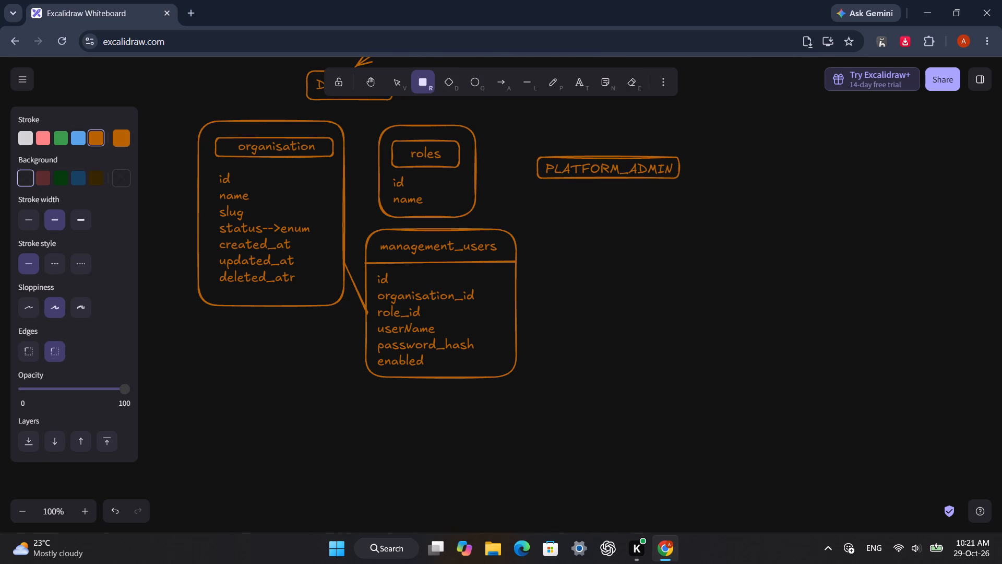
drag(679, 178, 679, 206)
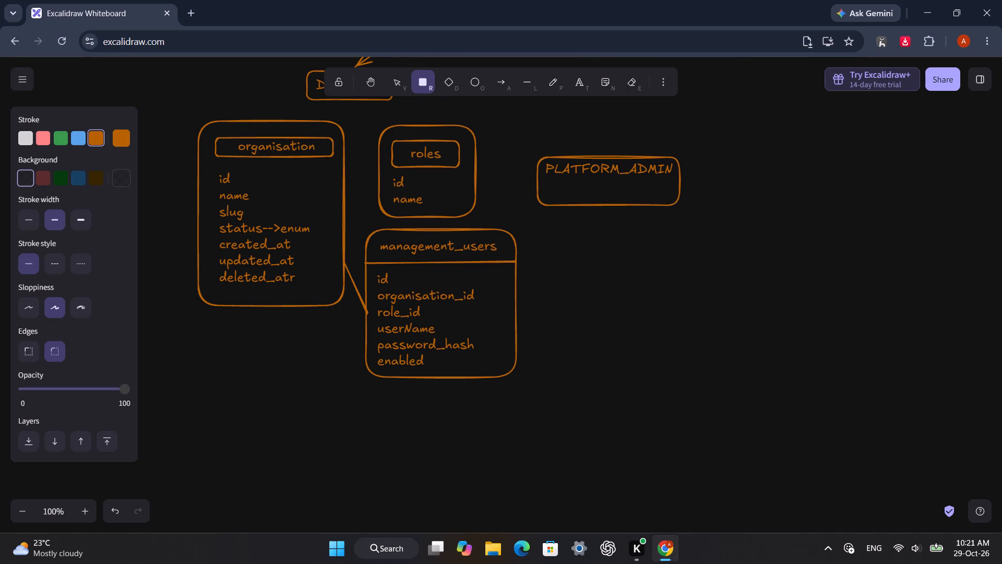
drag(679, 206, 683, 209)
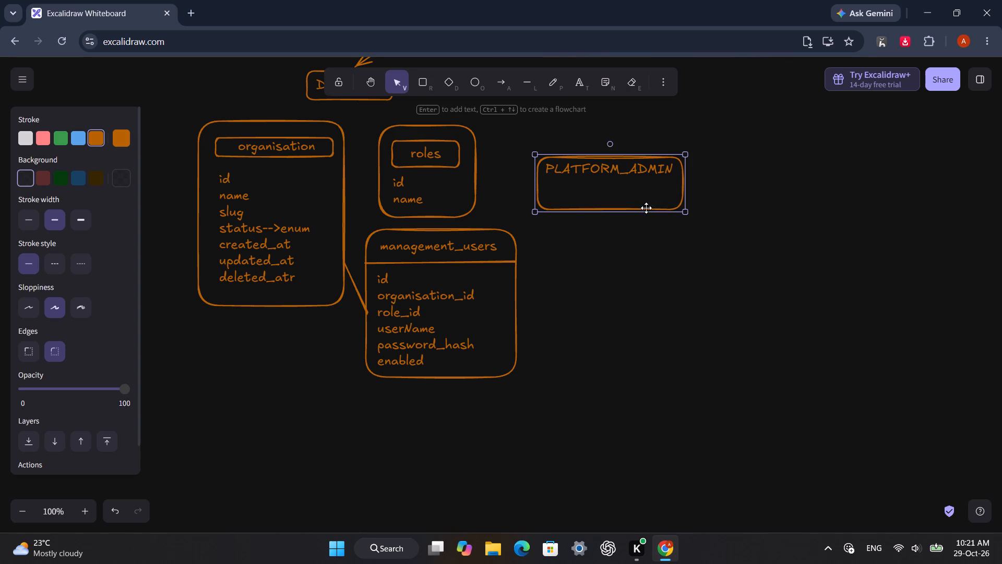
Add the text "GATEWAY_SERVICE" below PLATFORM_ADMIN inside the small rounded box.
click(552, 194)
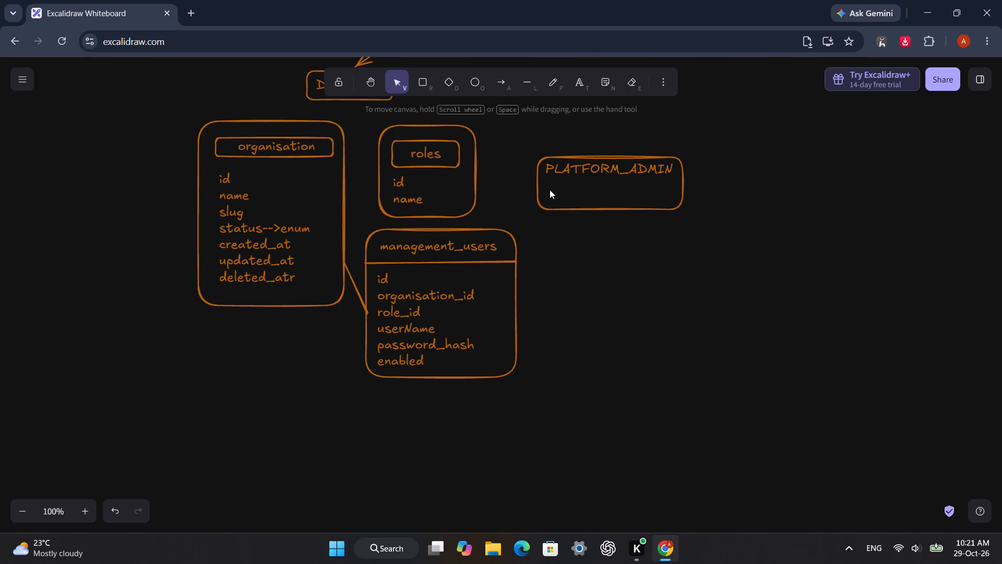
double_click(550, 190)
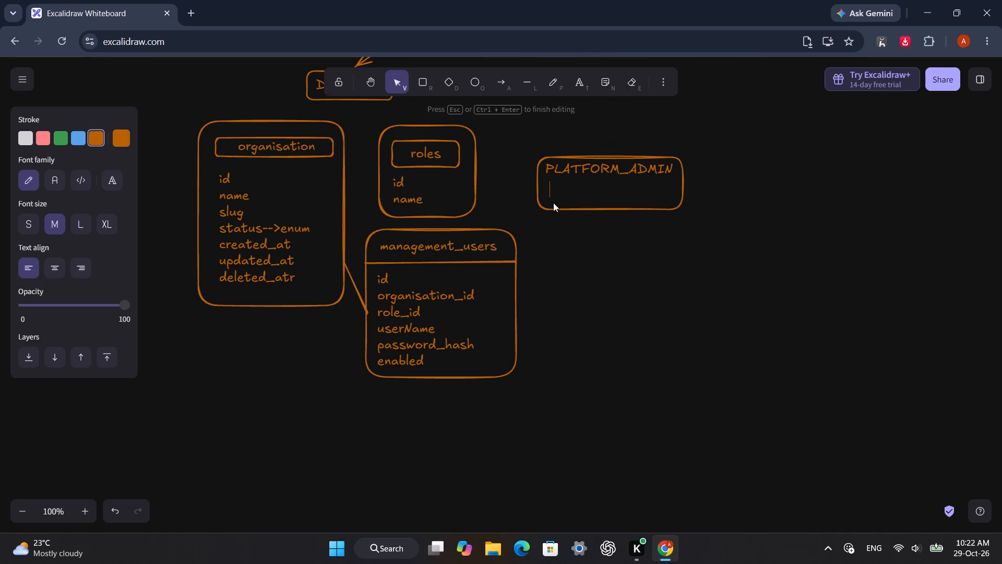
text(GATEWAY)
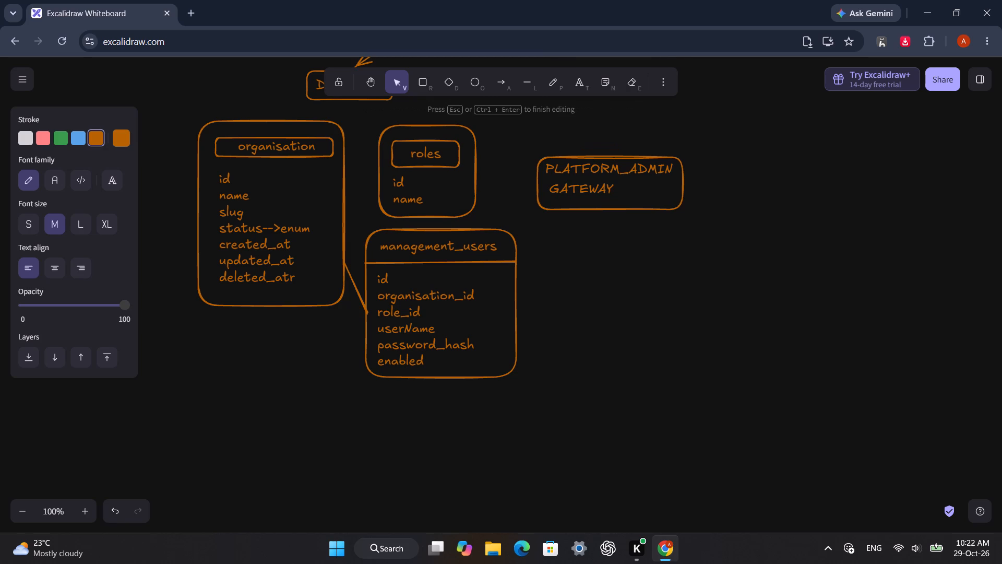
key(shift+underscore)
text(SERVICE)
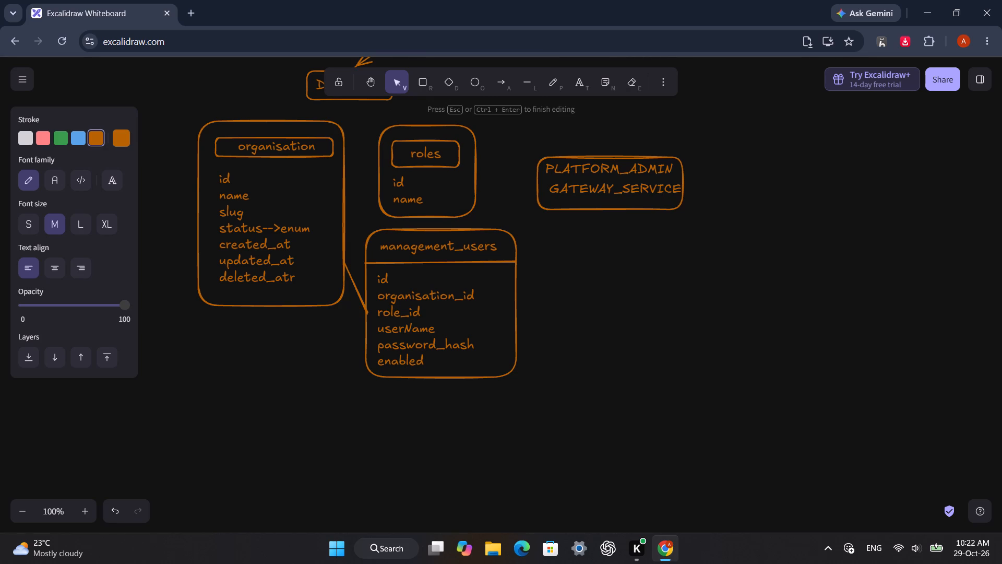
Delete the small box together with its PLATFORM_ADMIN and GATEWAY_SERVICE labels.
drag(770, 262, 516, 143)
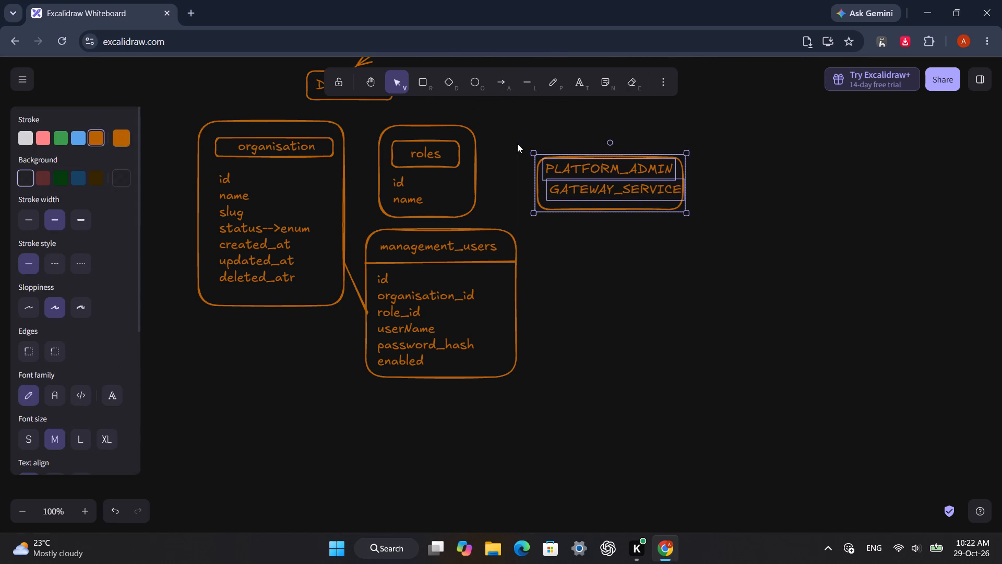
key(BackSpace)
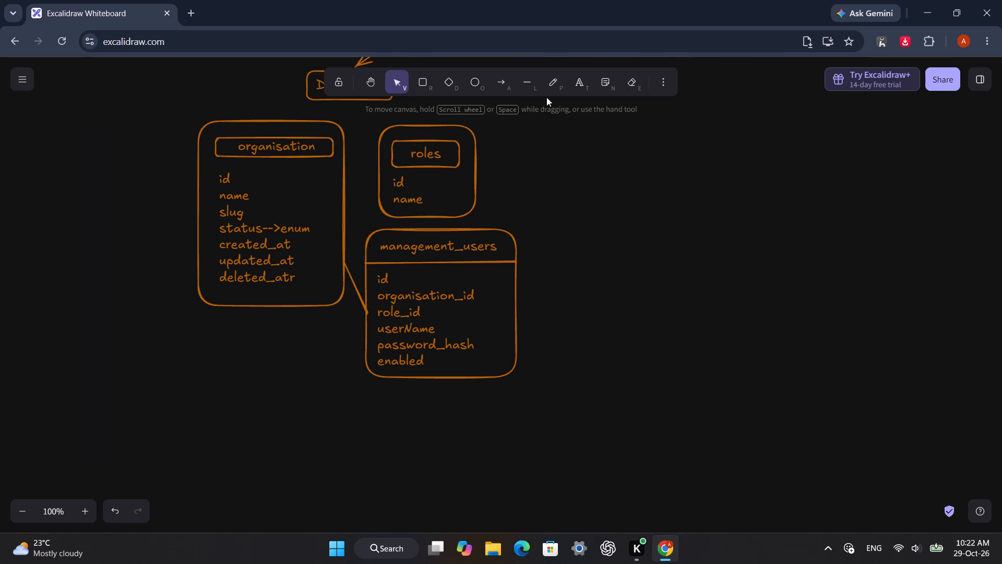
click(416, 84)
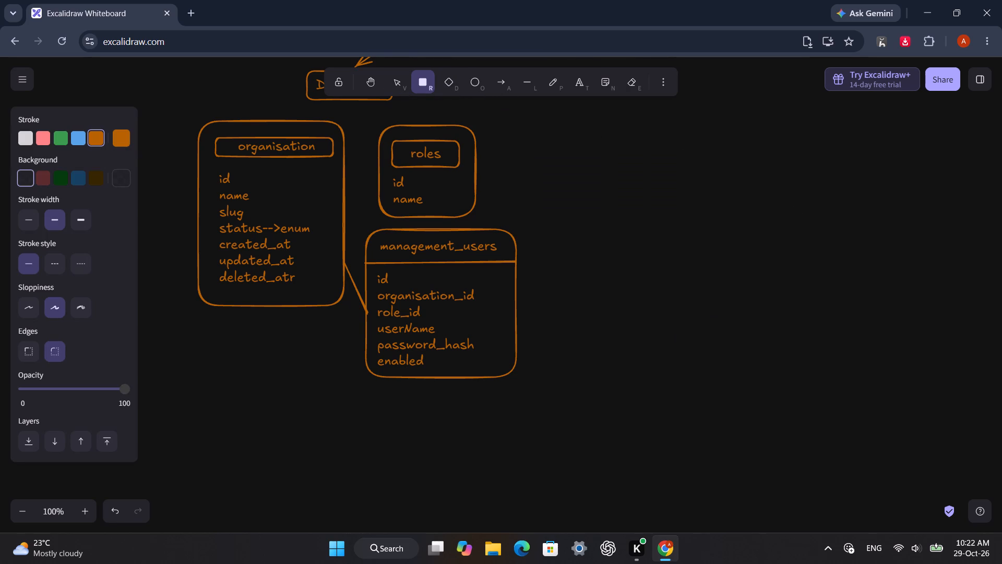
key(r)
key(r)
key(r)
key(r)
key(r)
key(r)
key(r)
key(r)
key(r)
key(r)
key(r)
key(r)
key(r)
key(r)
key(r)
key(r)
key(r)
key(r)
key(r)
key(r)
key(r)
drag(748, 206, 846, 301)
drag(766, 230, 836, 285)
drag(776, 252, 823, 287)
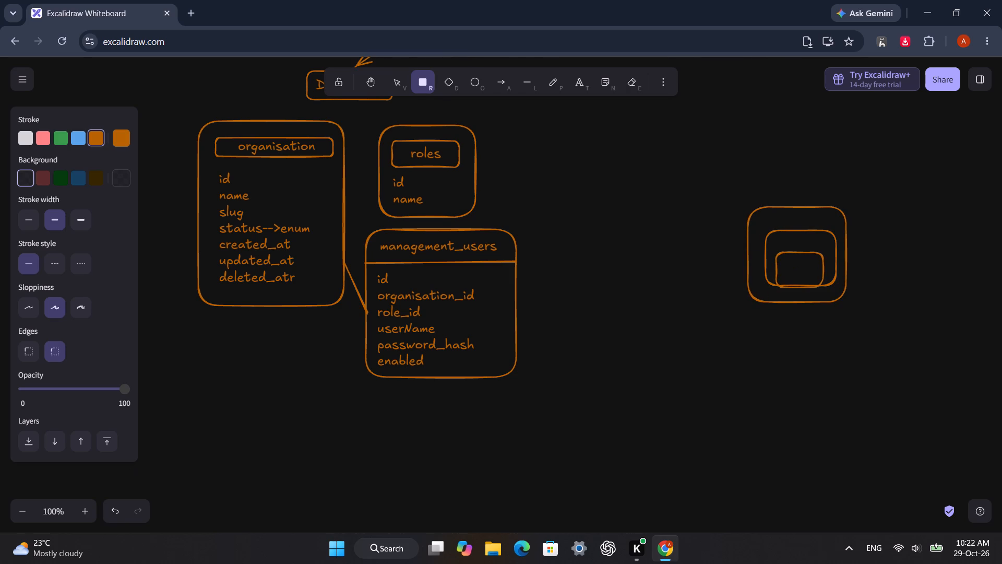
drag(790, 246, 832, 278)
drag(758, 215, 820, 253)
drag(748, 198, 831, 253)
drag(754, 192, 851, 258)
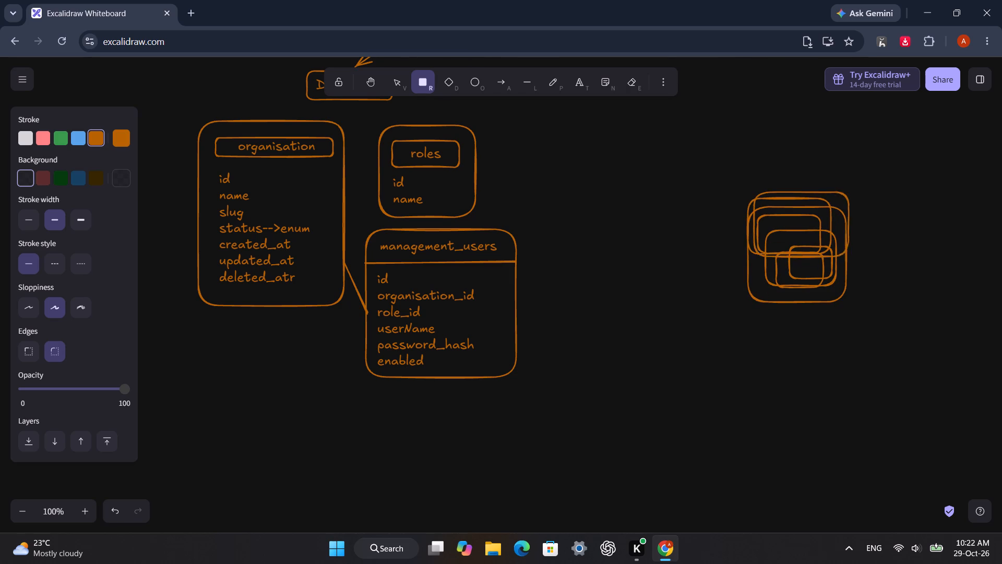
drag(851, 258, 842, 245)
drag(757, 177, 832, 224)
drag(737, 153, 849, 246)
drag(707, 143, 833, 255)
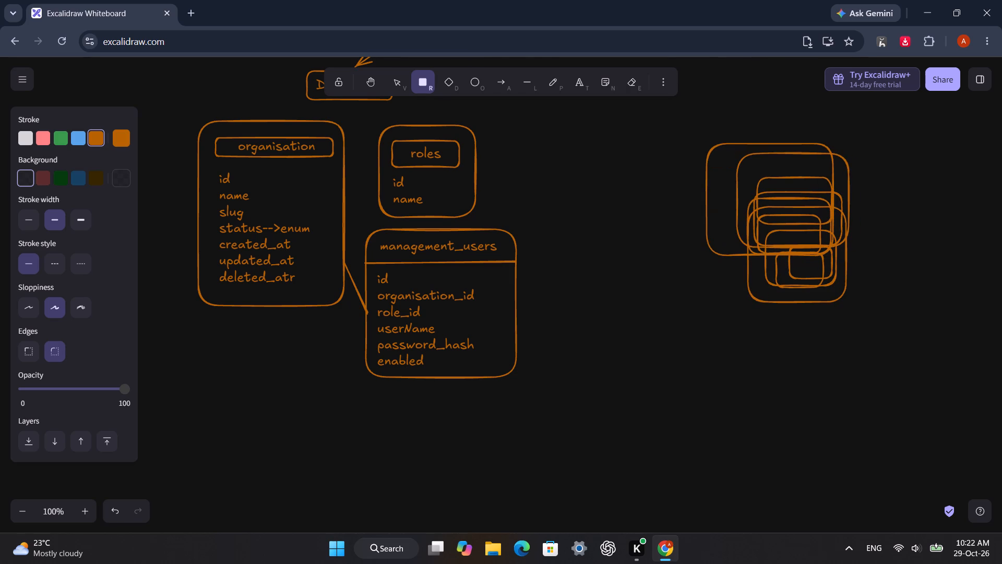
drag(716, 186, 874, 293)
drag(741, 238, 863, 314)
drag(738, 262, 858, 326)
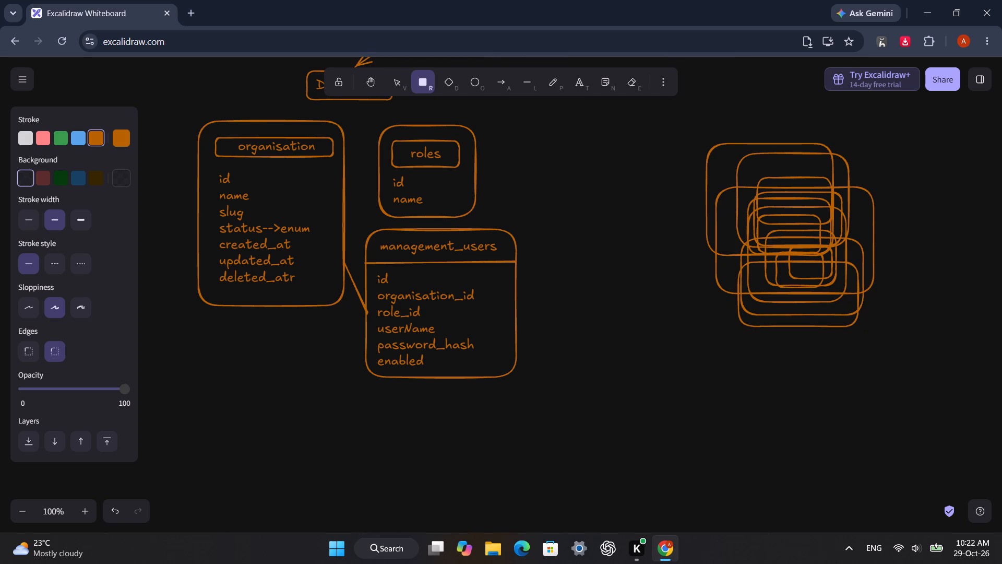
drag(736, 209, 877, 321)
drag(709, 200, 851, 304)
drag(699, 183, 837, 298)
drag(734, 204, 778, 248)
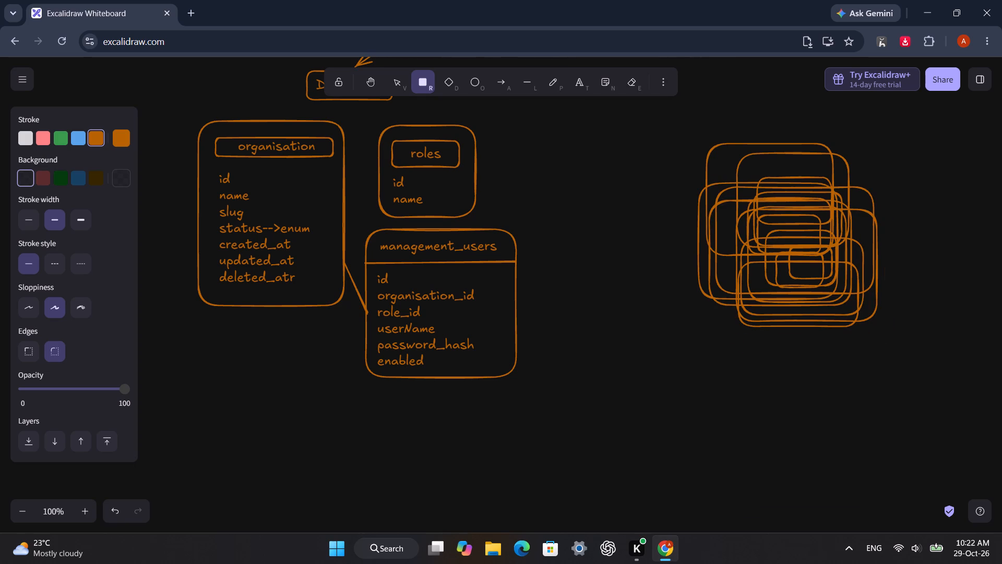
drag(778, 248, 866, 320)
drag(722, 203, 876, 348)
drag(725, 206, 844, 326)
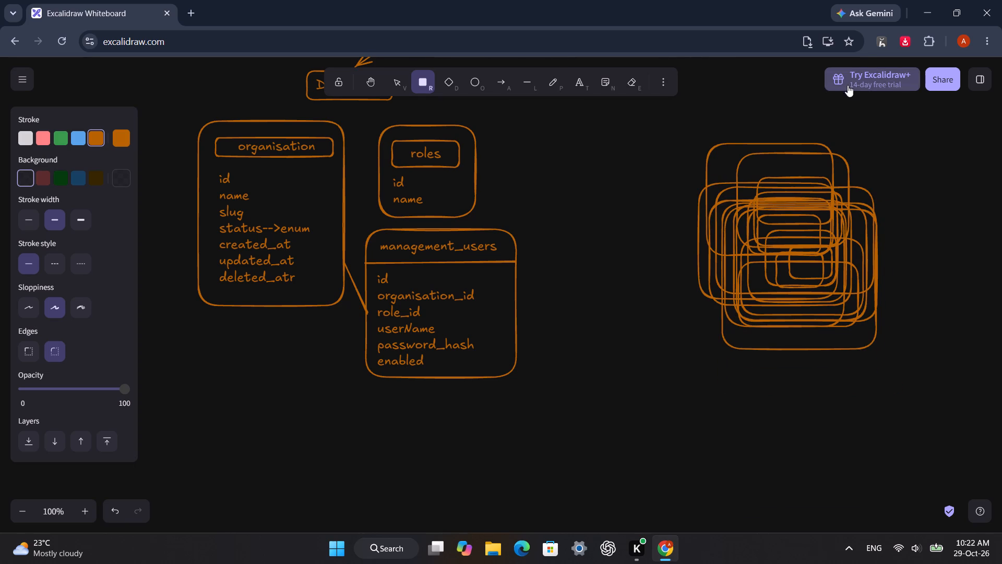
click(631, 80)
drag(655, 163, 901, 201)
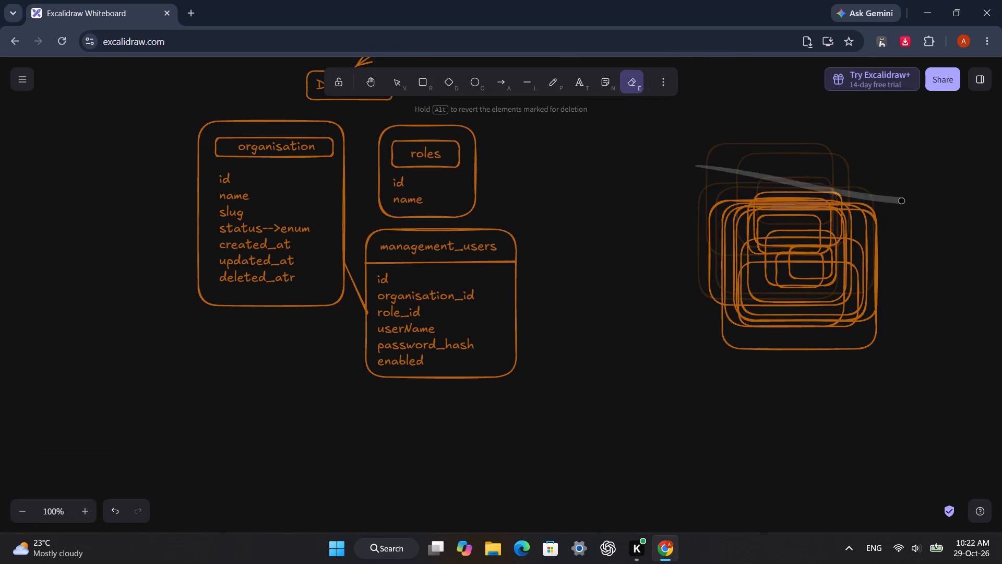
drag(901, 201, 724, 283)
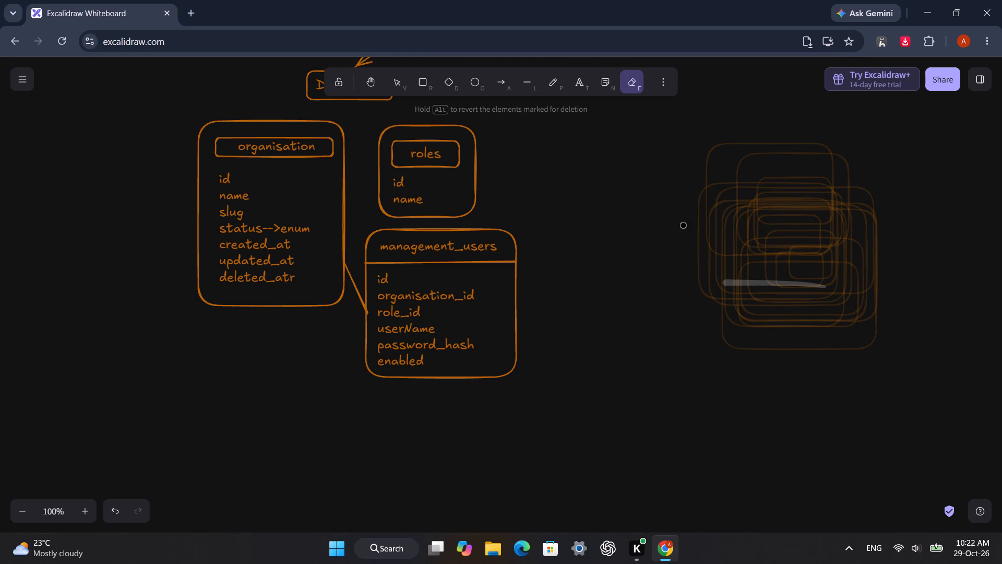
Draw a tall empty rounded rectangle to the right of the roles and management_users tables, starting near the roles table's top edge.
click(427, 86)
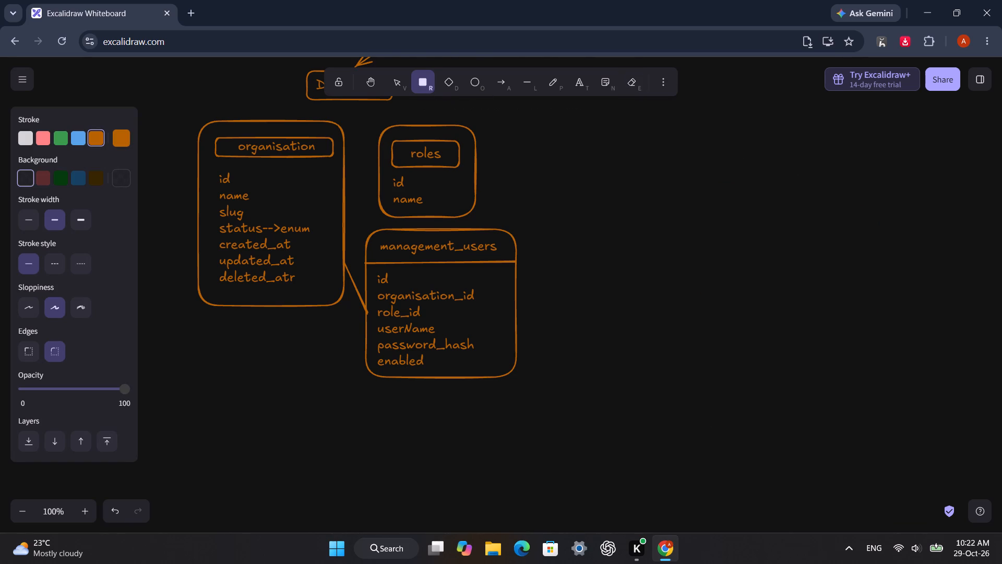
drag(533, 130, 550, 197)
drag(550, 197, 705, 368)
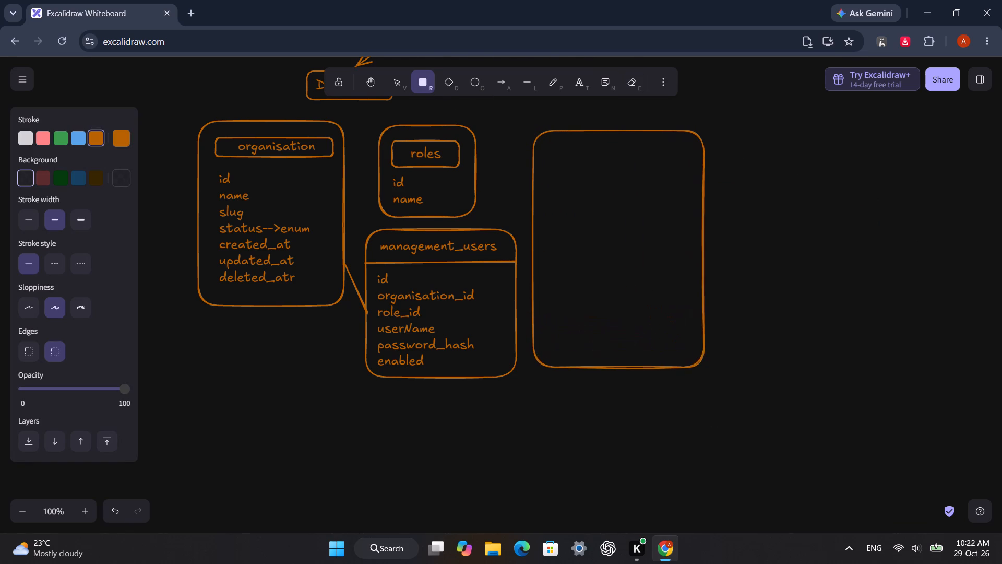
drag(705, 368, 698, 386)
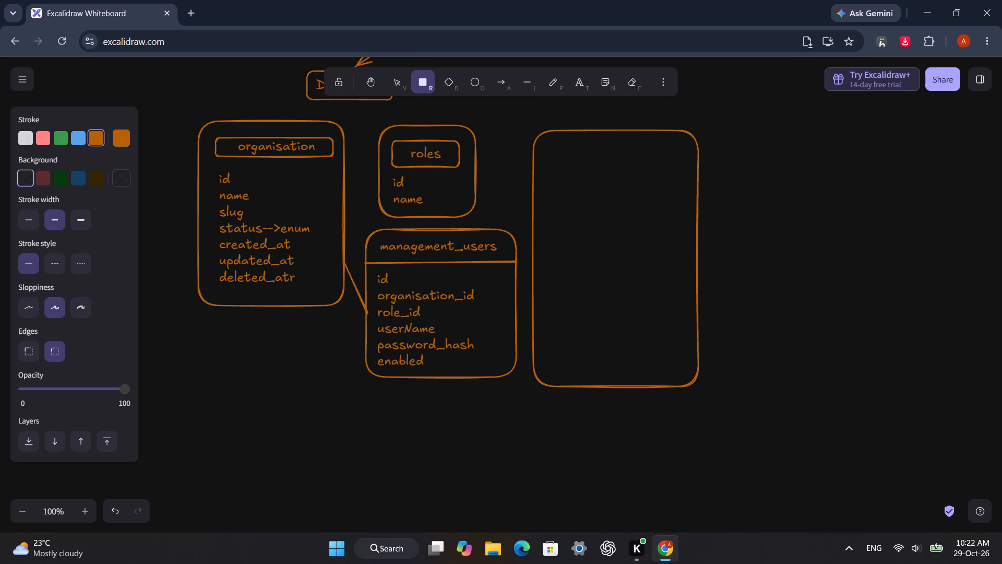
drag(698, 386, 683, 335)
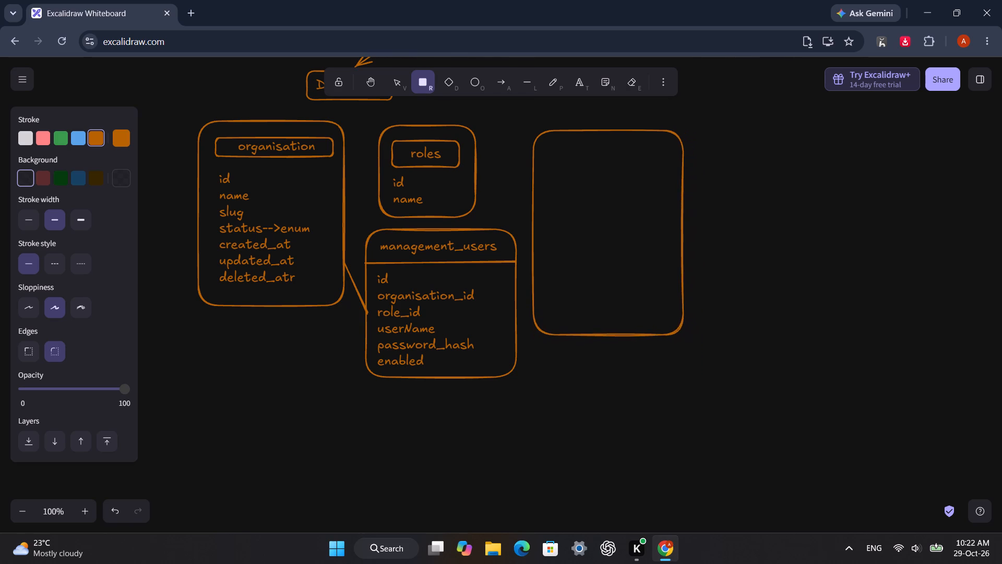
drag(683, 335, 677, 346)
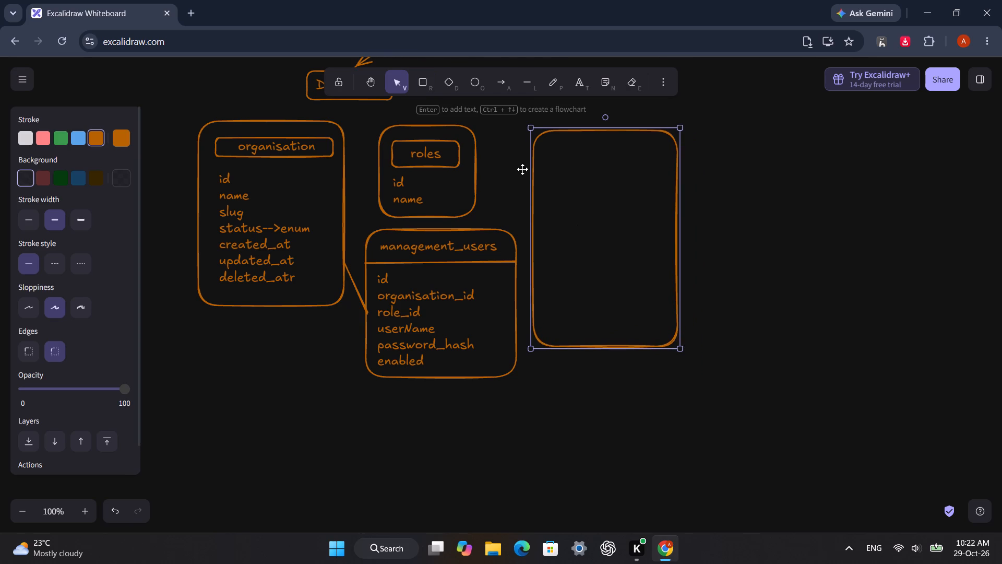
Add the title "API_routes" inside the tall empty rounded rectangle, centred just below its top edge.
click(577, 145)
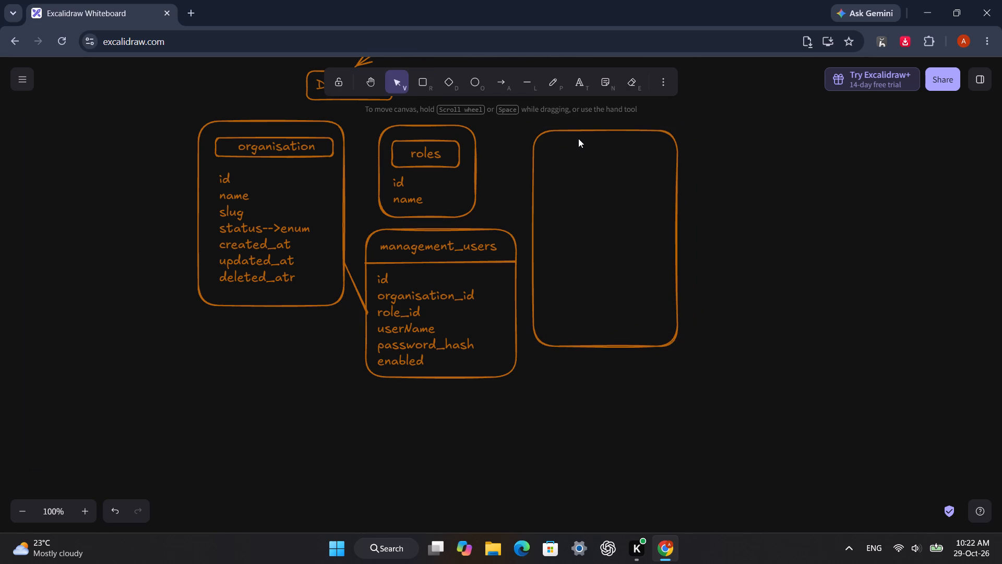
double_click(578, 138)
text(API)
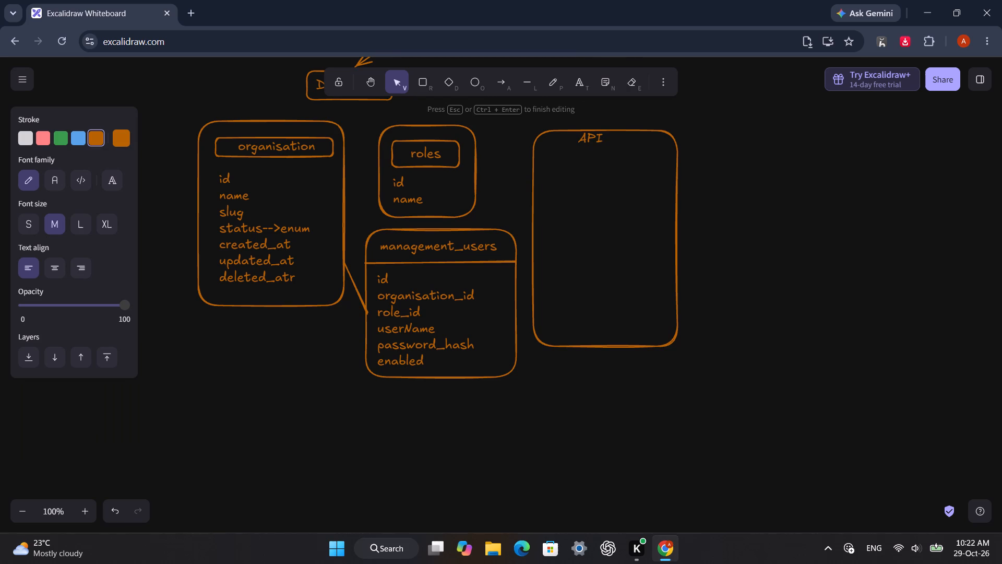
key(shift+underscore)
text(route)
key(s)
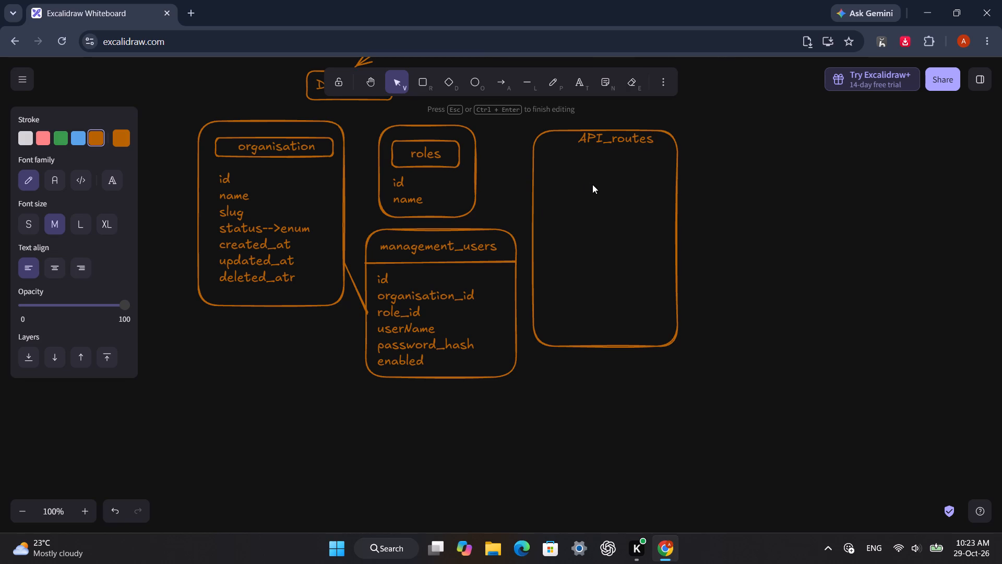
click(592, 184)
drag(606, 139, 594, 143)
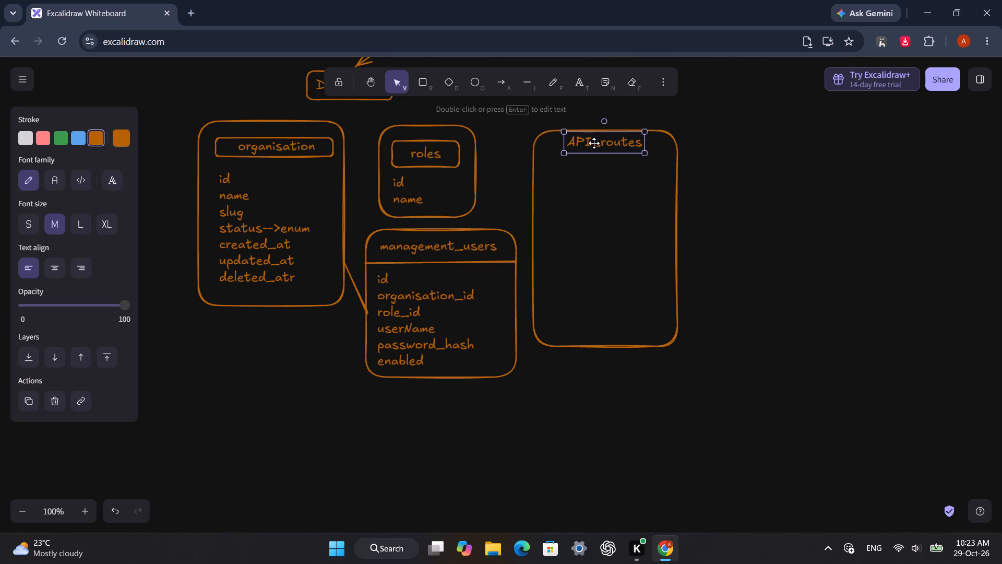
drag(594, 143, 594, 143)
Draw a horizontal divider line just below the API_routes title, spanning the full width of the tall box.
click(522, 79)
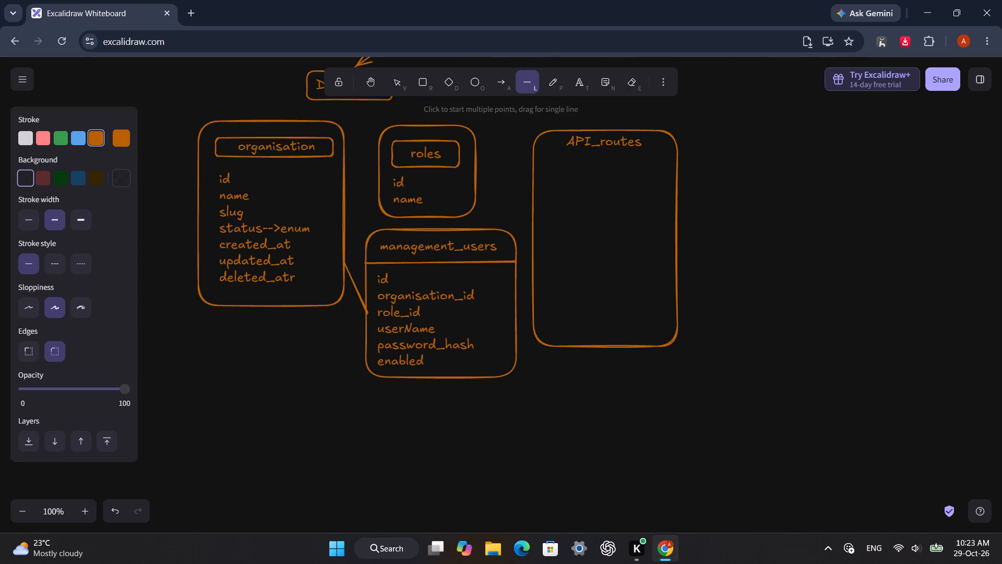
drag(534, 159, 661, 160)
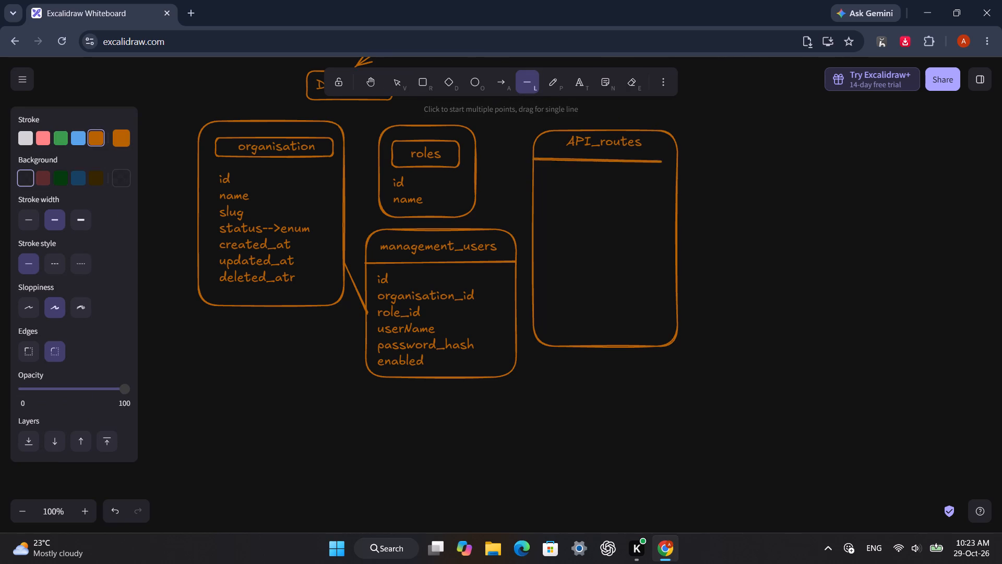
drag(661, 160, 676, 160)
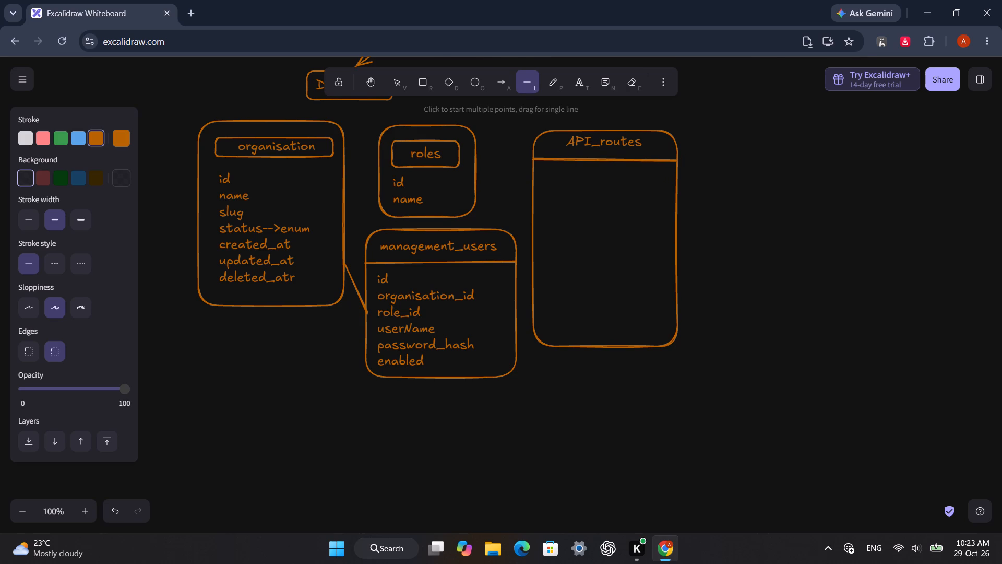
drag(676, 160, 676, 157)
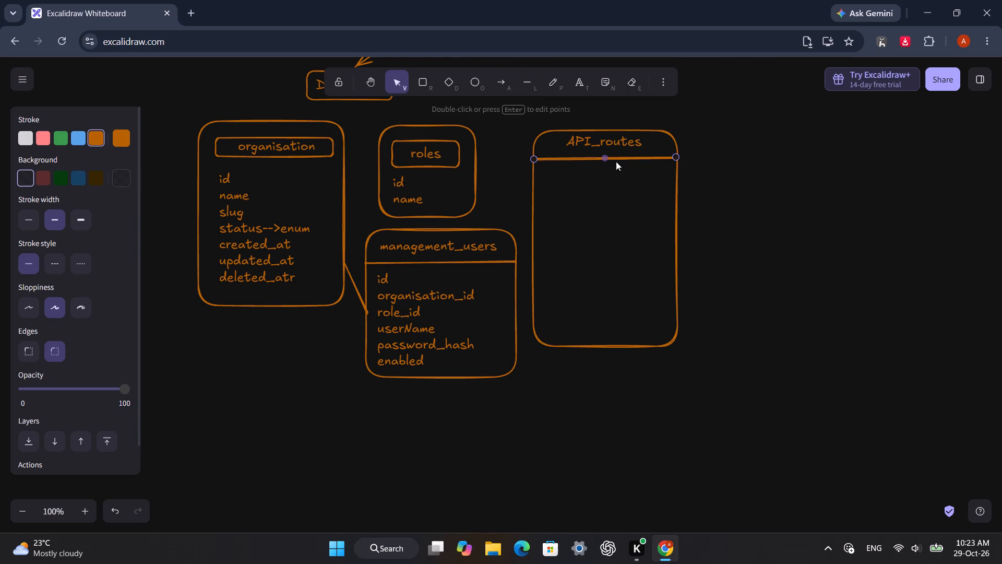
click(574, 178)
click(548, 160)
click(679, 159)
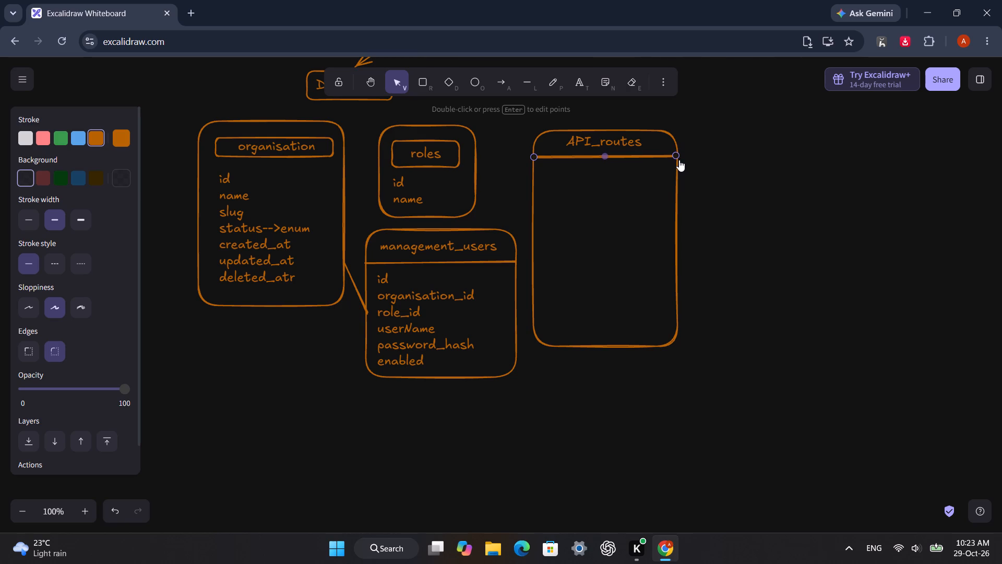
click(707, 167)
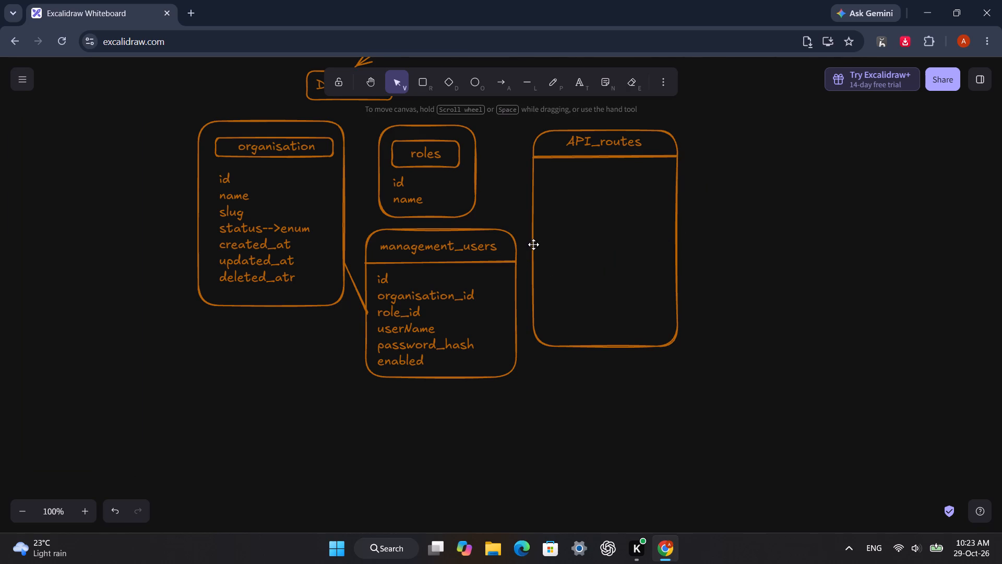
Set the API_routes divider line to the lowest sloppiness level, with the middle stroke width.
click(567, 157)
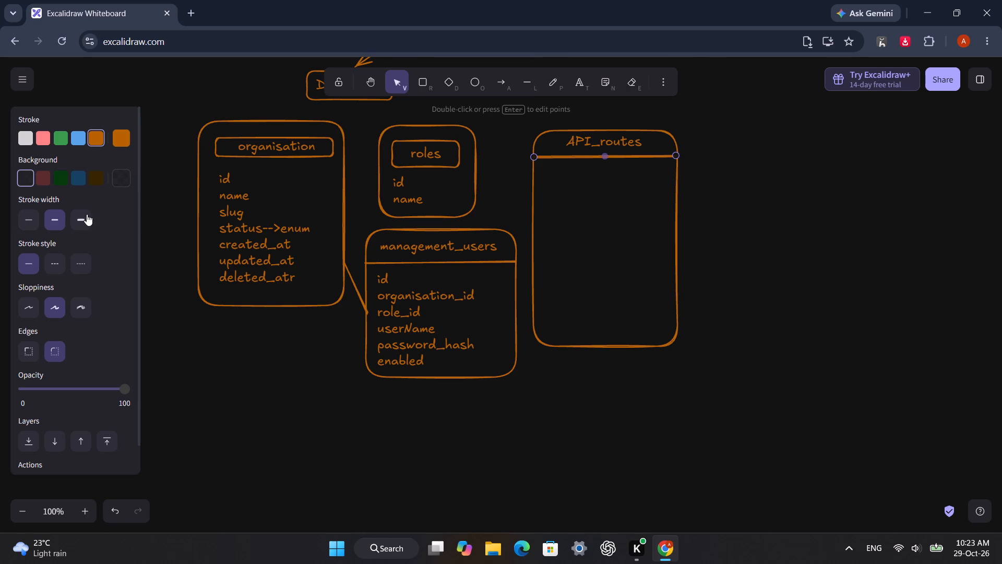
click(25, 222)
click(54, 215)
click(31, 314)
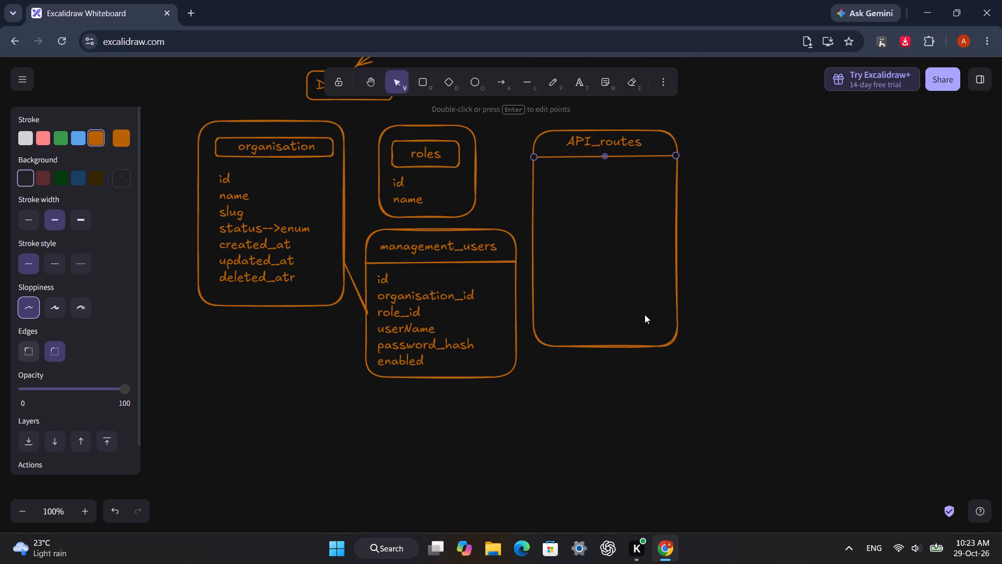
click(583, 266)
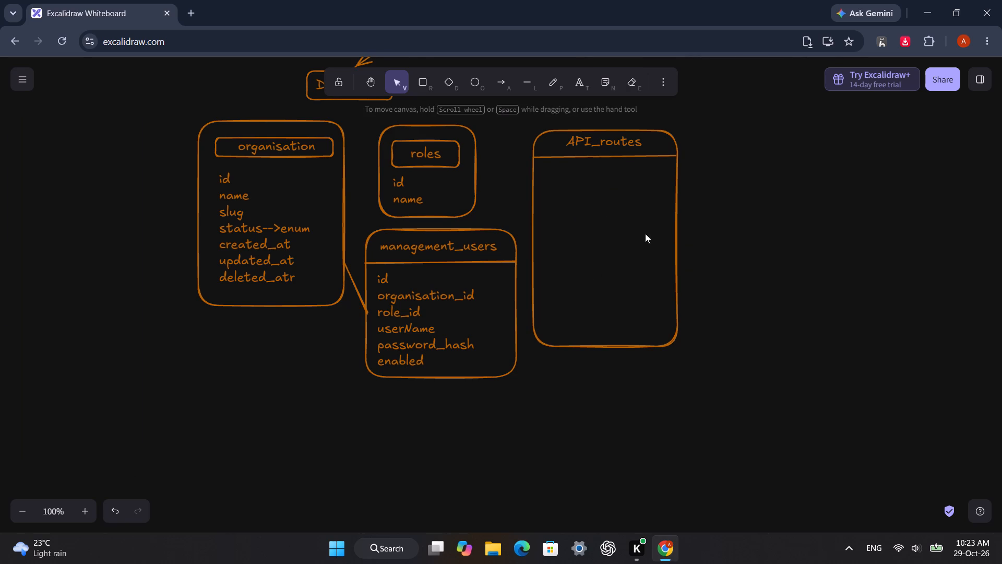
Start the field list below the API_routes divider with the lines "route_id", "organisation_id" and "name".
double_click(548, 173)
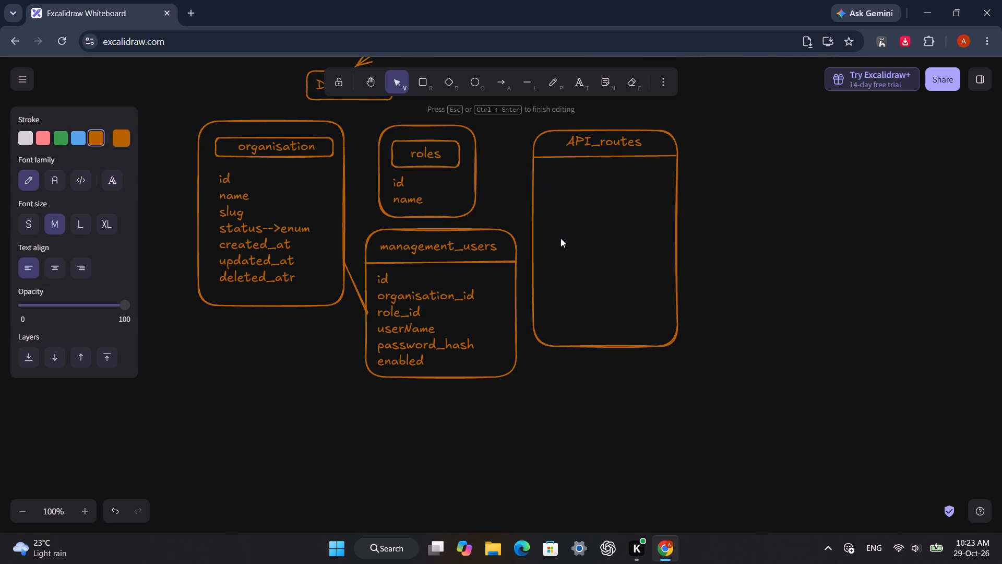
text(route)
key(shift+underscore)
text(id)
key(Return)
text(organi)
text(sation)
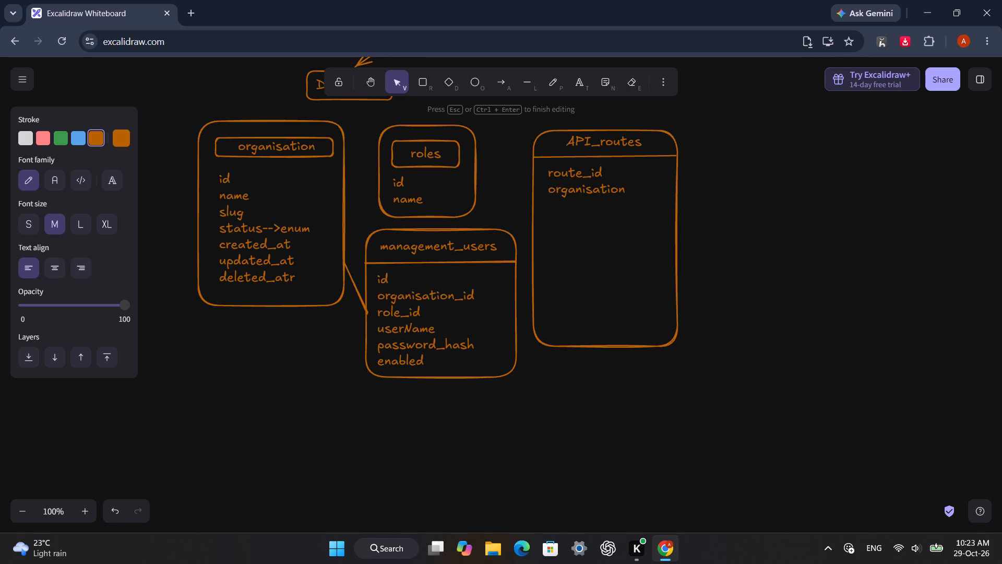
text(_i)
key(d)
key(Return)
text(name)
Add the lines "path_pattern", "target_baase_url" and "path_prefix" to the API_routes field list, below name.
key(Return)
text(path)
key(shift+underscore)
text(patter)
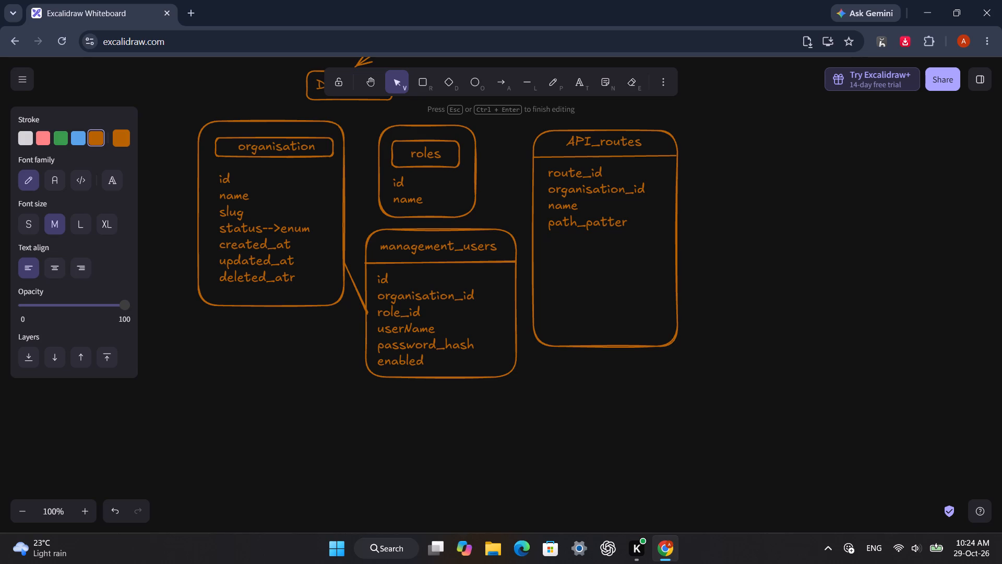
key(n)
key(Return)
text(tar)
text(get)
text(_baase)
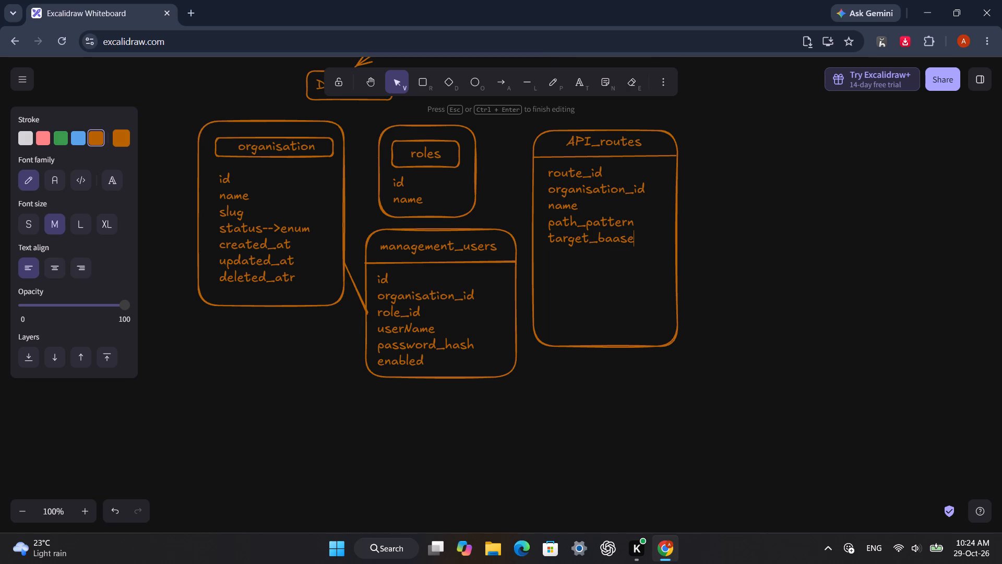
key(shift+underscore)
text(url)
key(Return)
text(path)
key(shift+underscore)
text(prefix)
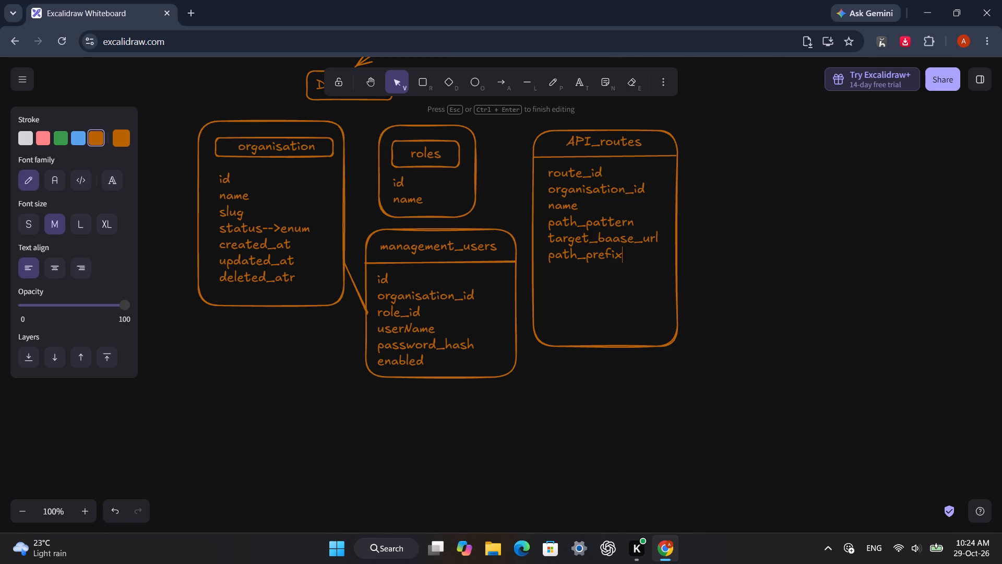
Add the lines "timeout" and "request_per_min" to the API_routes field list, below path_prefix.
key(Return)
text(timeout)
key(Return)
text(requ)
text(est)
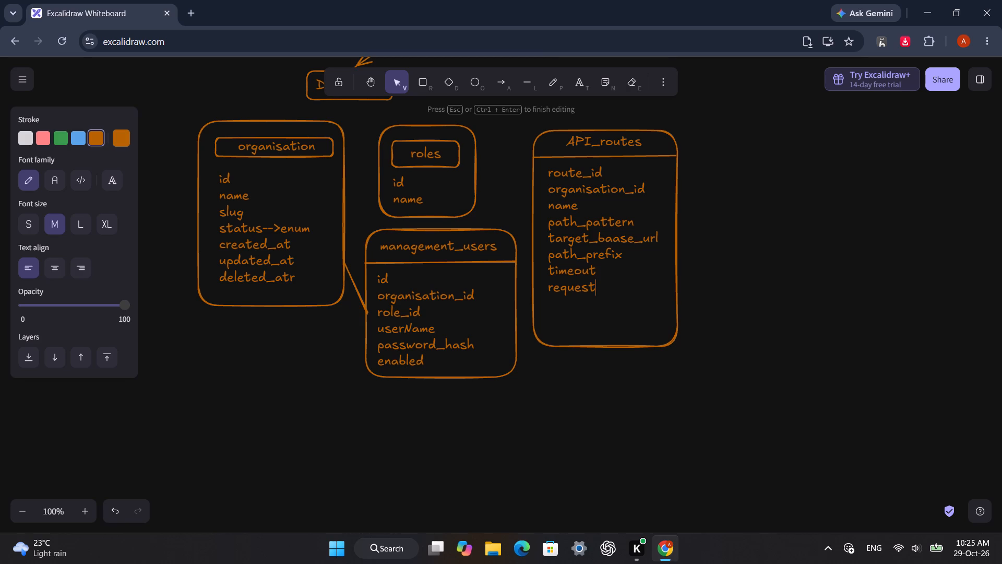
key(shift+underscore)
text(per)
key(shift+underscore)
text(minute)
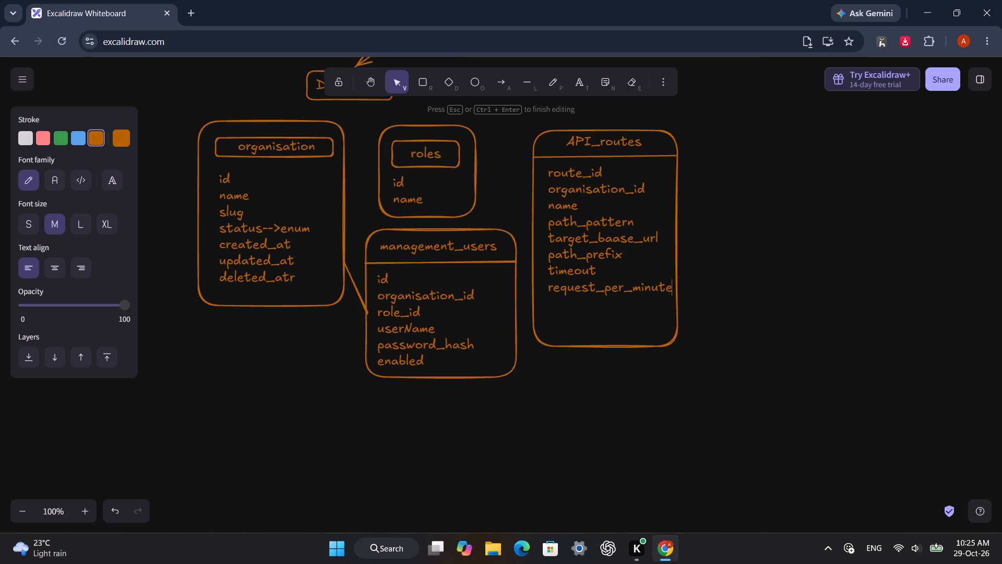
key(BackSpace)
key(BackSpace)
key(BackSpace)
Add the lines "idempotent" and "active" to the API_routes field list below request_per_min, and finish editing the text.
key(Return)
text(idempo)
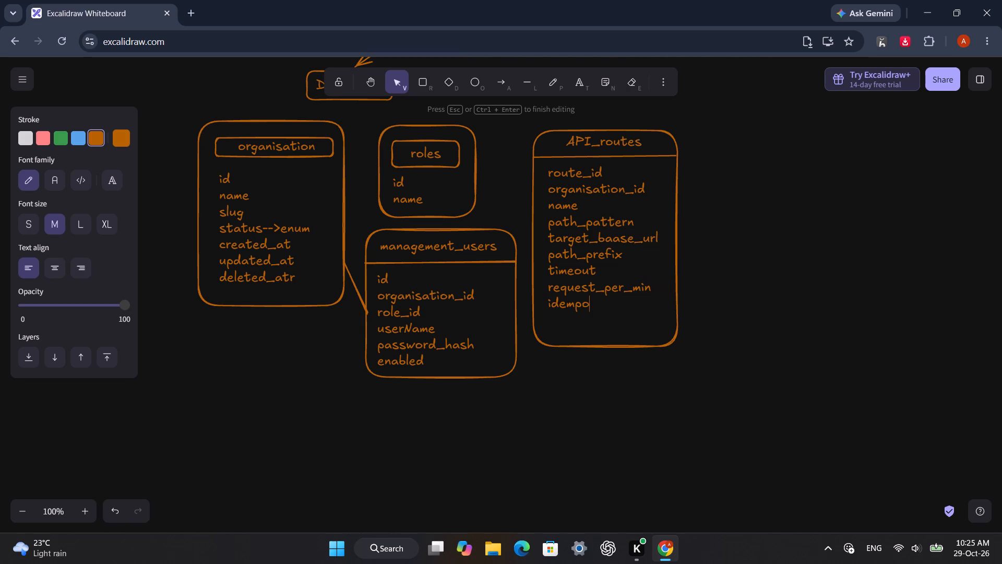
text(tent)
key(Return)
text(active)
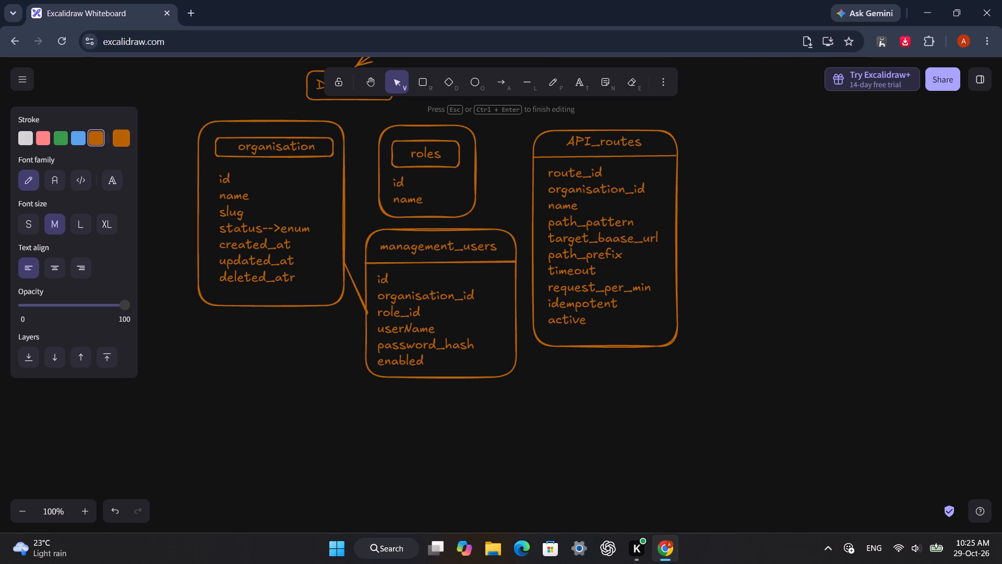
click(653, 395)
Point out the API_routes fields with the laser pointer, mainly around name, path_pattern and target_baase_url.
key(k)
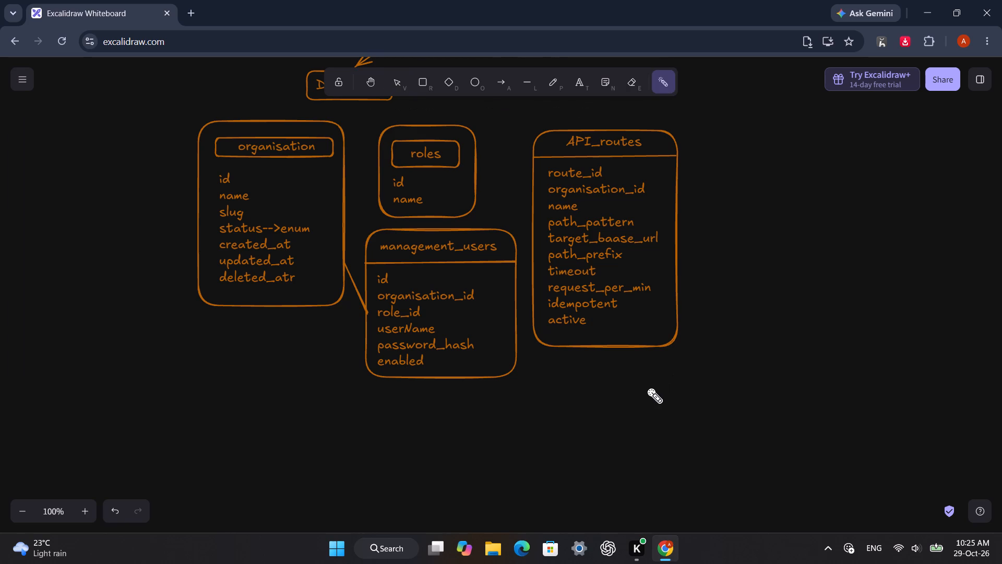
drag(593, 366, 722, 321)
drag(719, 318, 731, 309)
drag(790, 271, 725, 261)
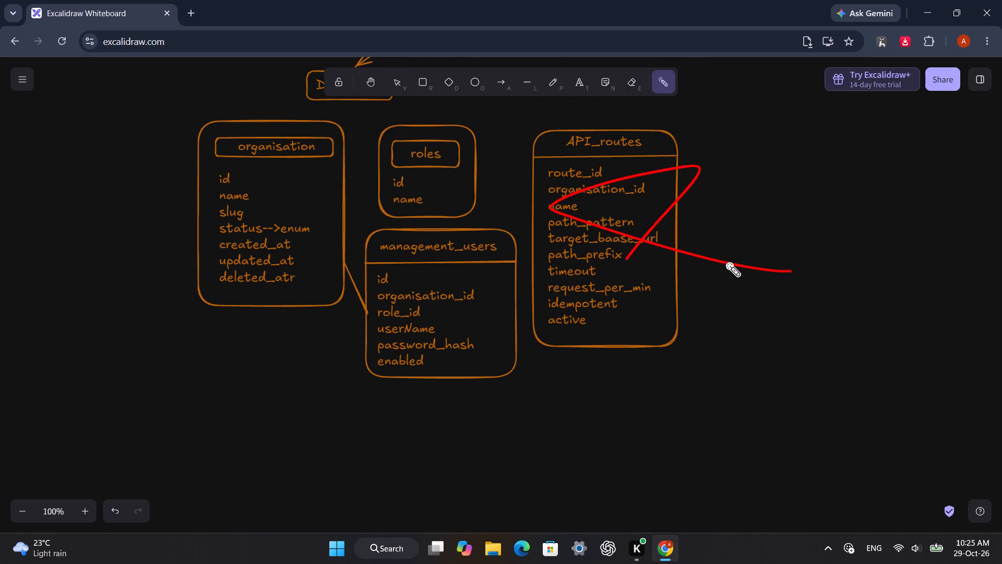
drag(725, 261, 819, 249)
drag(806, 287, 697, 199)
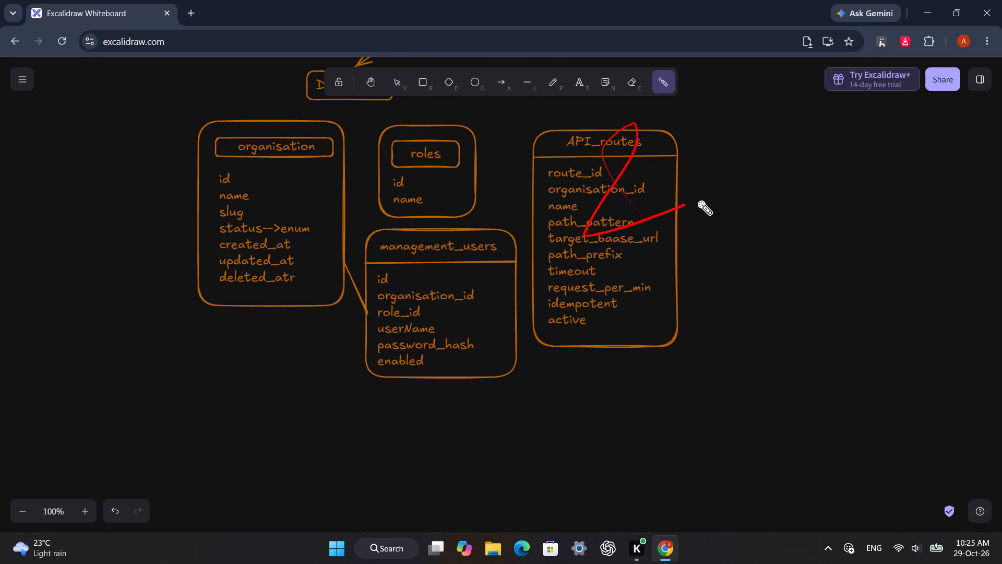
drag(772, 322, 614, 183)
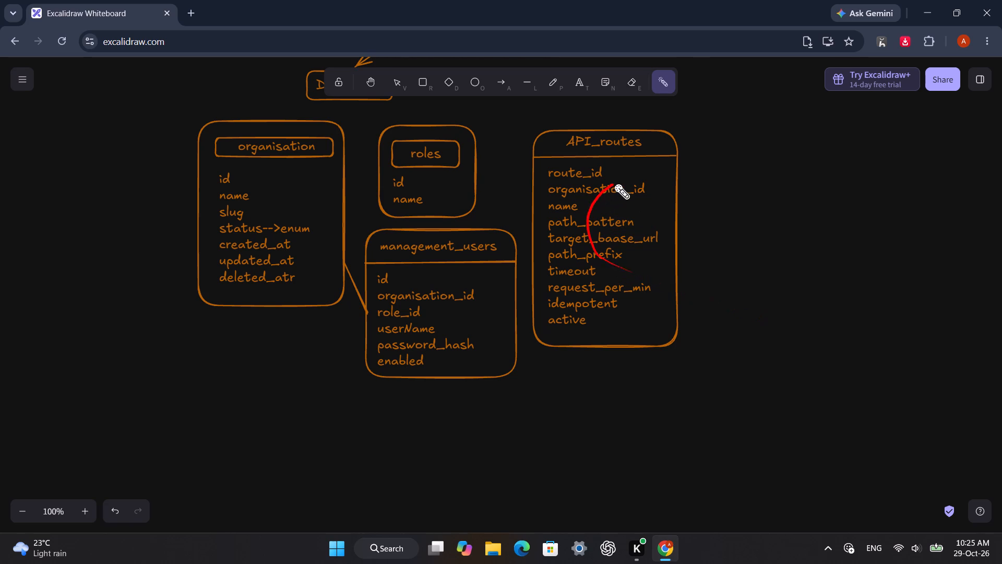
drag(614, 183, 612, 210)
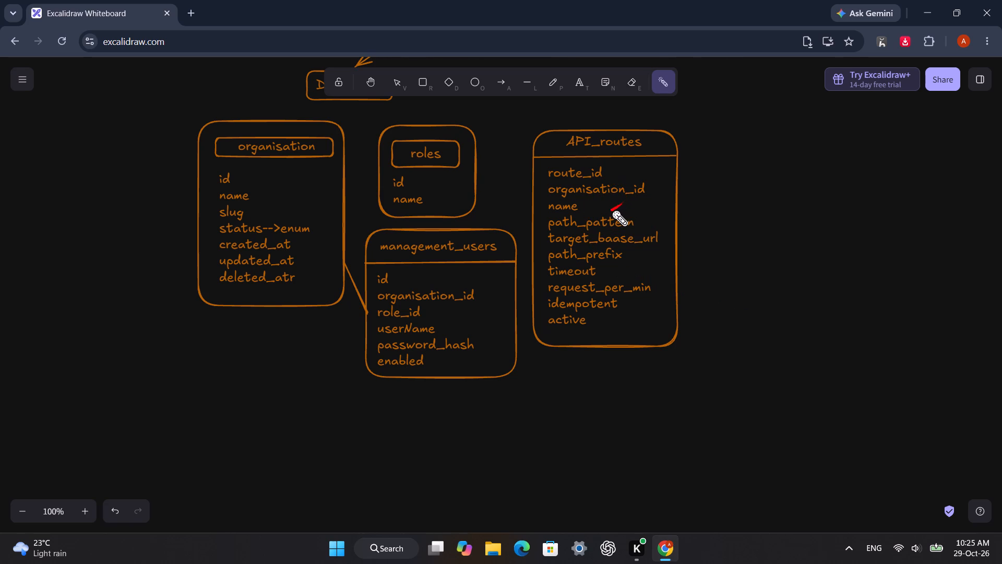
drag(612, 210, 675, 217)
drag(675, 217, 533, 224)
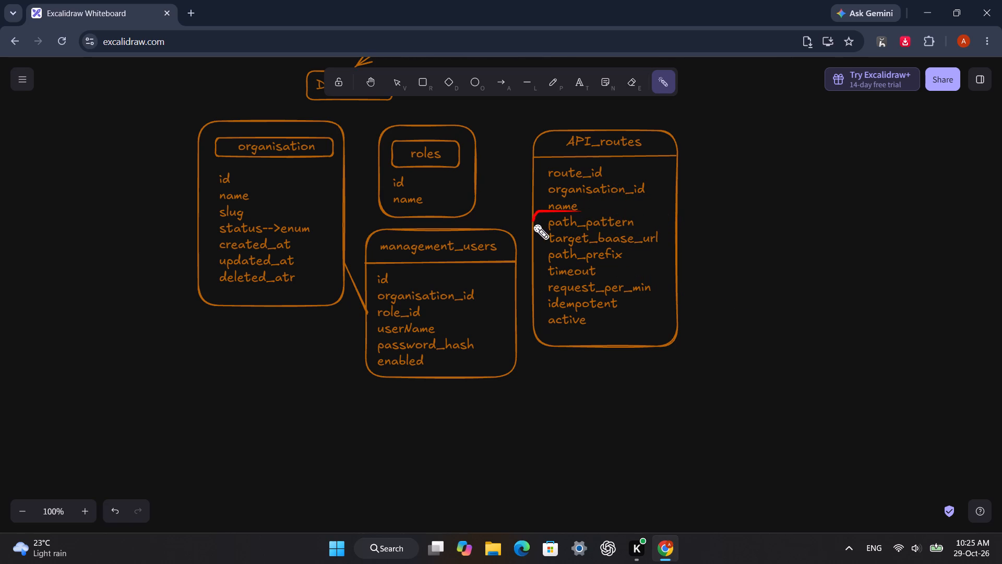
drag(533, 224, 644, 237)
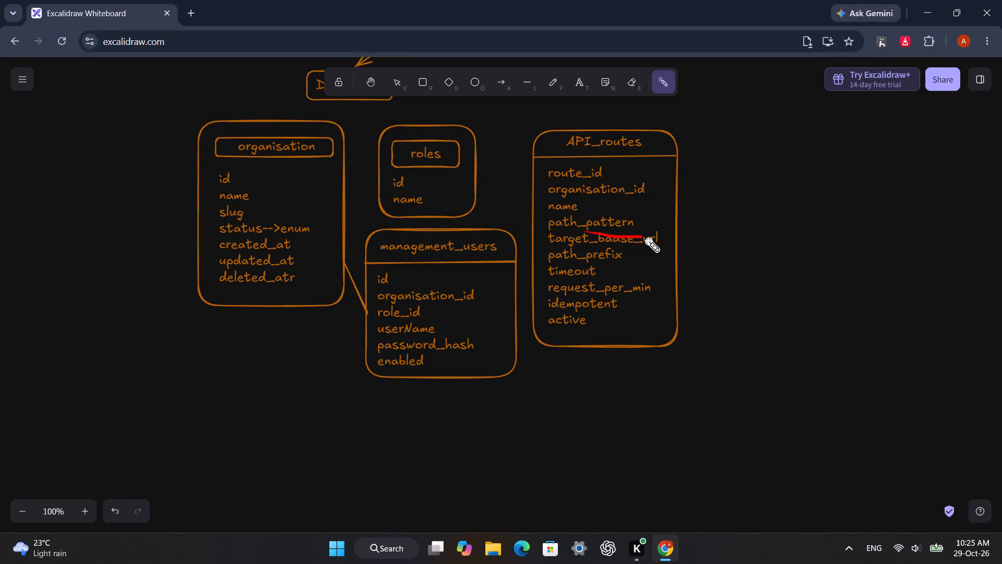
drag(644, 237, 547, 209)
drag(547, 209, 605, 232)
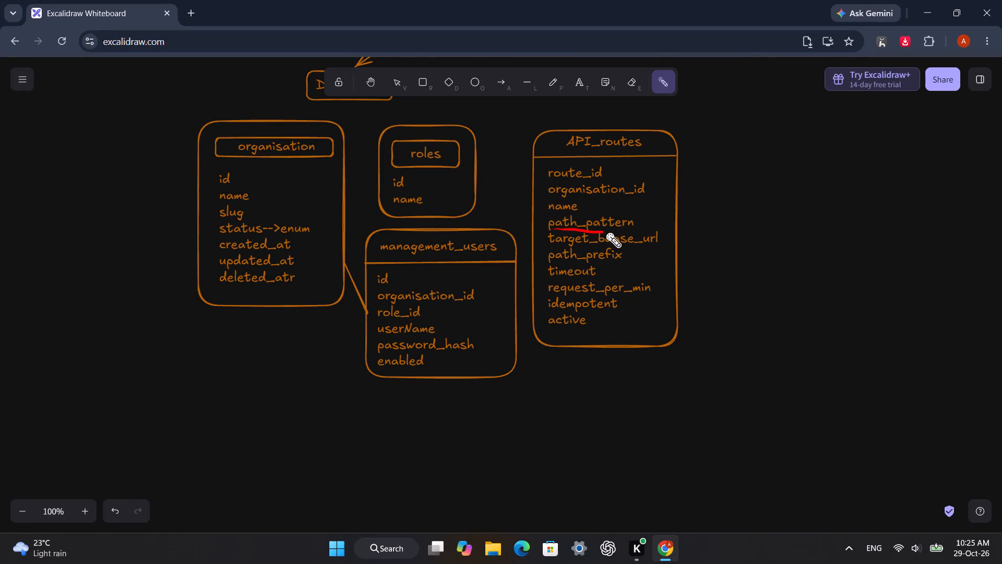
drag(605, 232, 677, 227)
click(596, 319)
click(596, 320)
click(596, 320)
Reopen the API_routes field list and add the line "versions" below active.
click(408, 89)
click(583, 320)
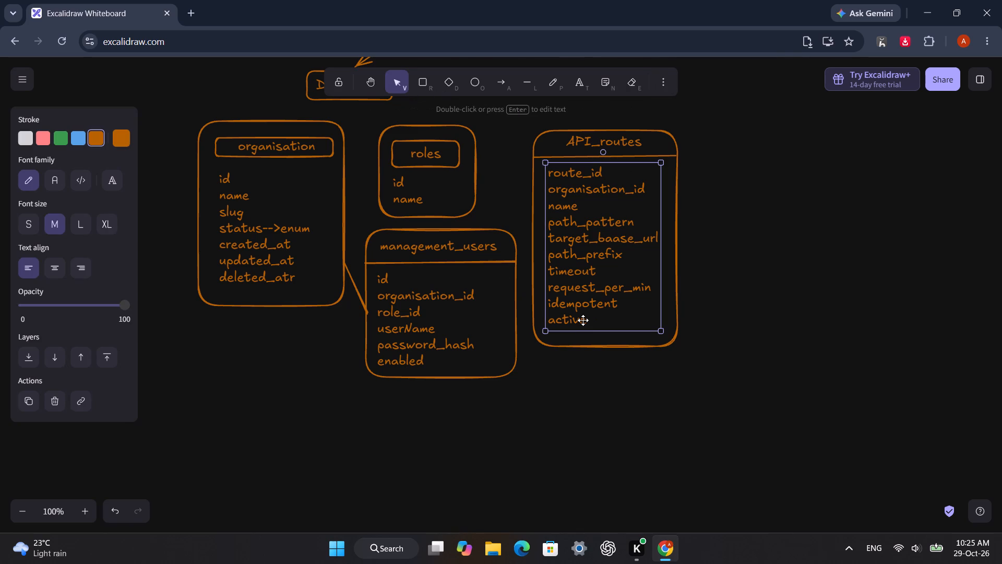
click(583, 320)
key(Return)
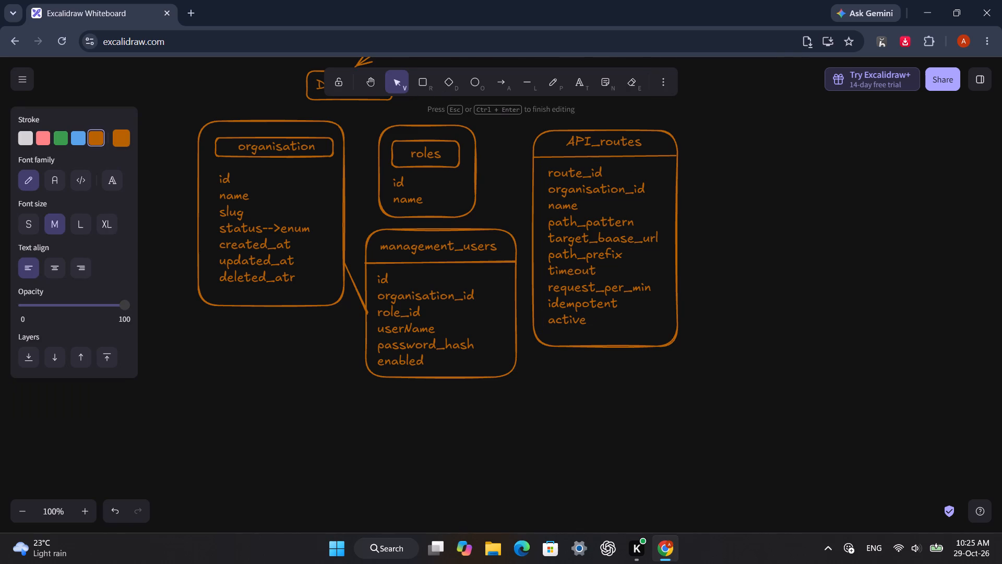
text(ver)
text(sions)
click(578, 409)
Add the table title "route_allowed_methods" in the free space below the organisation box, clear of the management_users box.
scroll(504, 390, down, 1)
scroll(504, 390, up, 1)
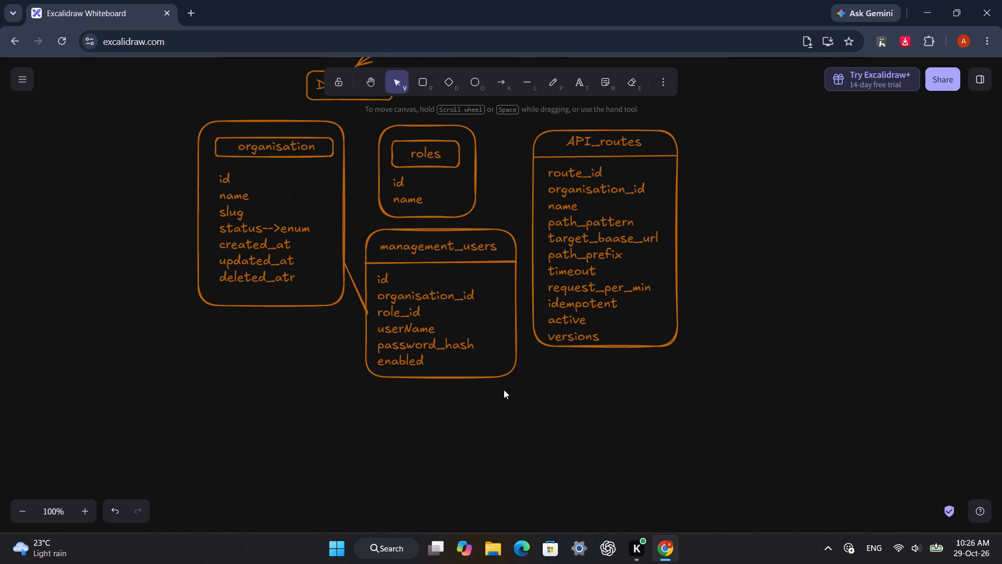
scroll(504, 390, up, 1)
scroll(504, 390, down, 1)
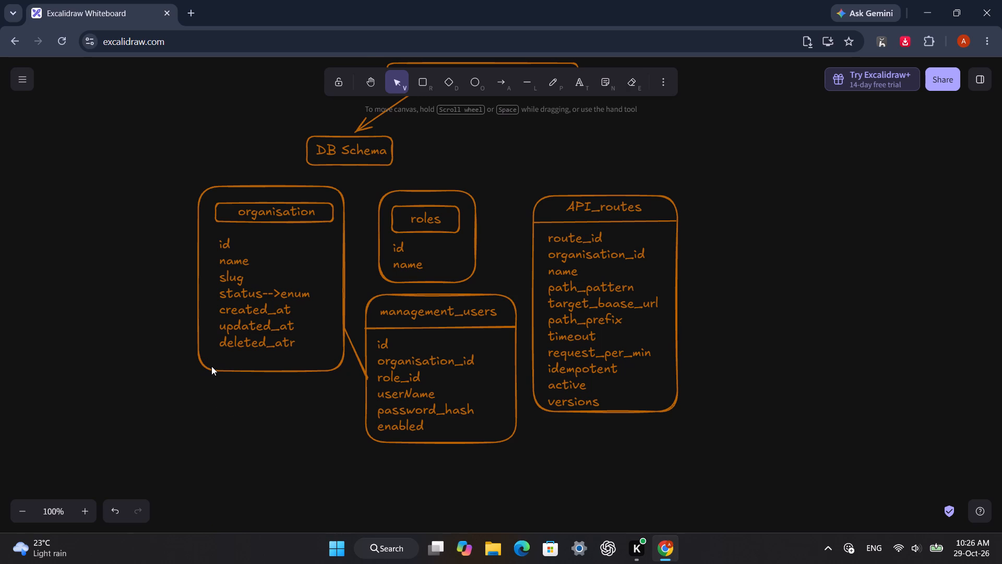
double_click(211, 366)
text(route)
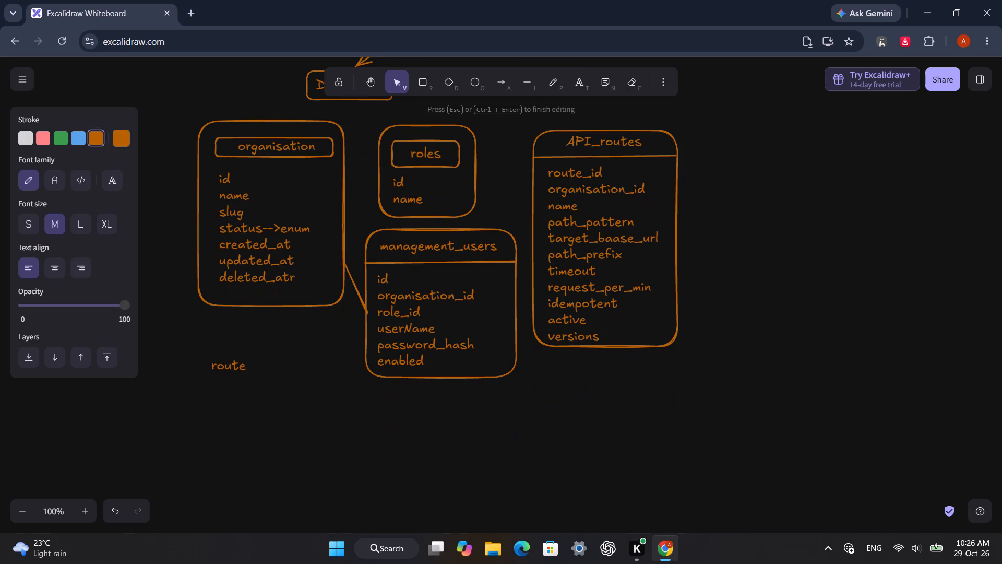
key(shift+underscore)
text(allo)
text(wed)
key(shift+underscore)
text(methods)
click(250, 411)
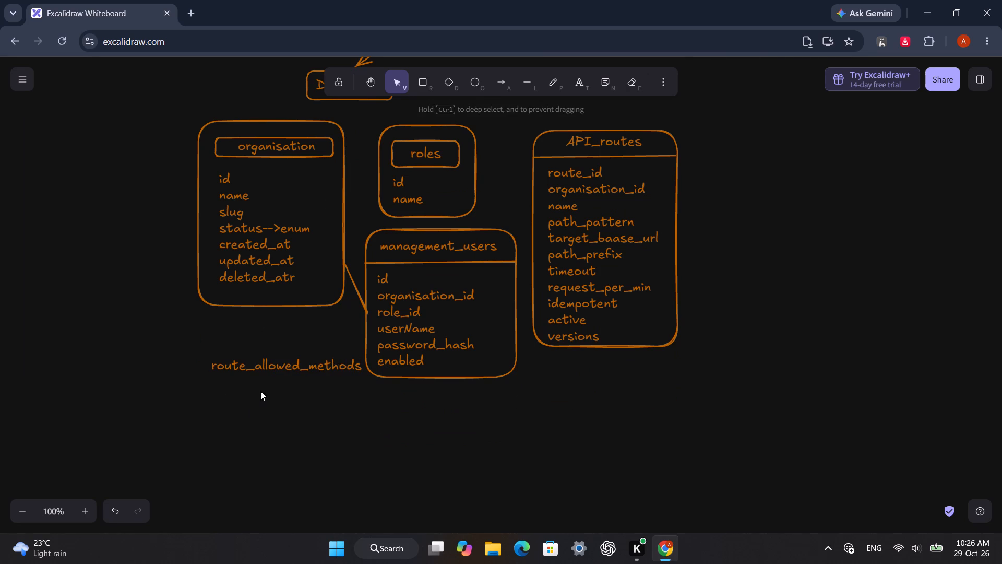
drag(268, 369, 252, 365)
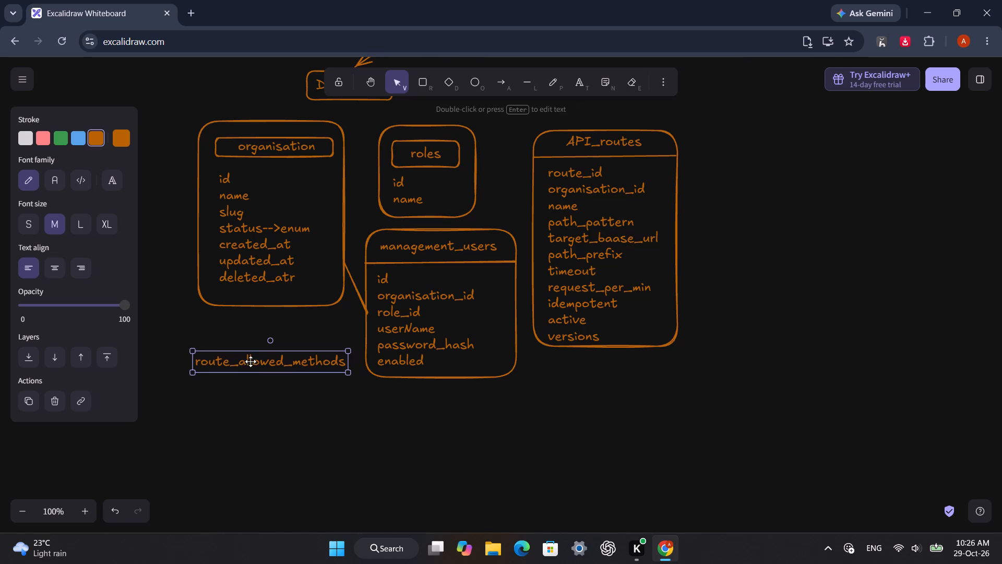
Draw a rounded box around the route_allowed_methods title, with room for fields below, and a divider line under the title.
click(415, 83)
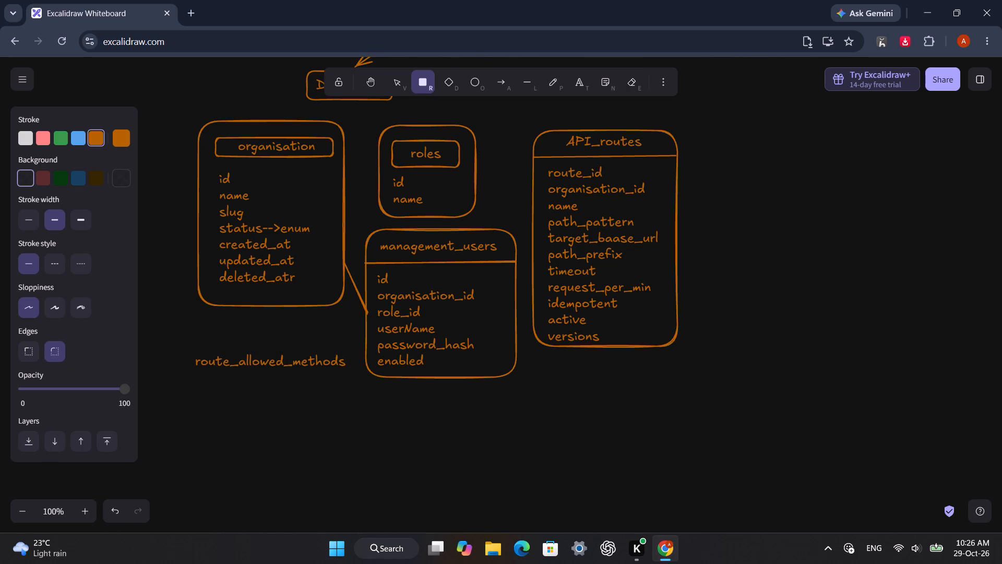
drag(185, 338, 257, 387)
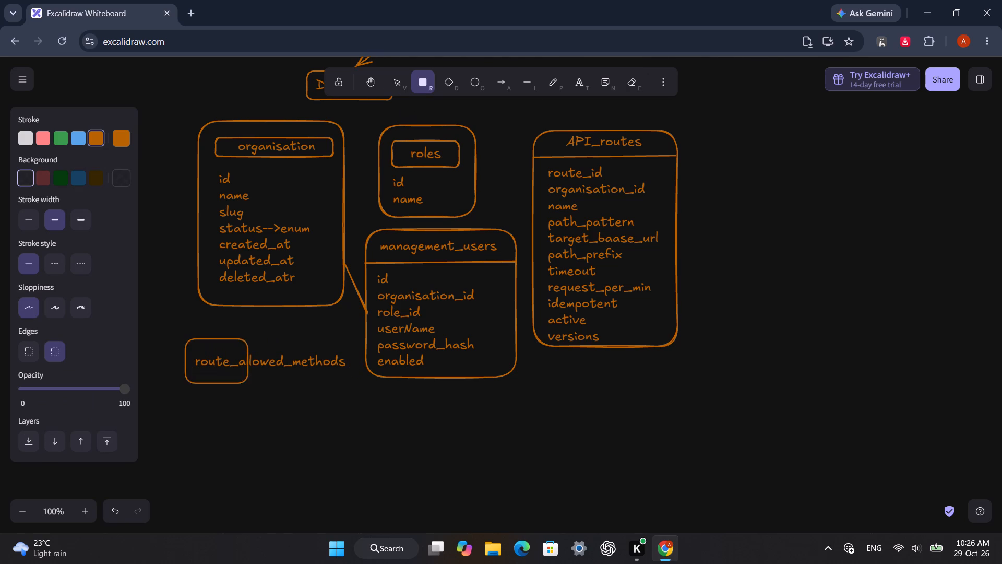
drag(257, 387, 355, 462)
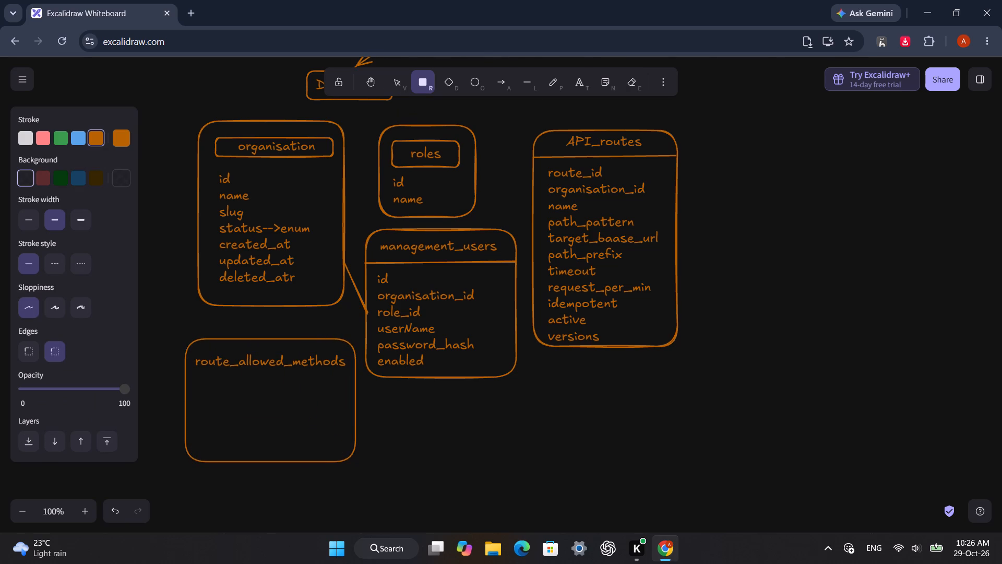
drag(355, 462, 356, 466)
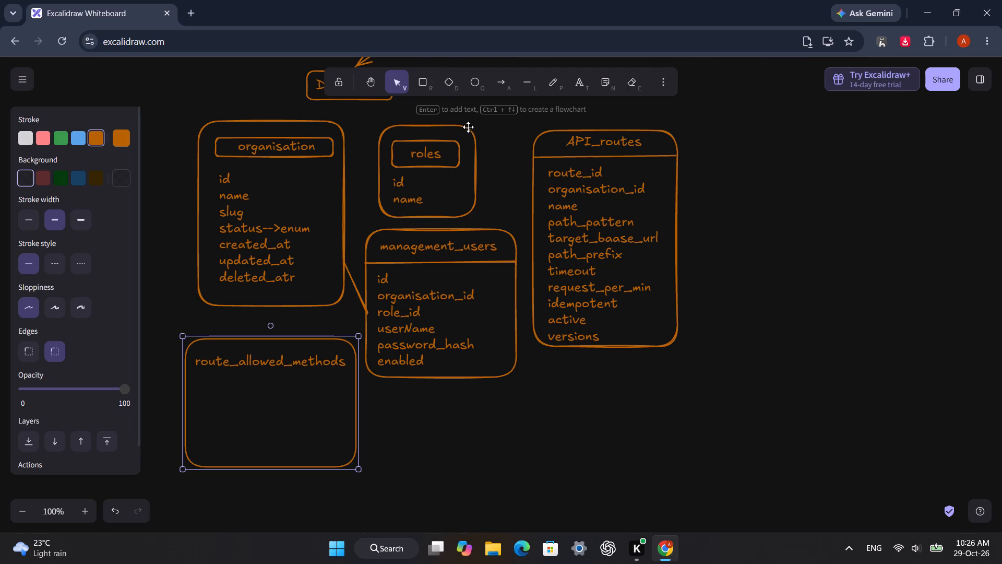
click(527, 86)
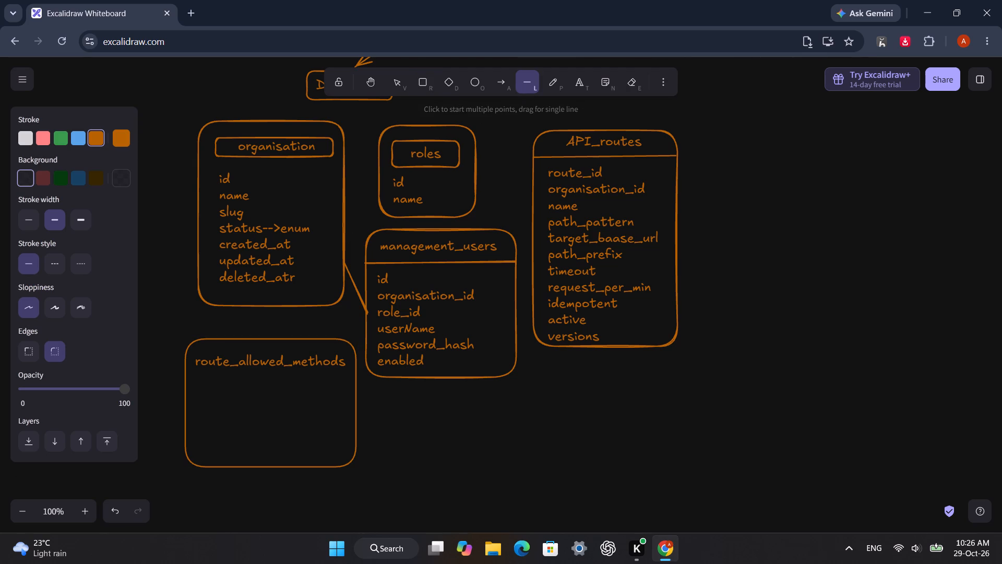
drag(185, 378, 305, 380)
drag(305, 380, 355, 376)
Add the field list "id", "route_id" and "method" on separate lines below the route_allowed_methods divider.
triple_click(209, 392)
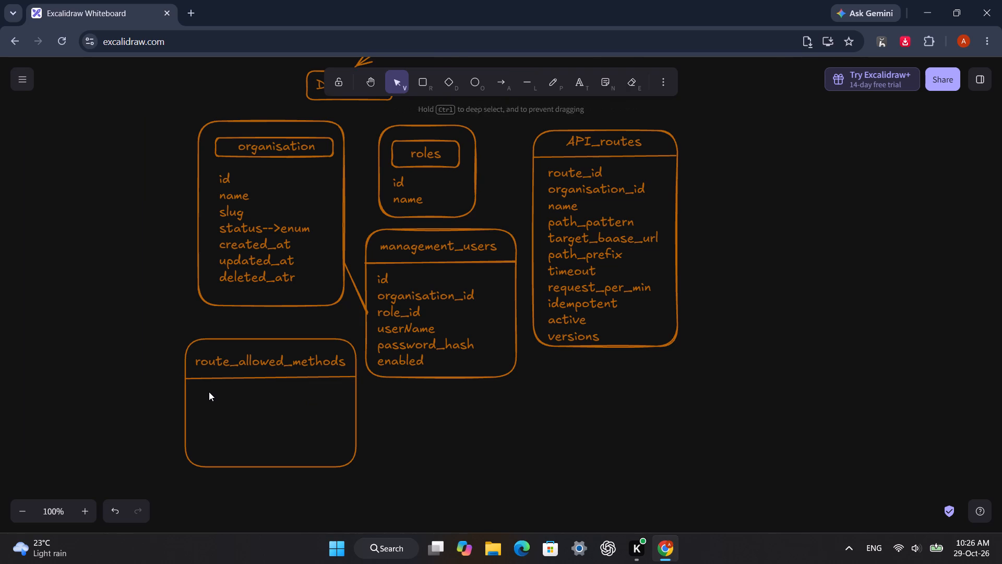
text(id)
key(Return)
text(route)
text(_id)
key(Return)
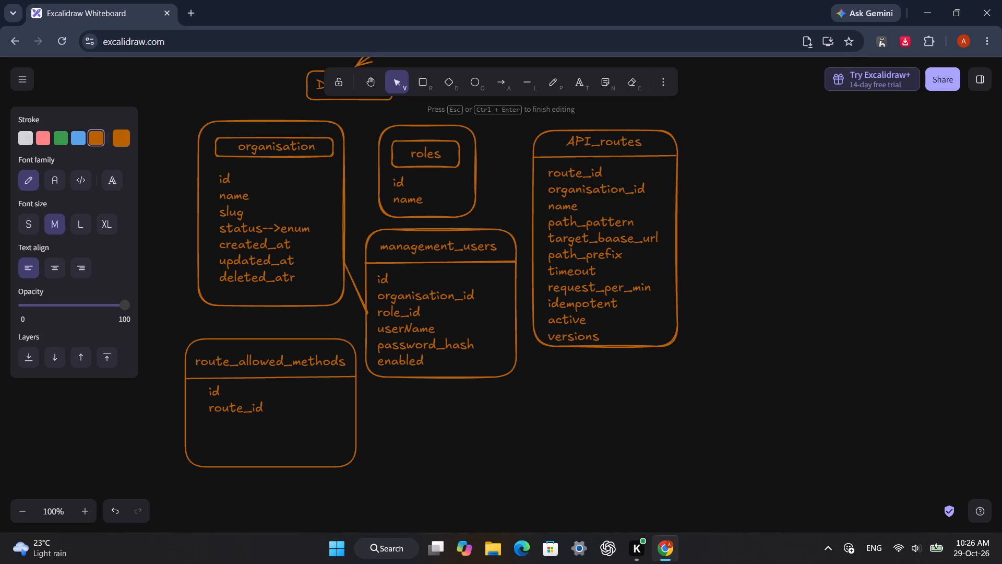
text(method)
click(486, 409)
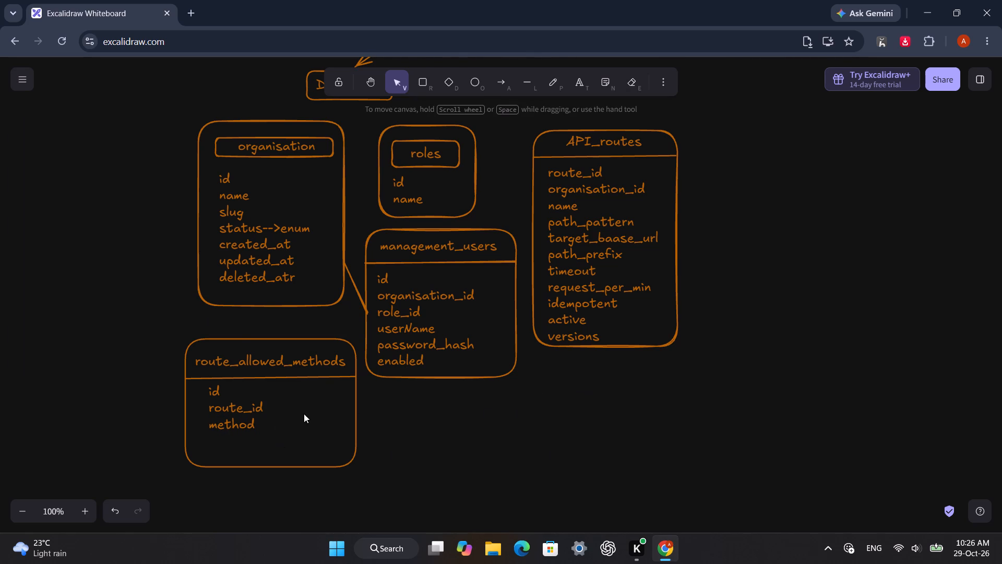
Duplicate the whole route_allowed_methods table and place the copy just below the API_routes box.
drag(447, 480, 123, 324)
key(ctrl+d)
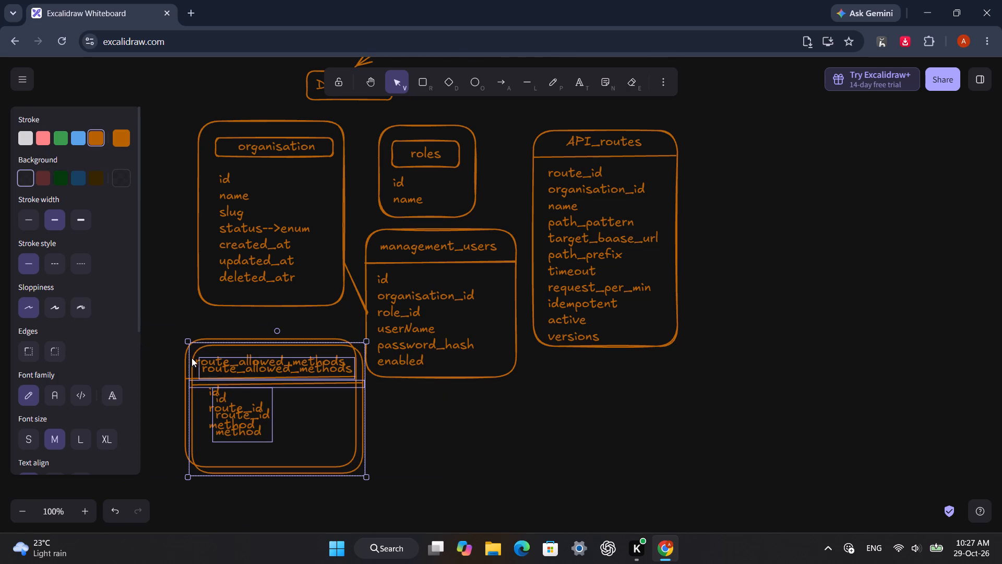
drag(292, 422, 619, 443)
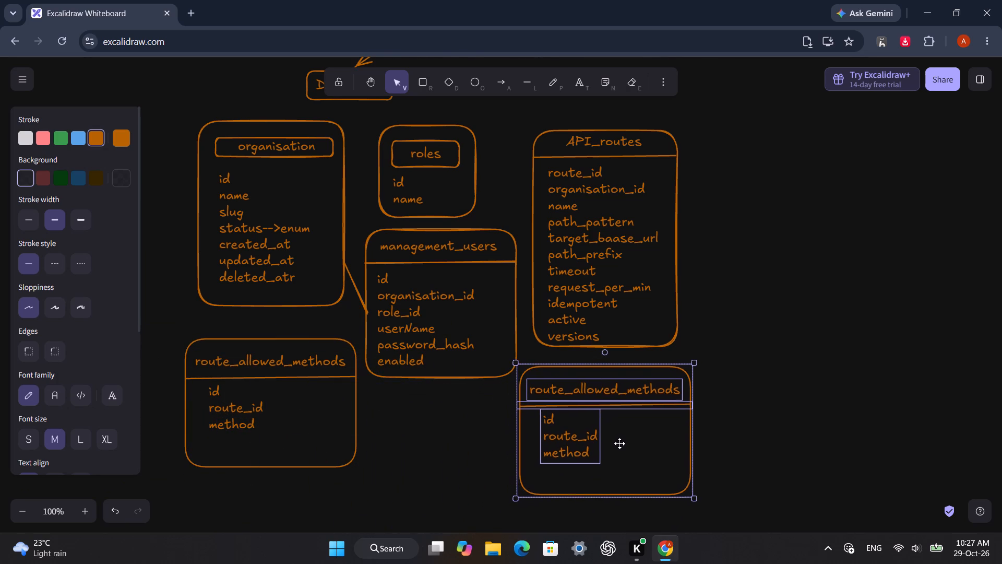
drag(619, 443, 618, 442)
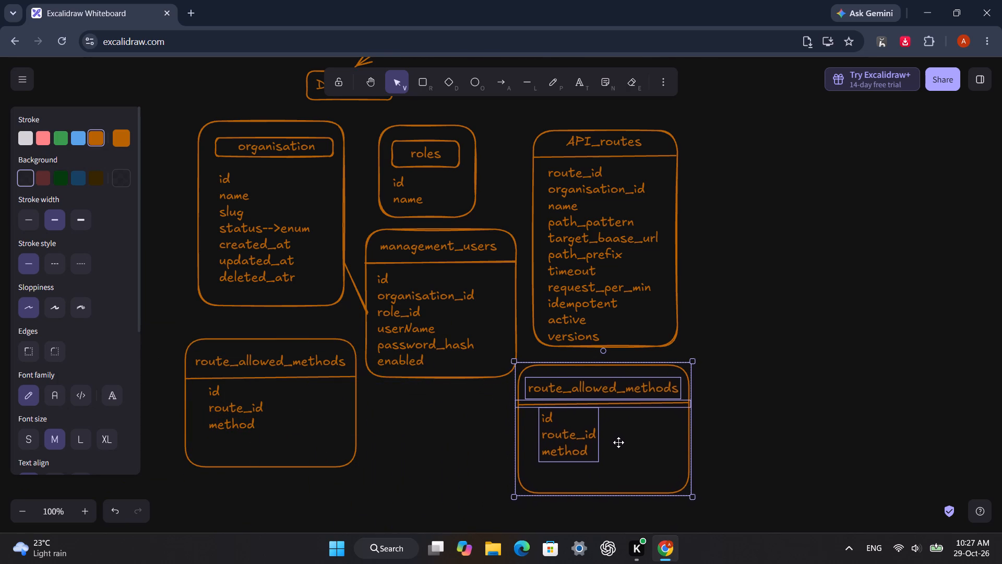
drag(618, 442, 619, 439)
click(619, 439)
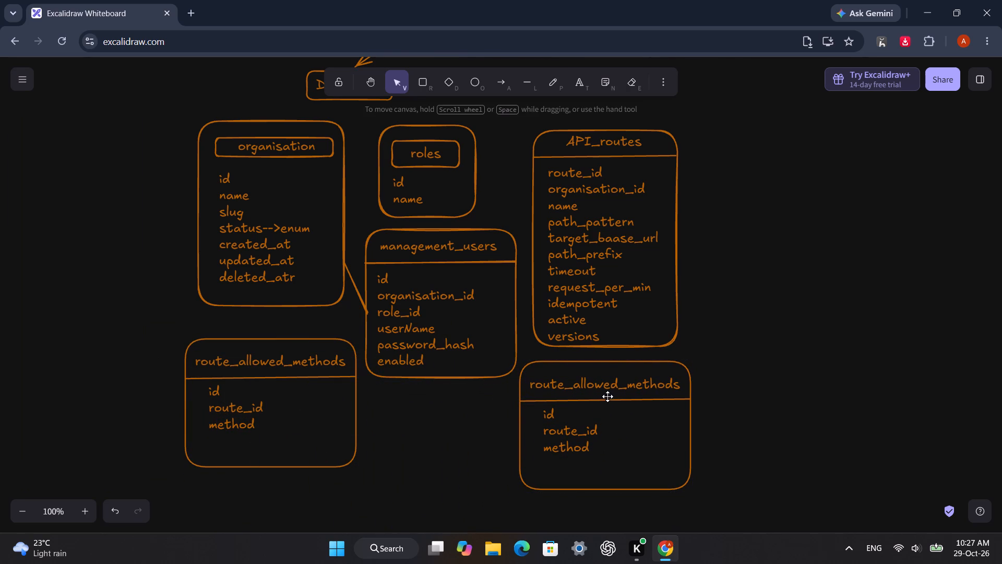
Retitle the copied table below API_routes as "route_header_rules".
double_click(606, 389)
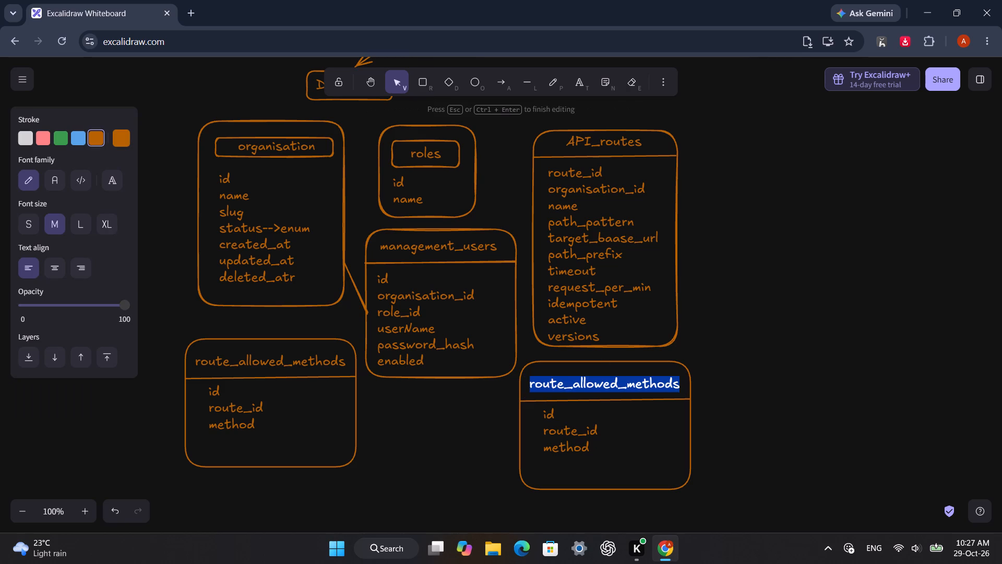
text(route)
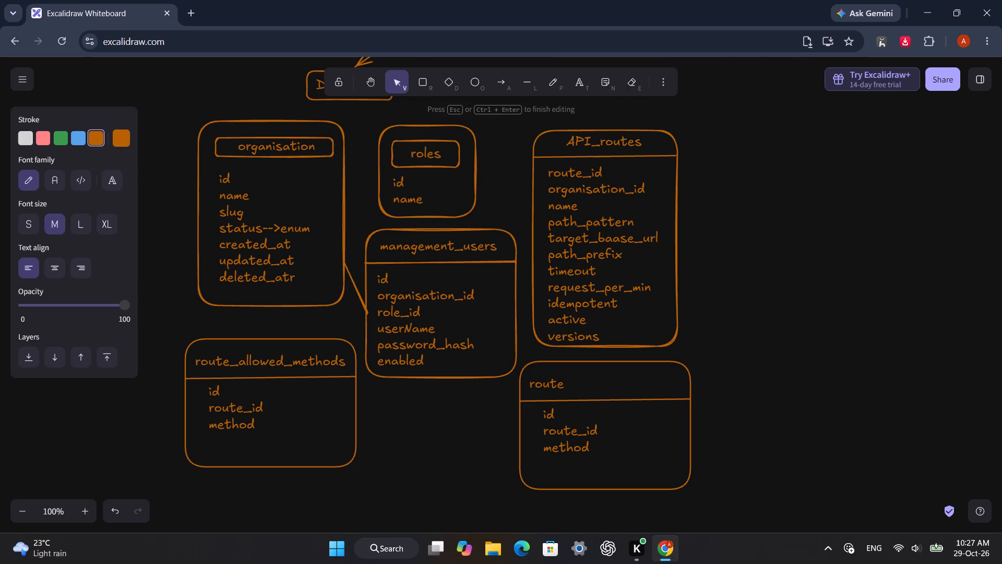
key(shift+underscore)
text(header)
text(_rules)
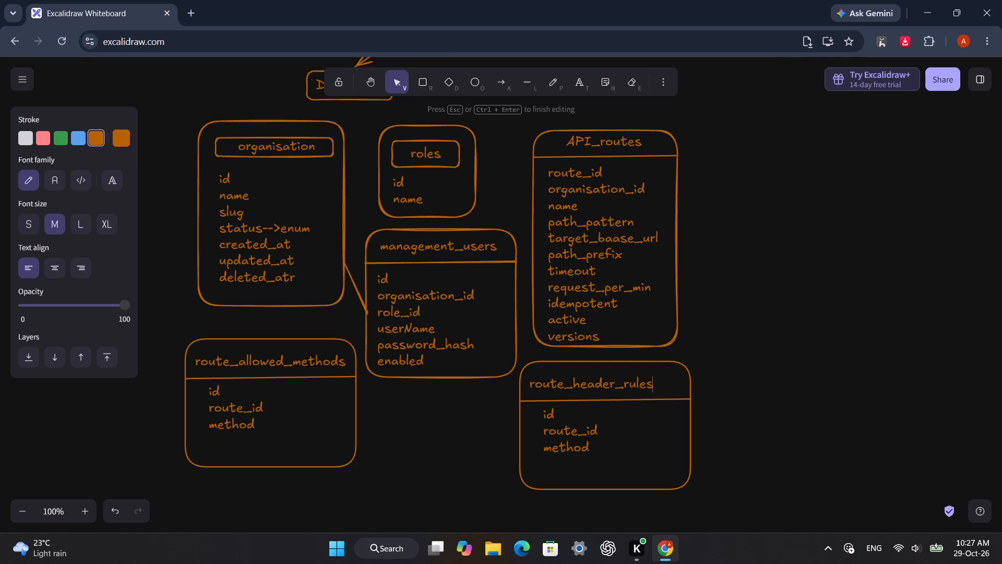
Remove the "method" line from the route_header_rules field list, keeping only id and route_id.
click(598, 453)
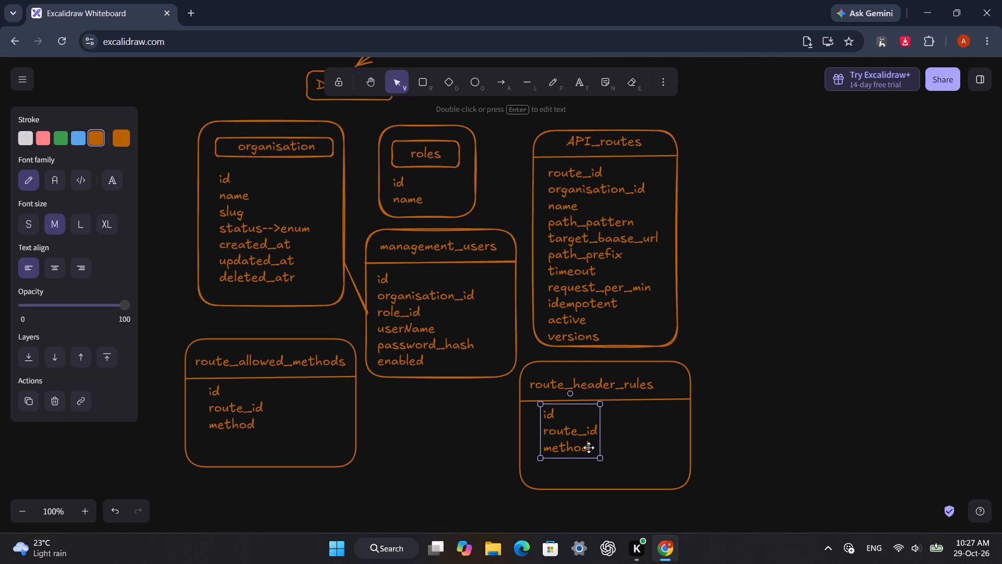
double_click(569, 450)
key(BackSpace)
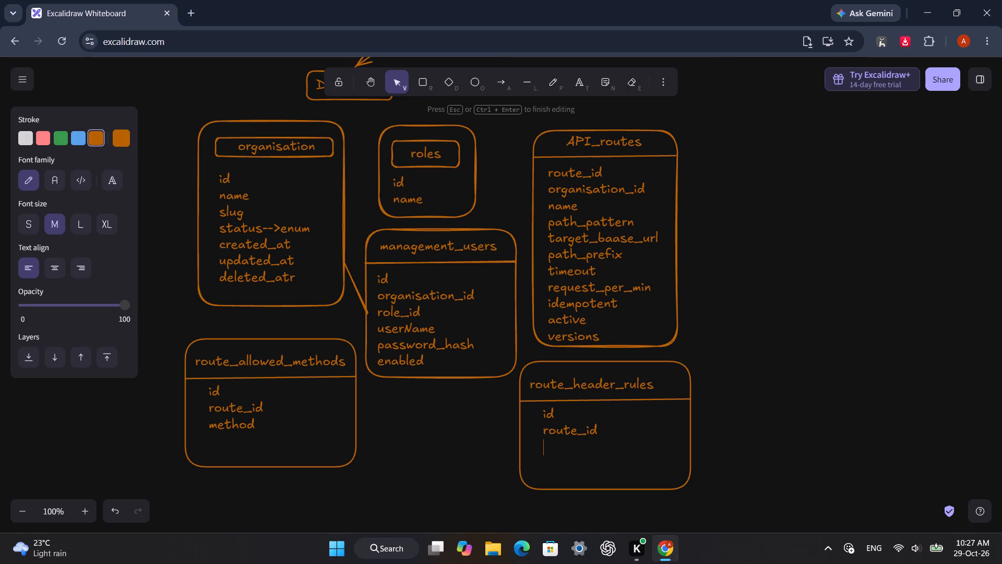
click(602, 490)
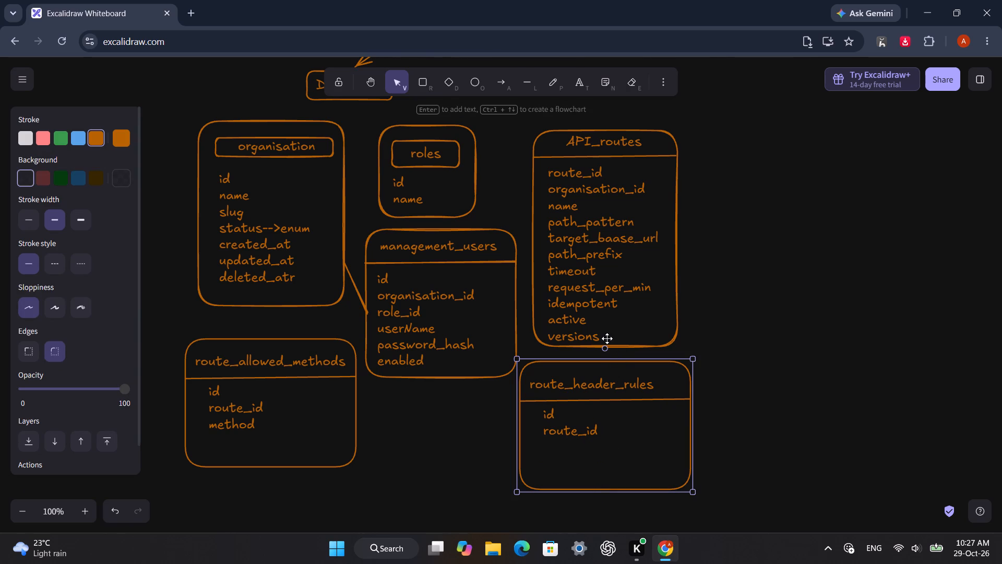
Change the last API_routes field to "versions_id".
click(603, 336)
double_click(601, 338)
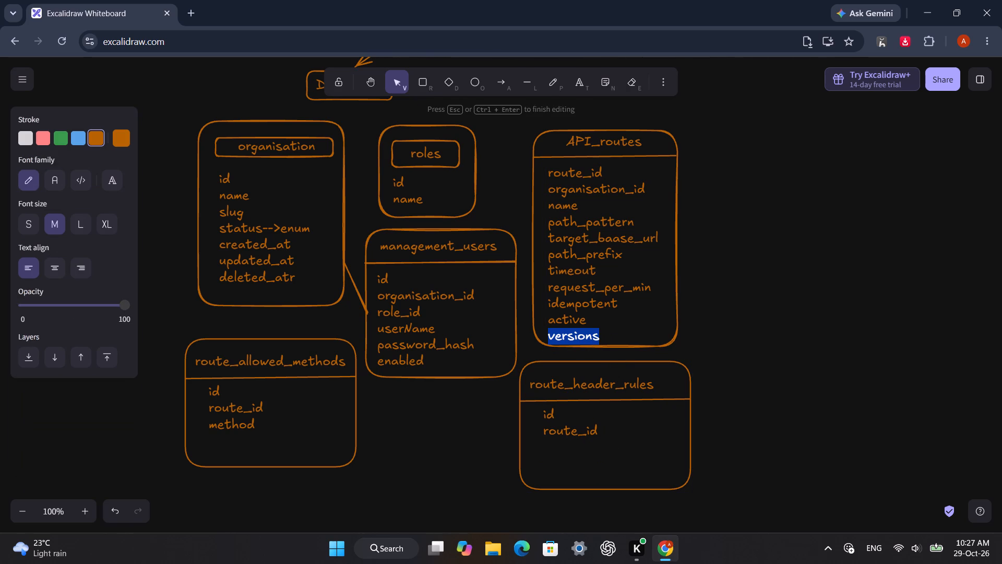
click(601, 336)
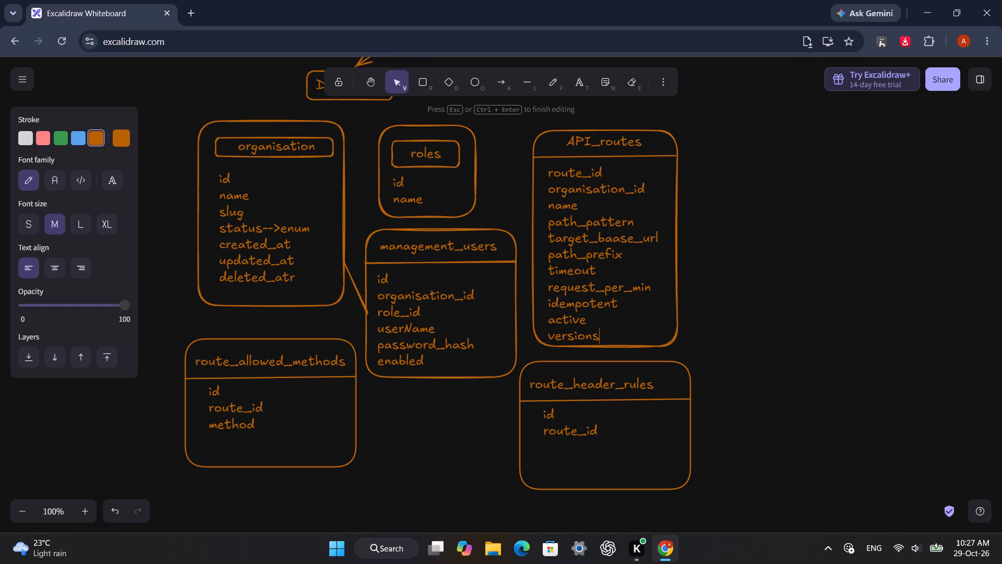
text(_id)
Shrink the route_header_rules box to fit its two fields, shift it slightly down, and centre the title in its header.
click(603, 486)
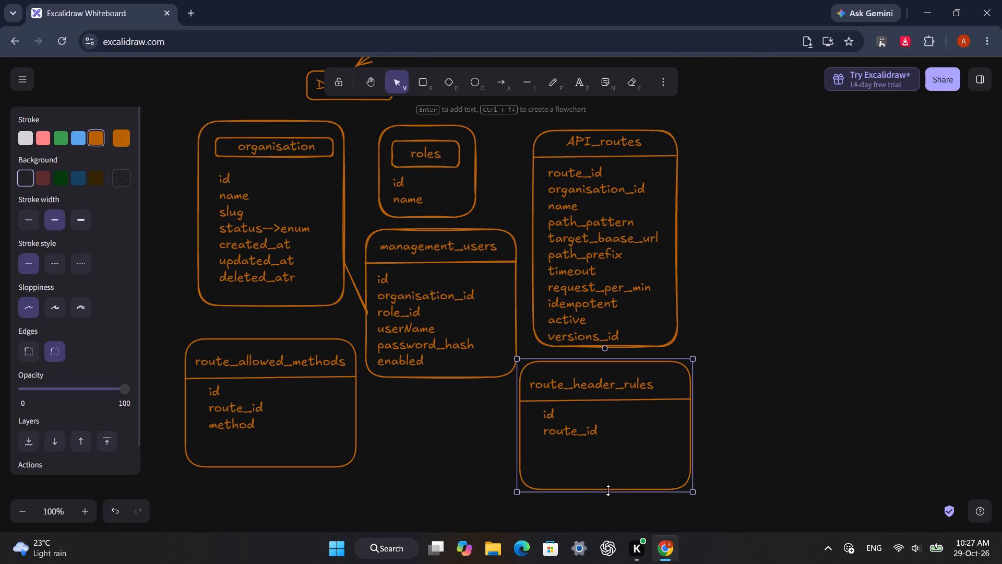
drag(608, 490, 609, 443)
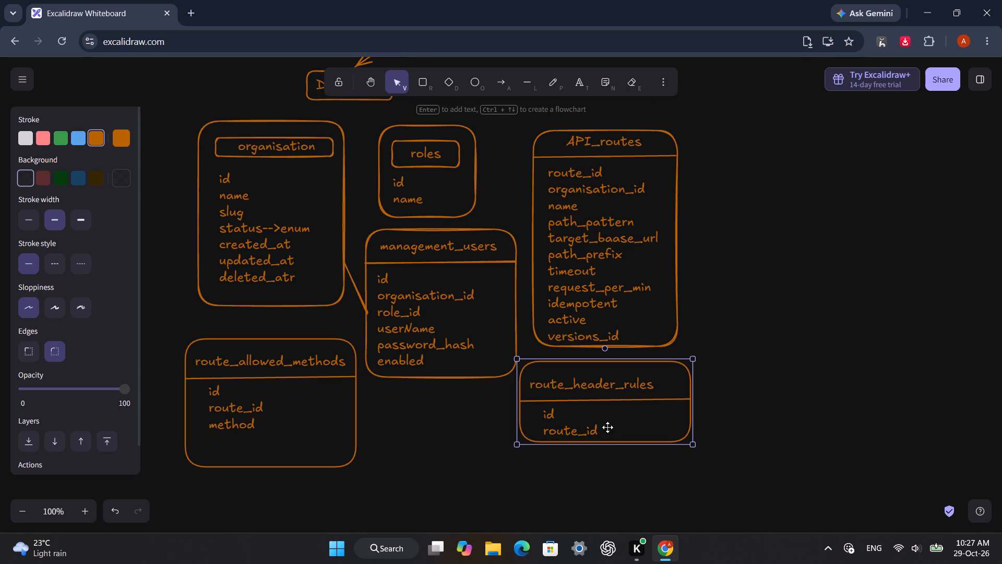
drag(606, 398, 606, 403)
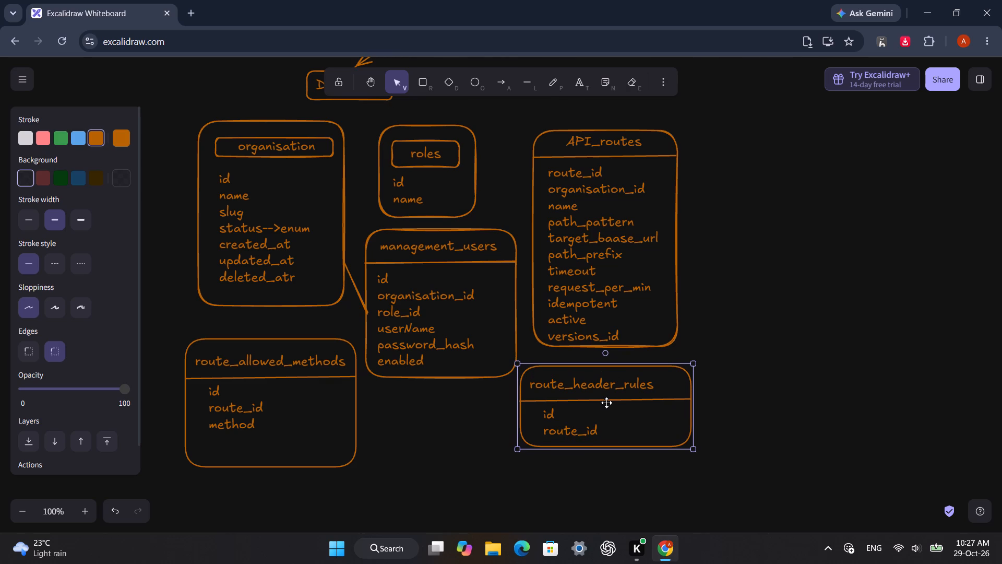
drag(606, 403, 606, 408)
click(857, 369)
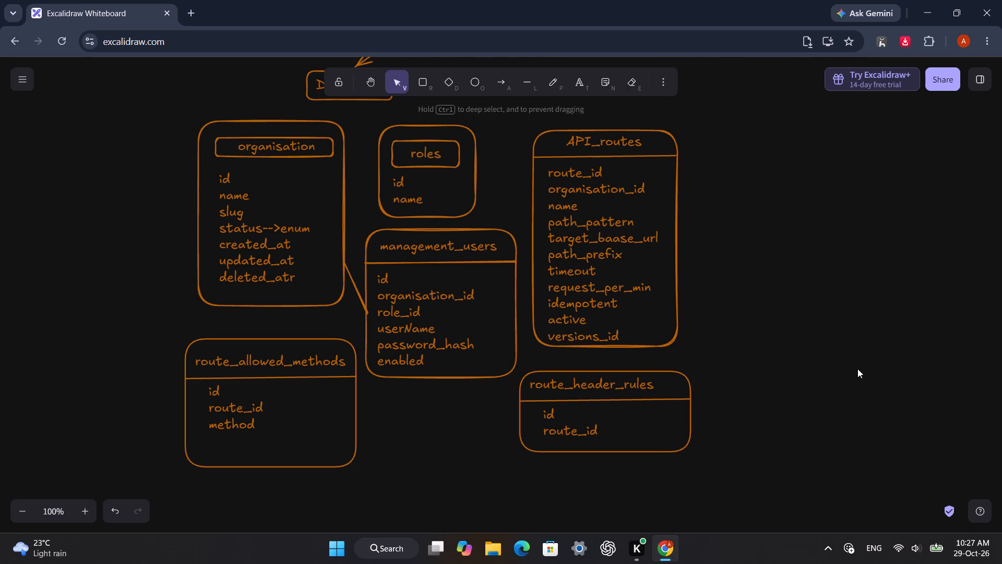
drag(588, 388, 597, 389)
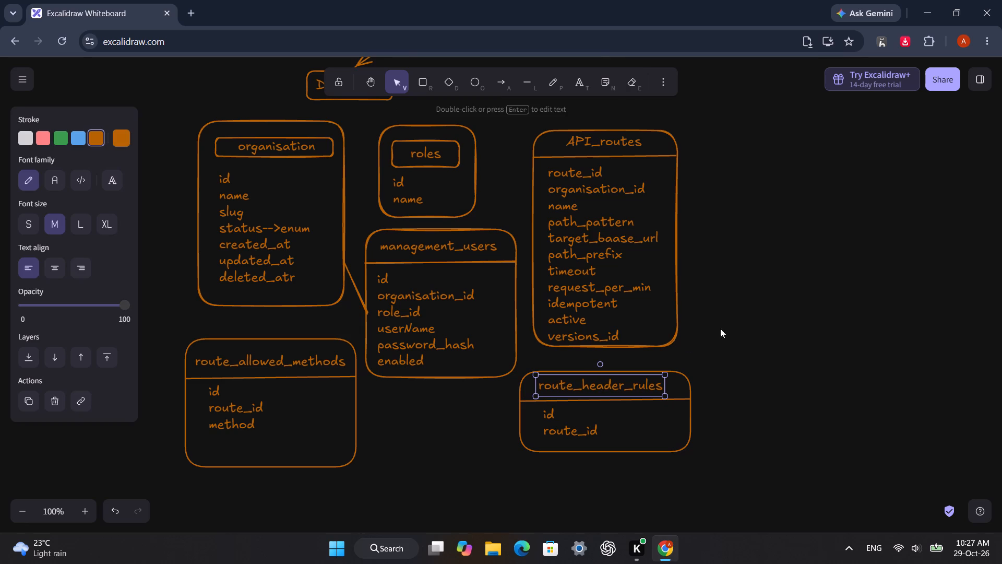
click(762, 304)
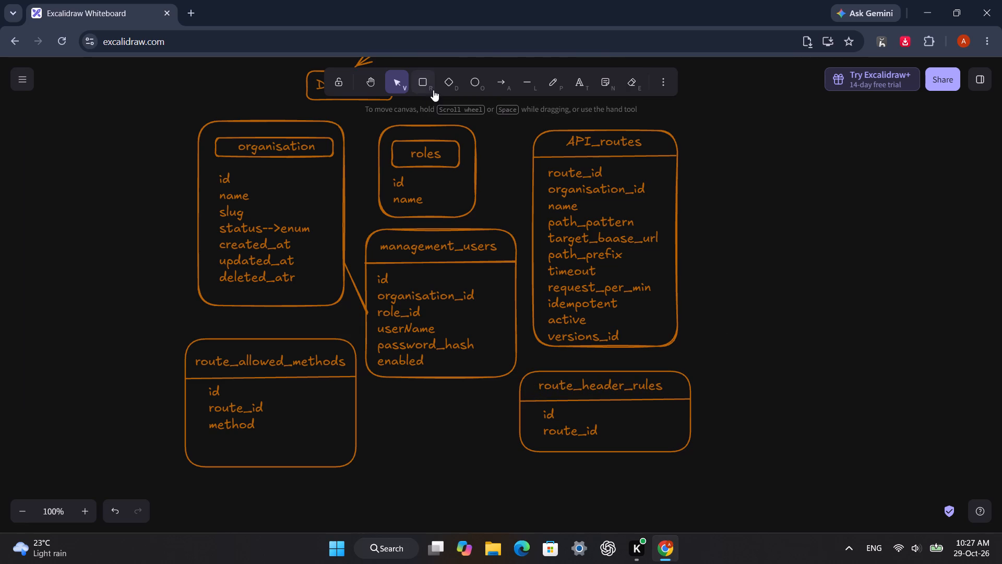
Draw a tall empty rounded box in the free space to the right of API_routes, its top near that table's top.
click(425, 87)
drag(759, 141, 832, 203)
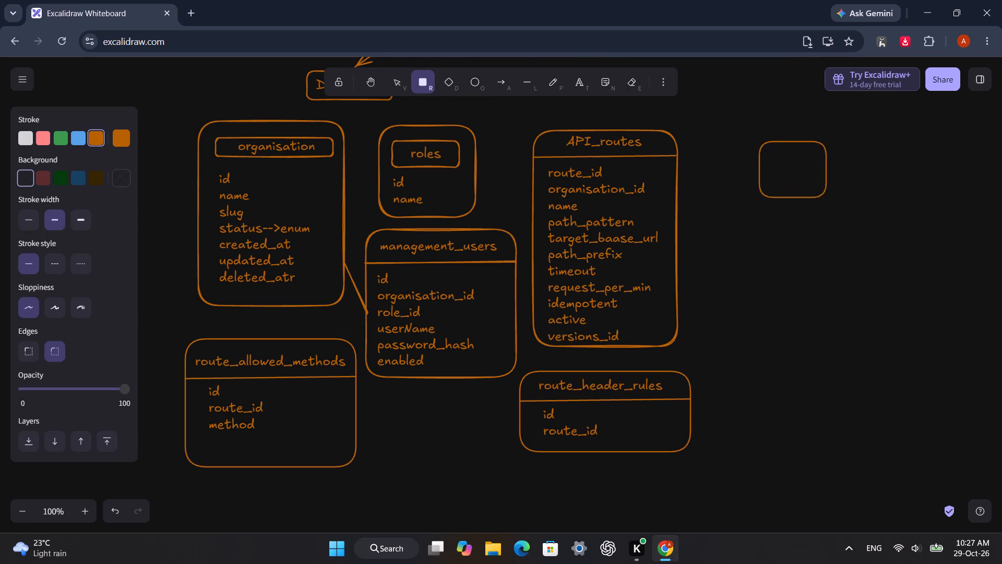
drag(832, 203, 909, 362)
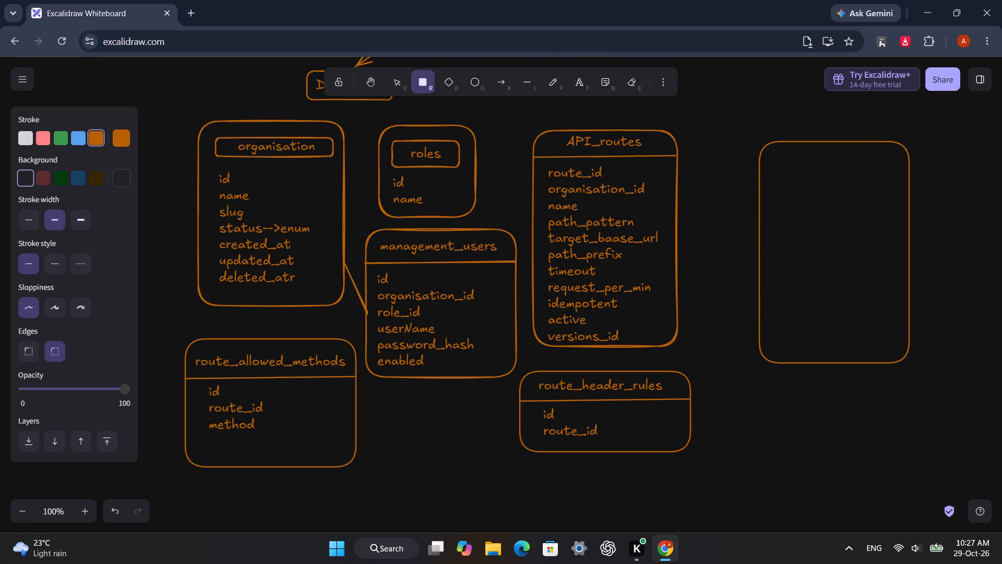
drag(909, 362, 908, 331)
drag(830, 209, 805, 193)
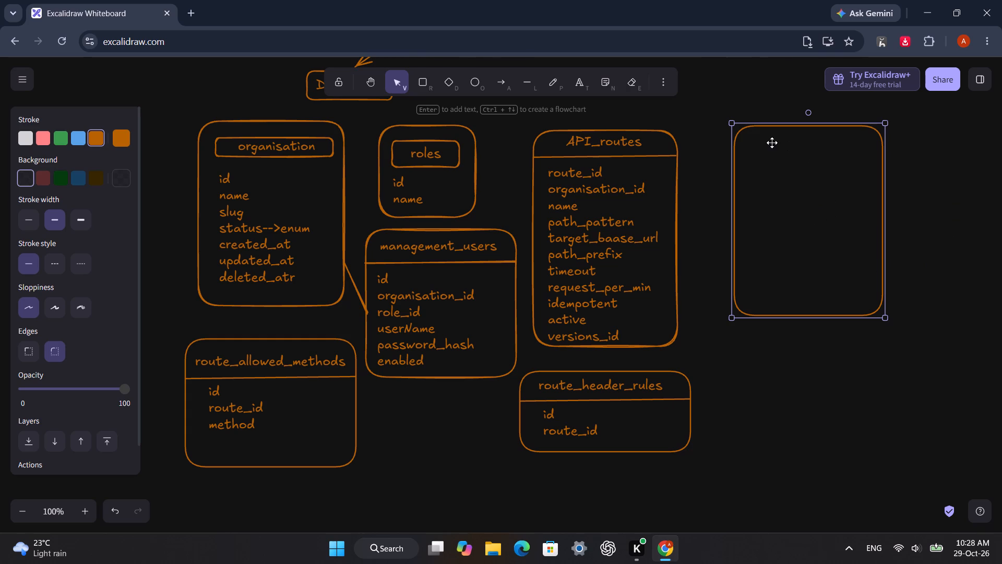
Add the title text "route_config_version" at the top of the empty box beside API_routes.
double_click(758, 137)
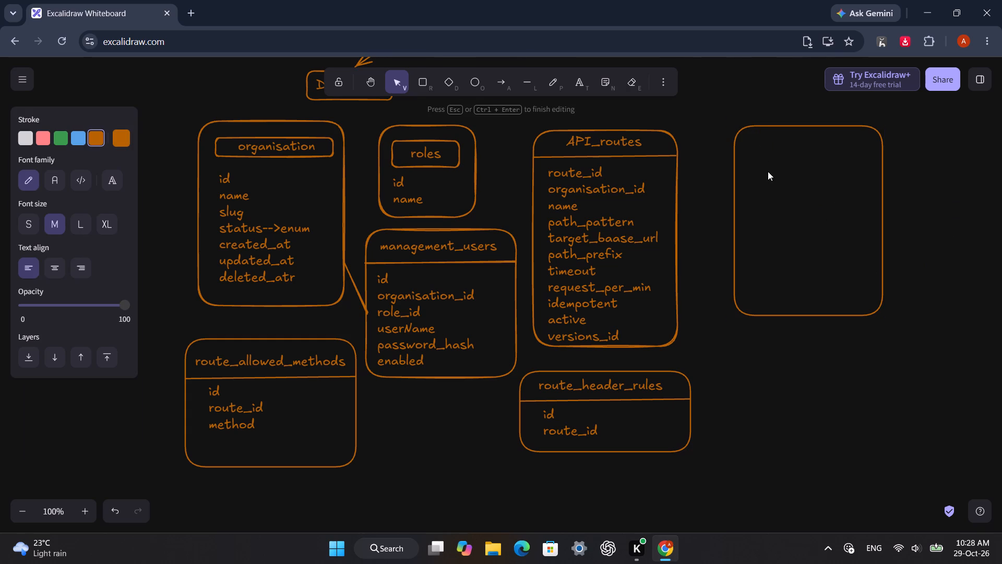
text(route)
key(shift+underscore)
key(v)
key(BackSpace)
text(congig)
key(BackSpace)
key(BackSpace)
key(BackSpace)
text(fig)
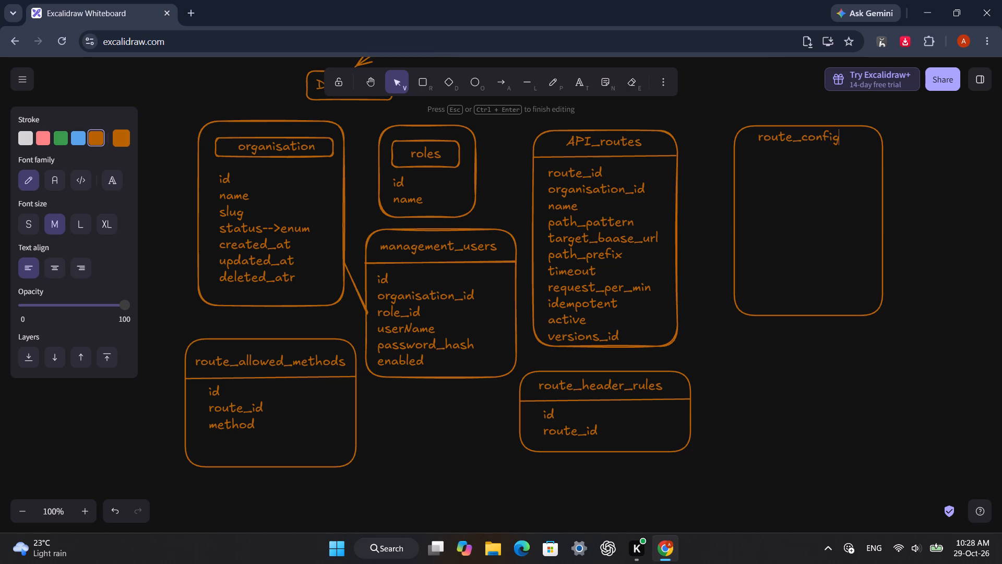
key(shift+underscore)
text(version)
drag(822, 175, 823, 168)
Move the route_config_version title inside its box's top edge and shrink it slightly so it fits the width.
drag(825, 139, 808, 144)
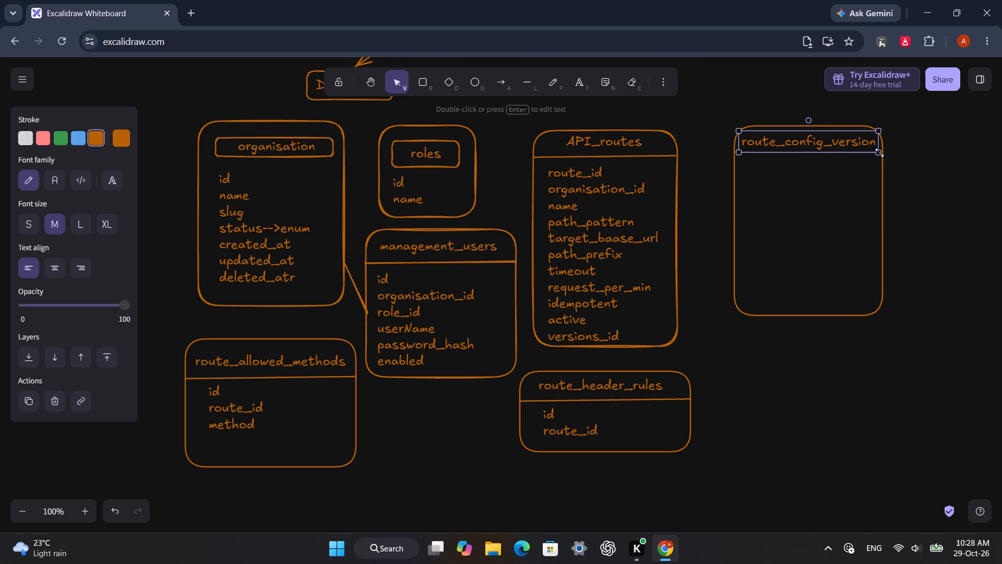
drag(879, 153, 867, 152)
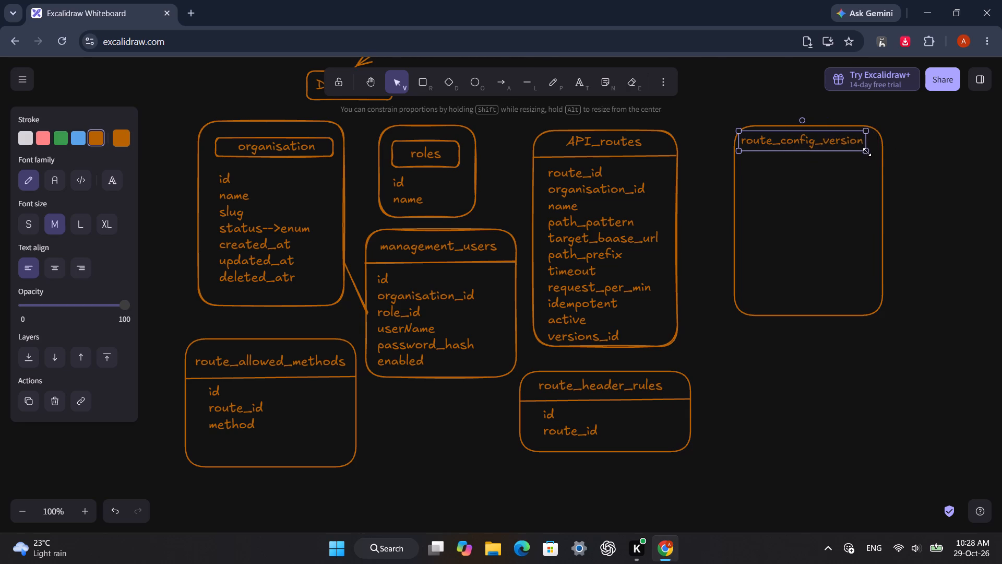
drag(867, 152, 869, 154)
click(869, 154)
drag(879, 154, 874, 152)
click(807, 144)
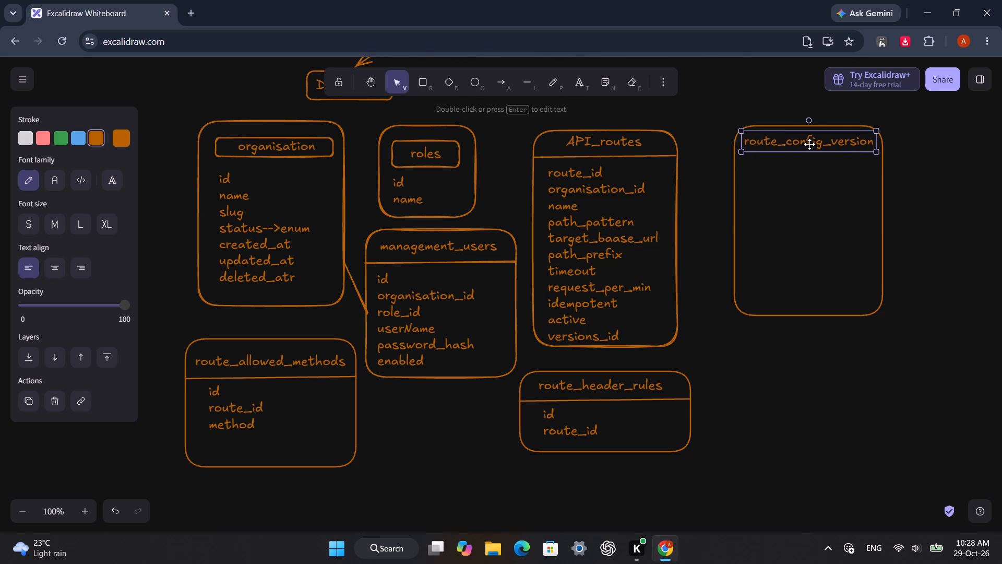
click(806, 175)
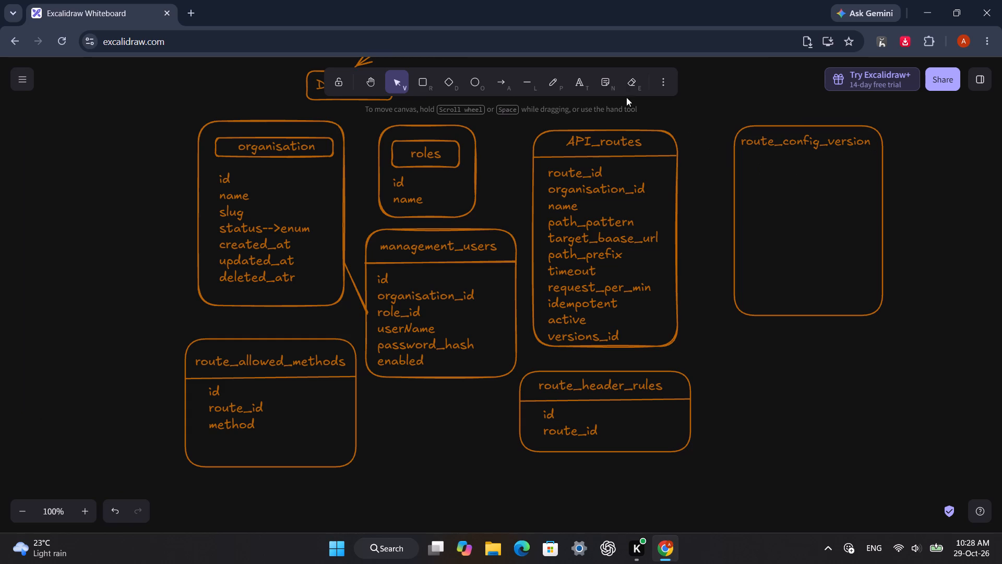
Draw a horizontal divider line across the box just below the route_config_version title.
click(527, 88)
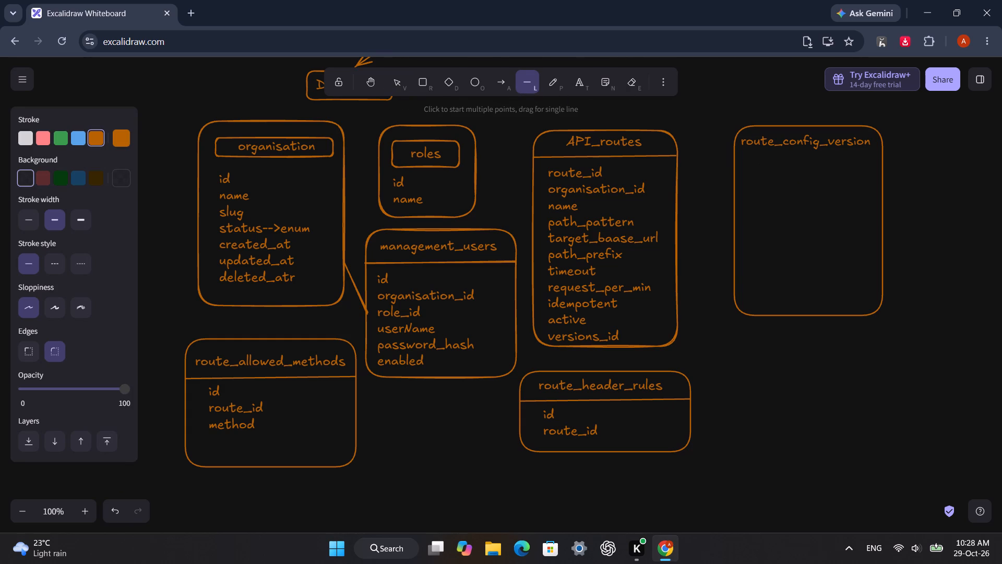
drag(734, 159, 879, 156)
drag(879, 156, 882, 160)
click(919, 163)
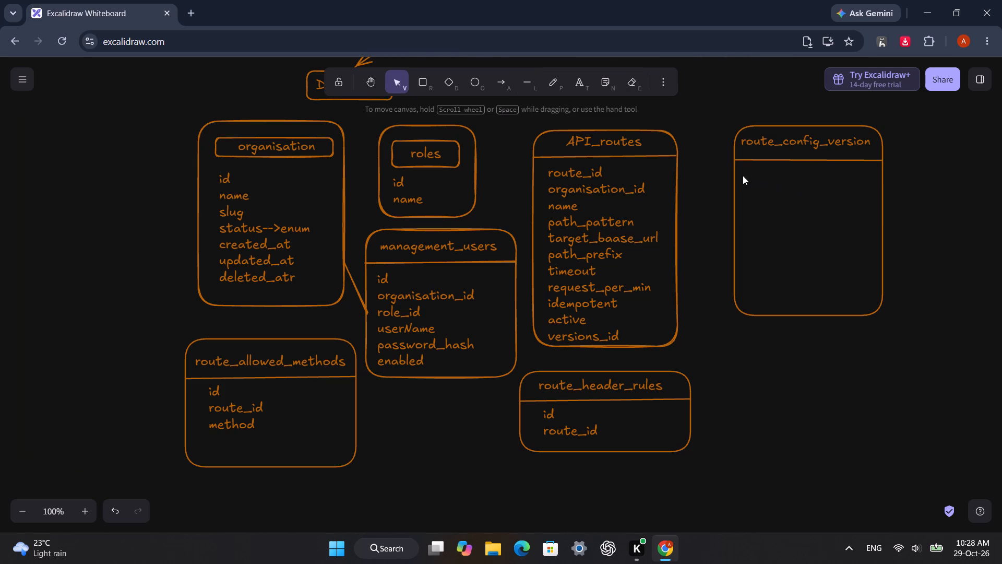
Add the field list id, route_id, version_id and snapshot on separate lines below the route_config_version divider.
double_click(743, 175)
text(id)
key(Return)
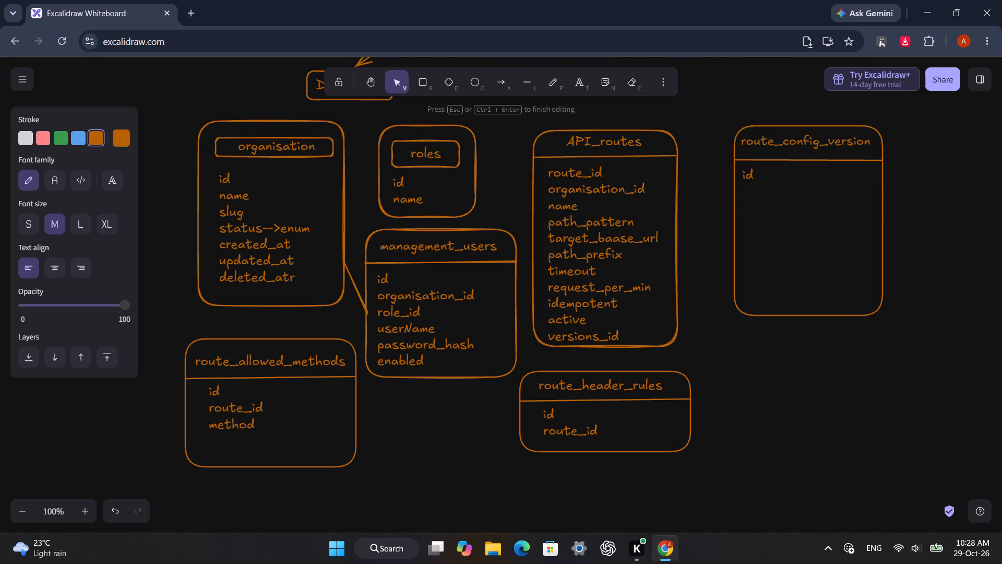
text(route)
text(_id)
key(Return)
text(version)
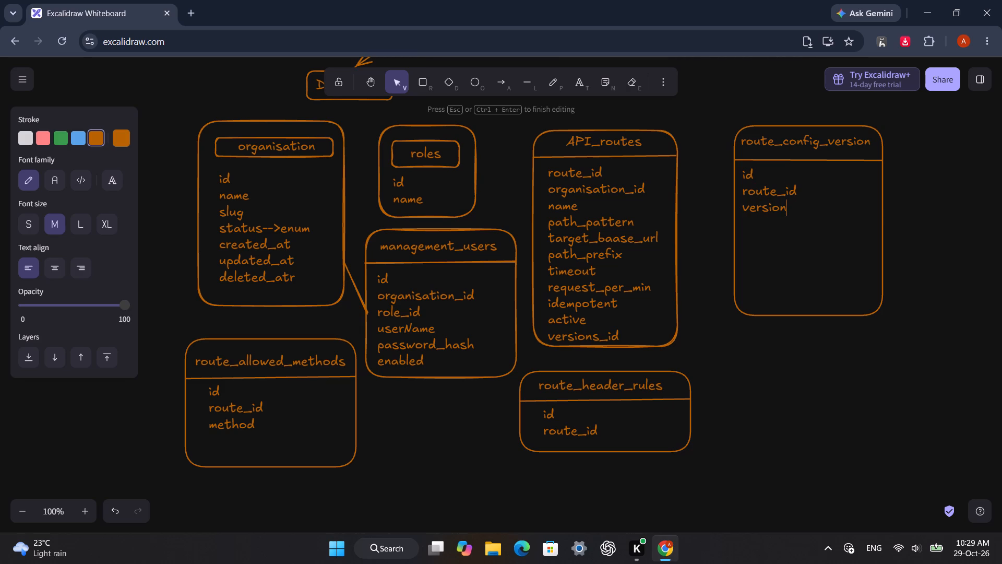
text(_id)
key(Return)
text(snapshot)
Shorten the route_config_version box from its bottom edge so it closes just below the snapshot field.
click(813, 315)
drag(813, 316, 806, 262)
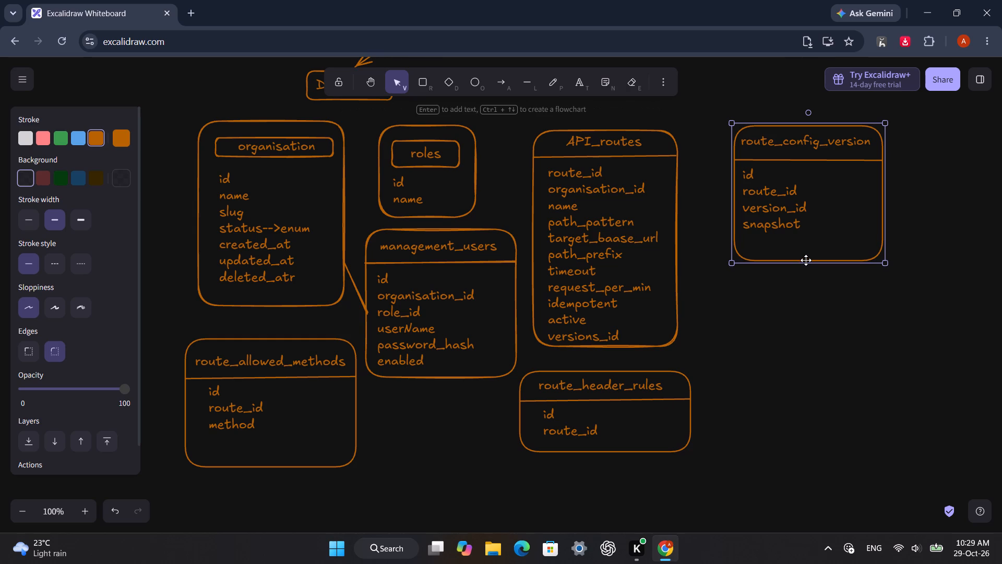
drag(806, 262, 806, 248)
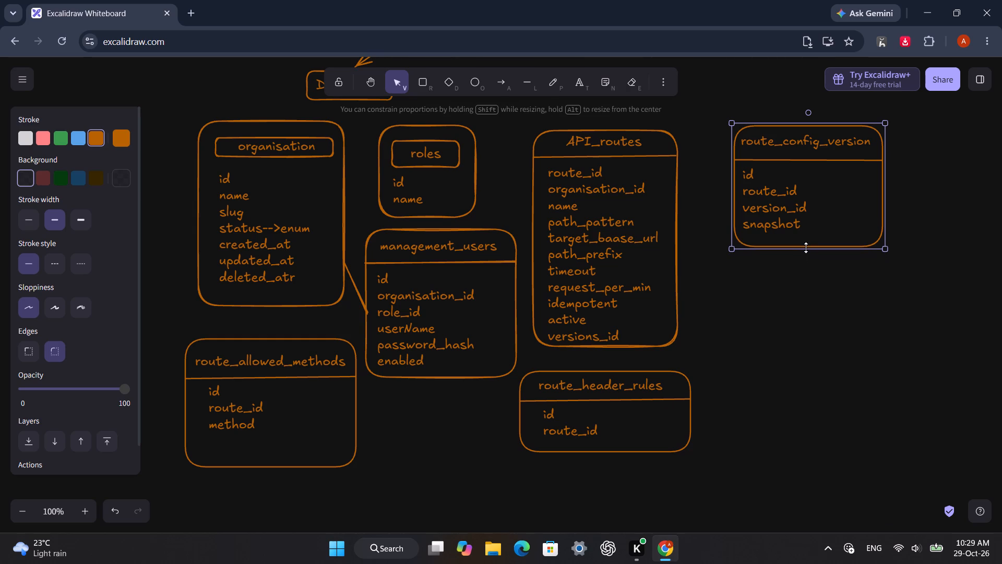
drag(806, 248, 806, 255)
click(801, 318)
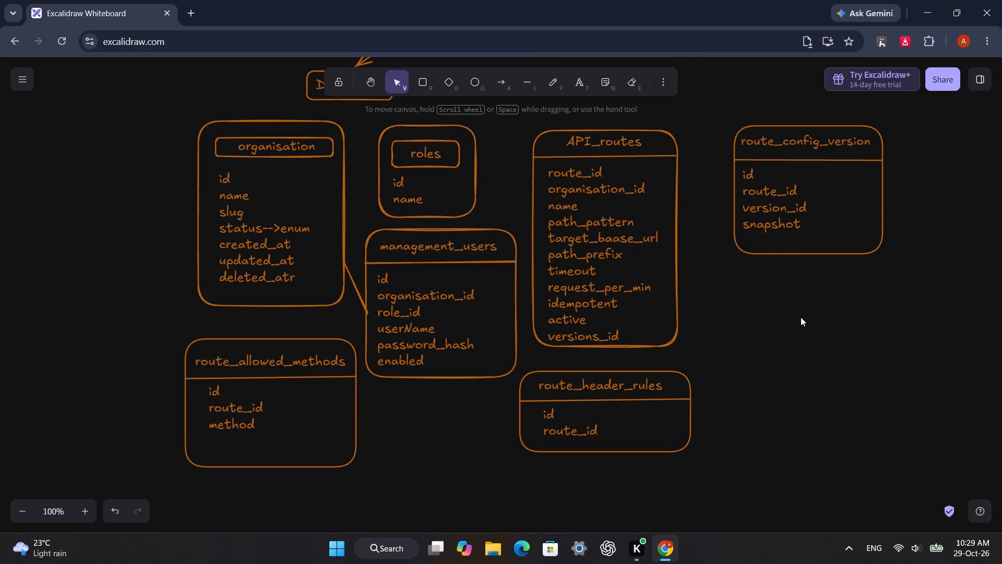
Draw an empty rounded box in the free space below route_config_version, to the right of route_header_rules.
scroll(907, 253, down, 1)
scroll(844, 286, up, 5)
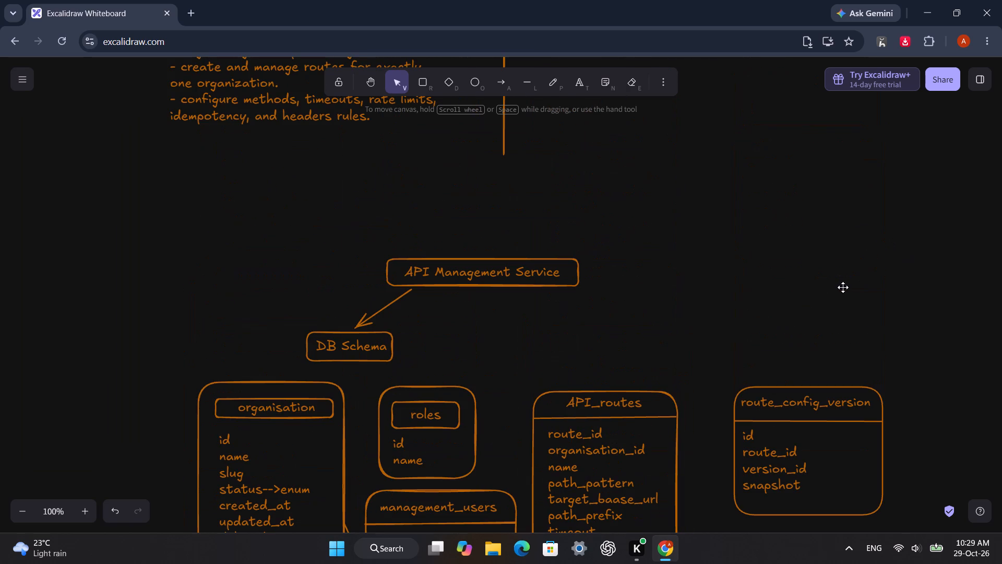
scroll(843, 287, down, 5)
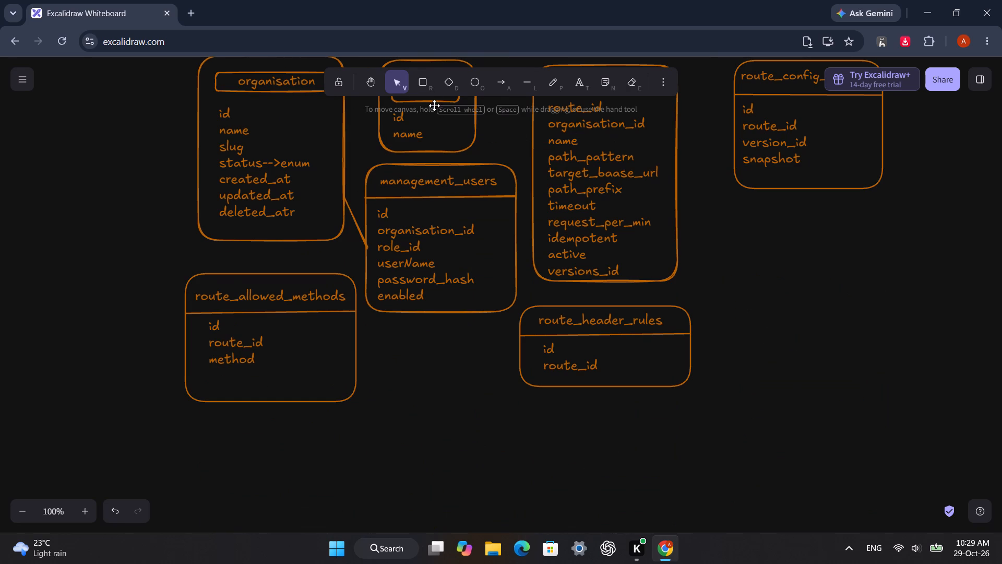
click(421, 92)
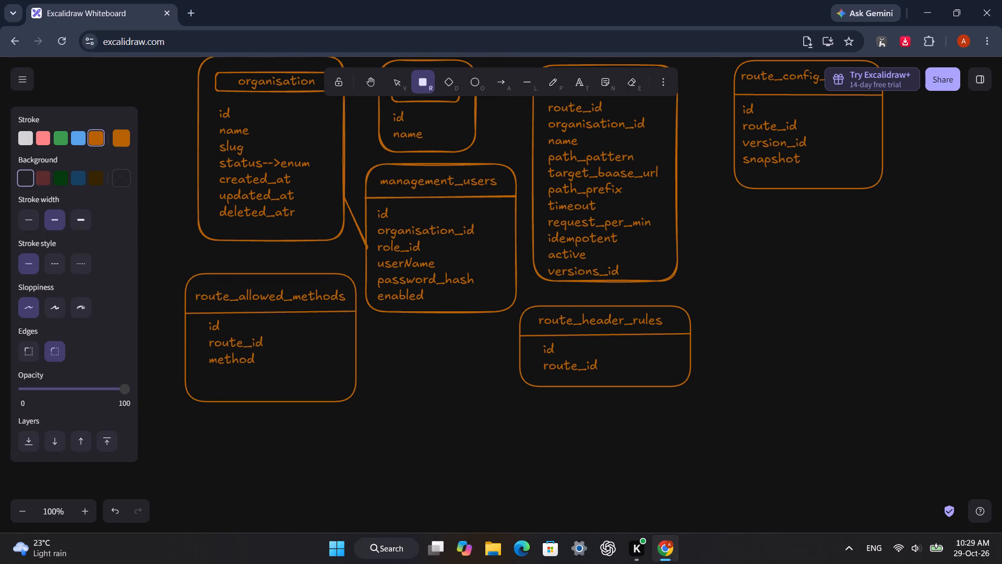
drag(742, 234, 879, 342)
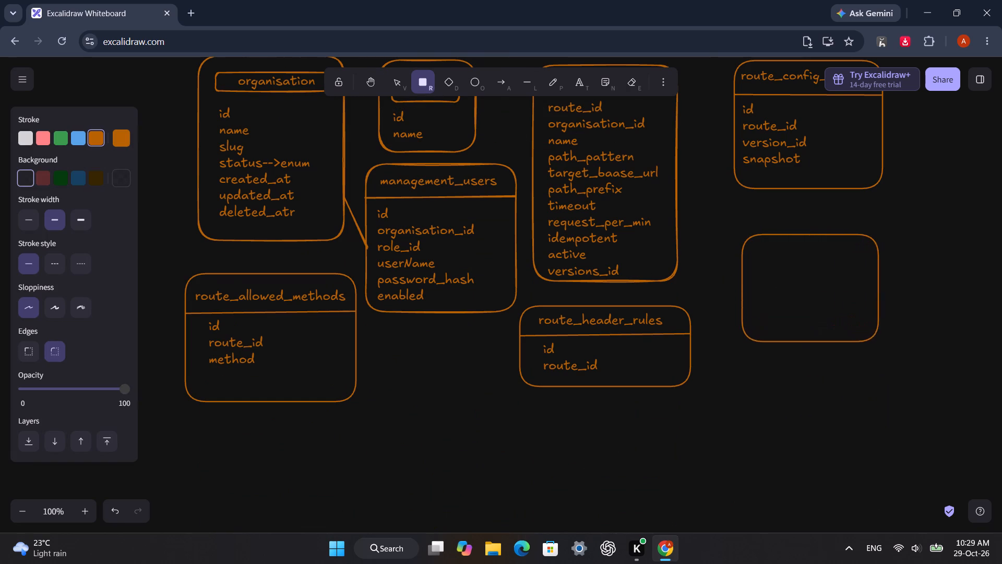
drag(879, 342, 895, 368)
click(770, 453)
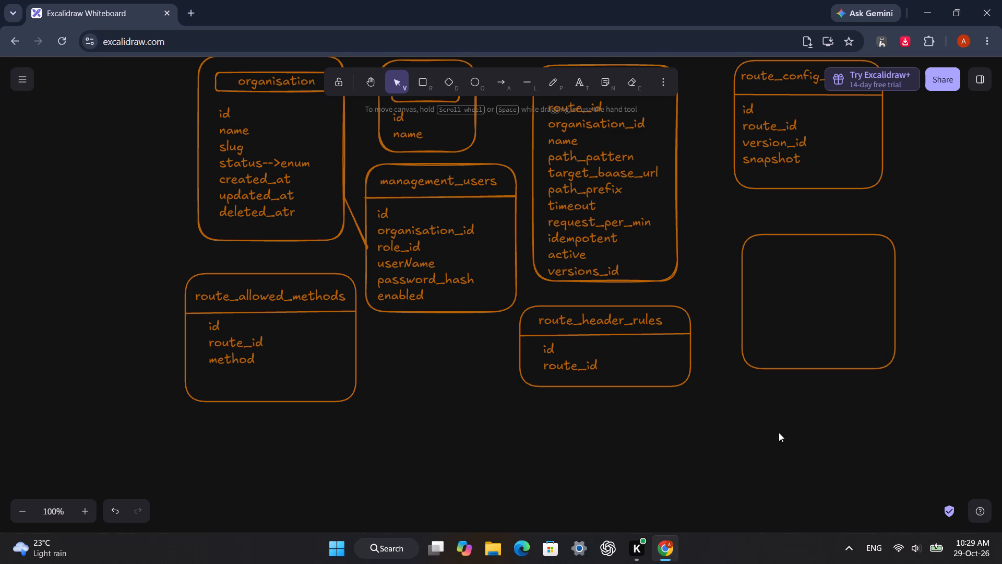
Switch to IntelliJ IDEA by launching it from the desktop, with the api-management-service project open.
double_click(13, 140)
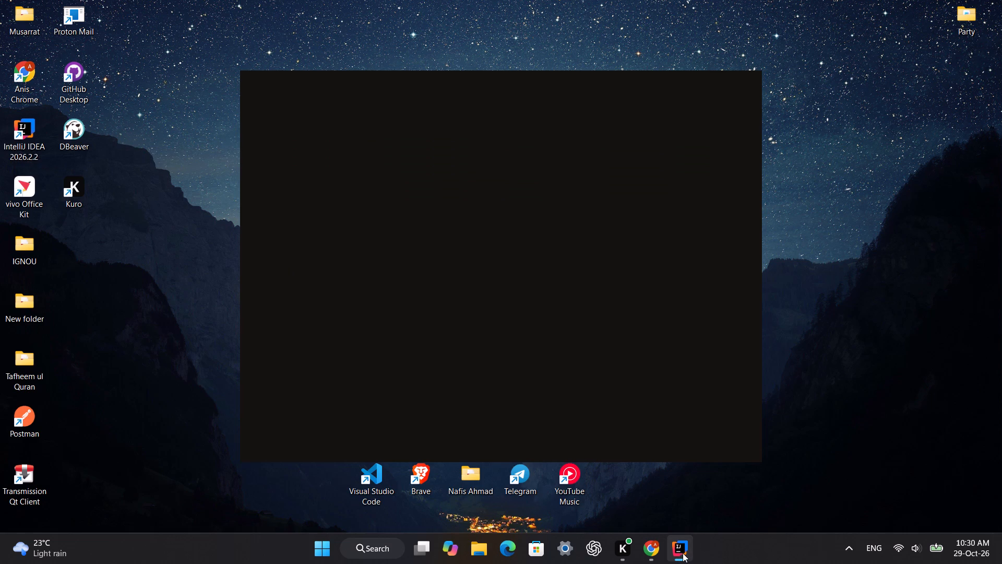
click(690, 486)
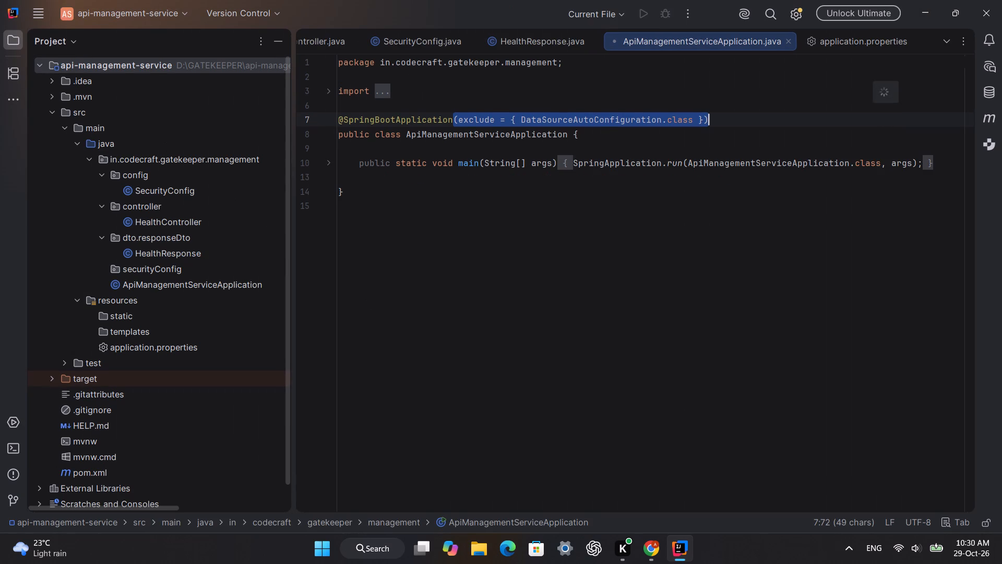
click(485, 260)
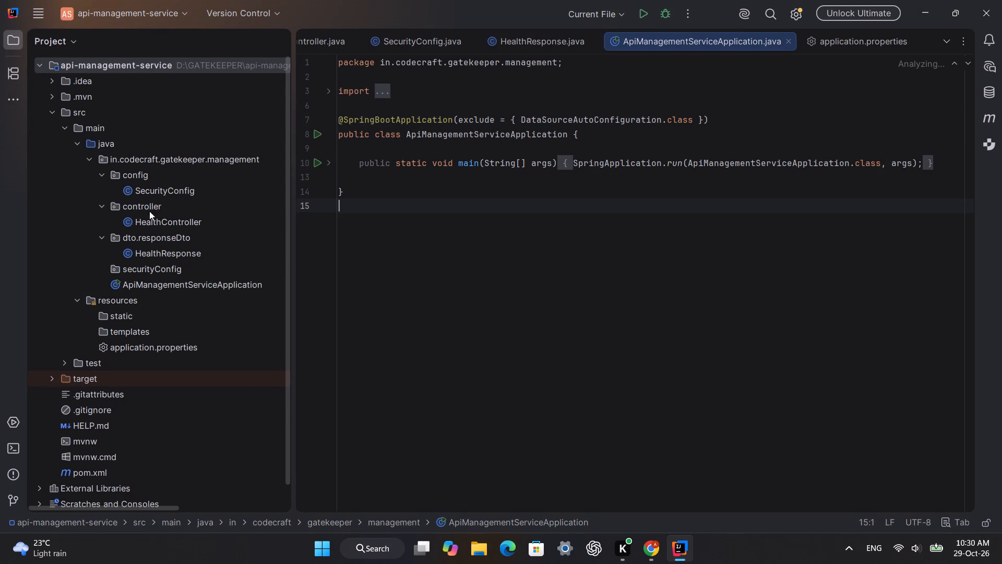
Select the HealthController class in the controller package and dismiss the Microsoft Defender and Confluent plugin notifications.
click(151, 226)
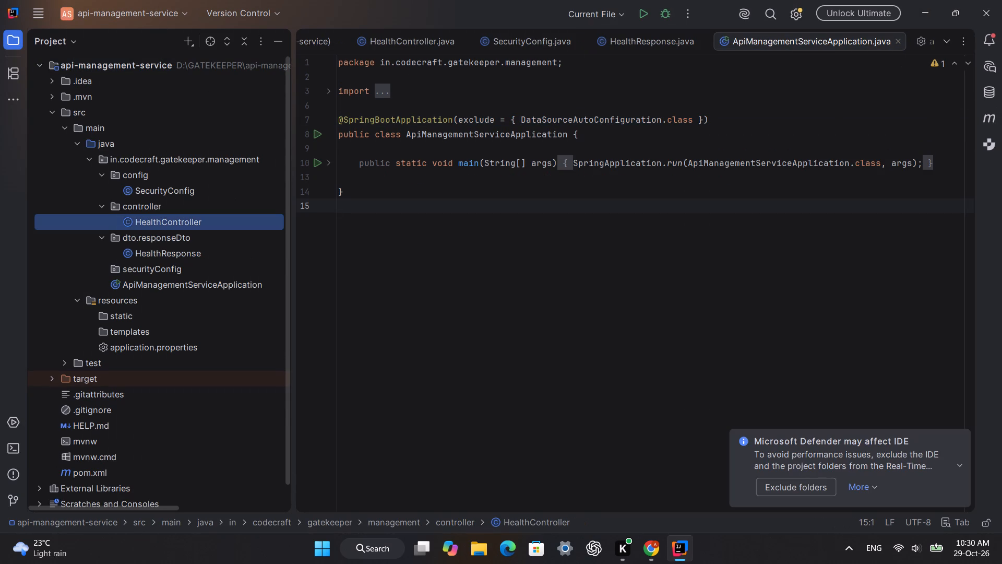
click(964, 442)
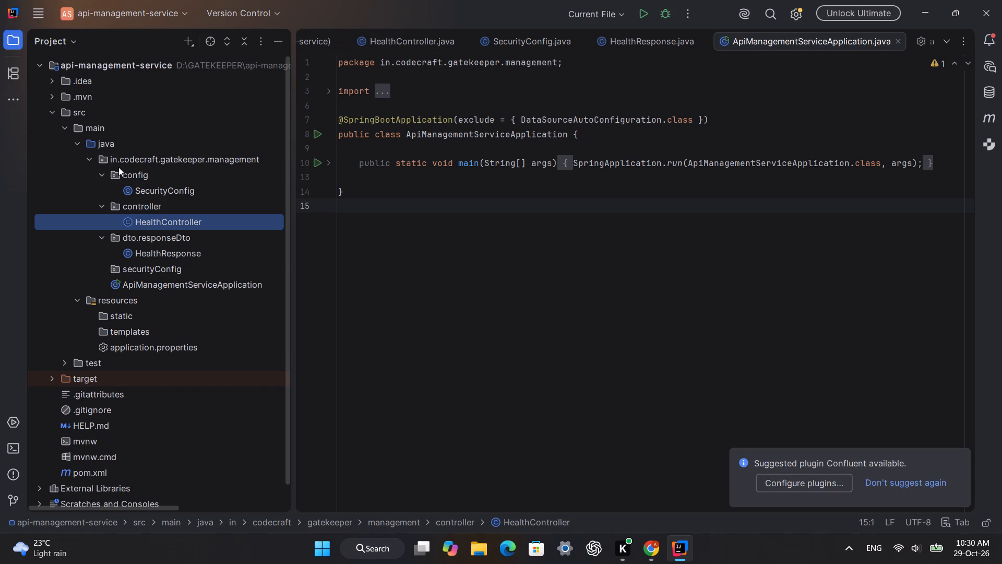
click(958, 455)
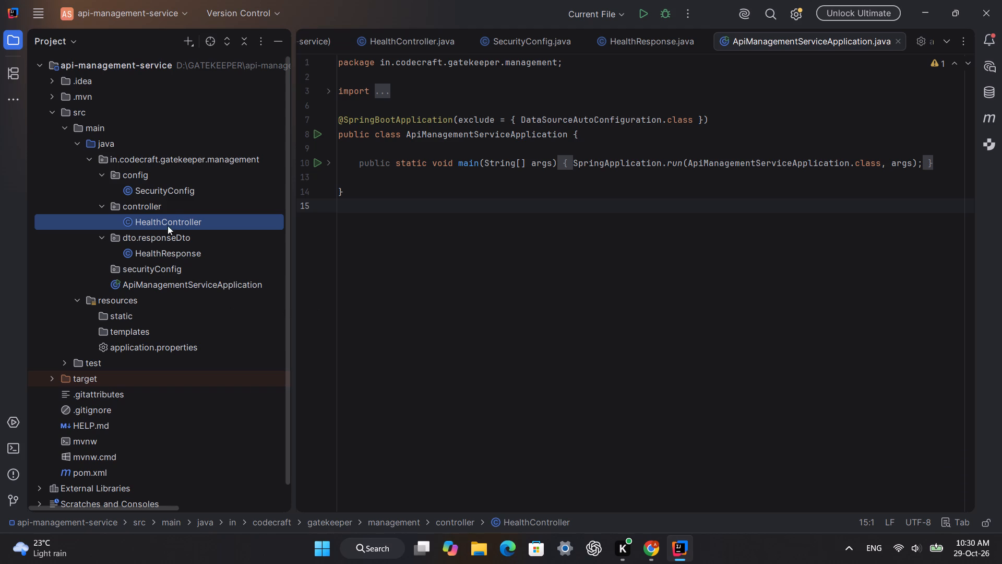
Open the SecurityConfig class from the config package in the editor.
double_click(166, 190)
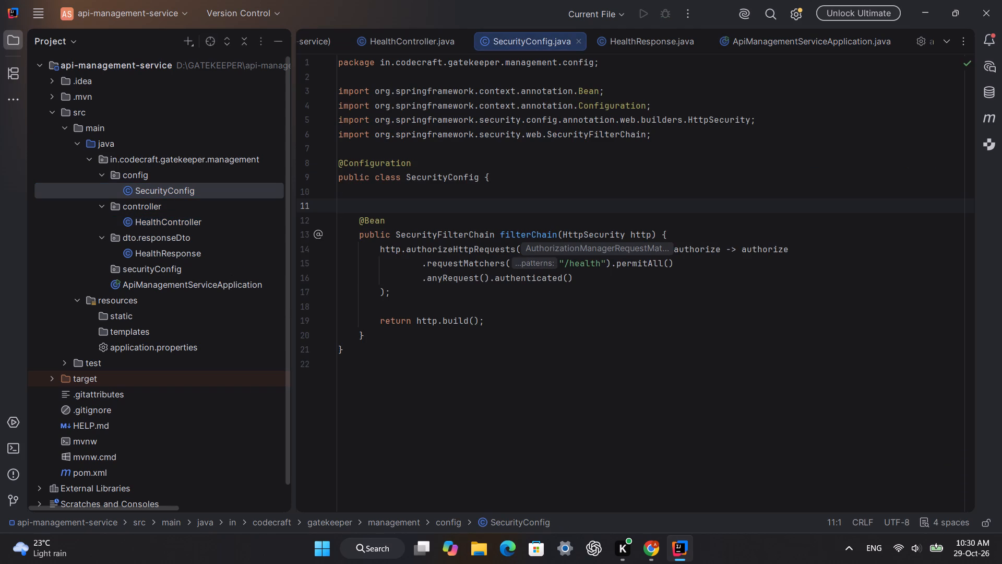
Switch to the Excalidraw whiteboard in Chrome and place the text "hibernate" in the free space below the route_allowed_methods table.
click(655, 492)
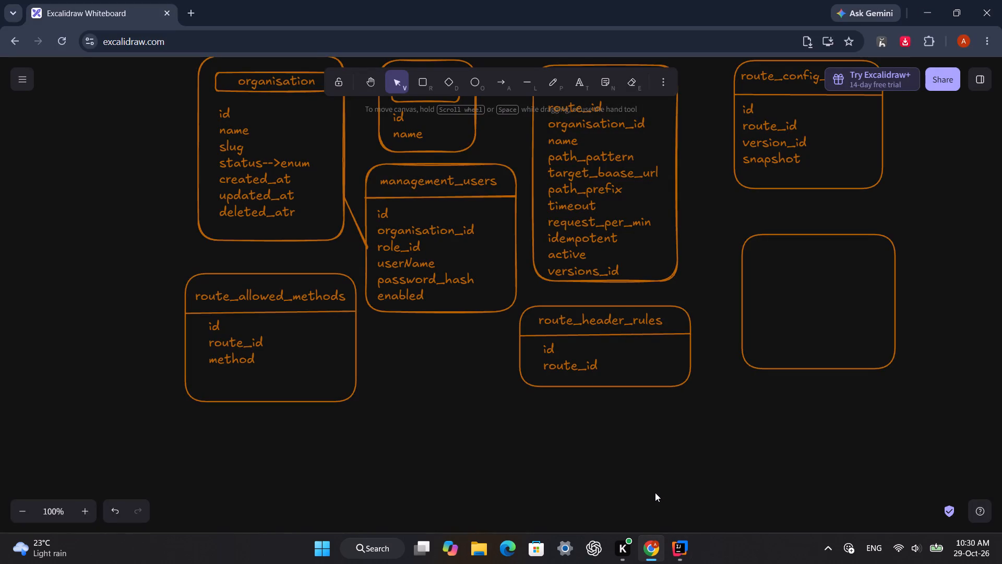
scroll(599, 348, down, 2)
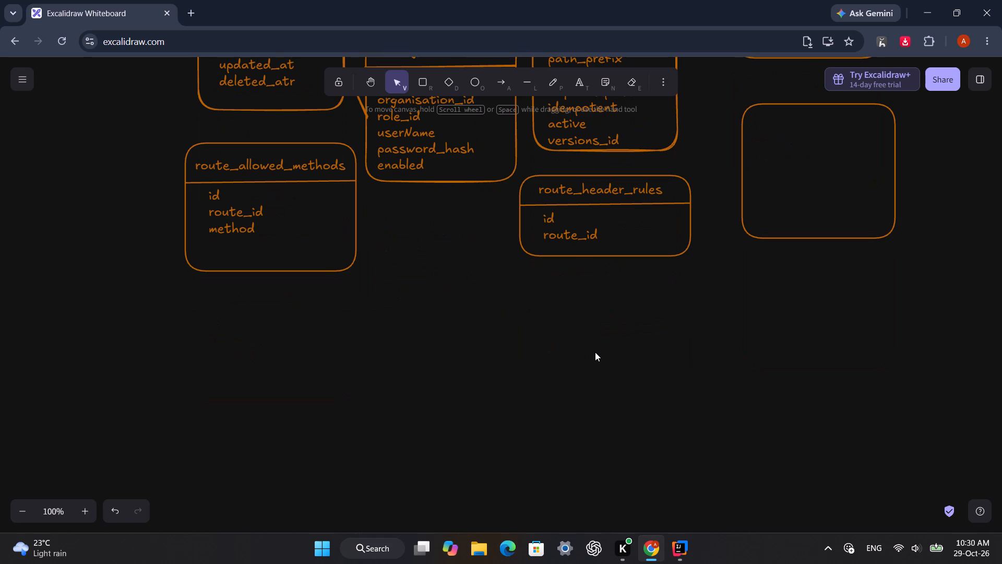
double_click(294, 339)
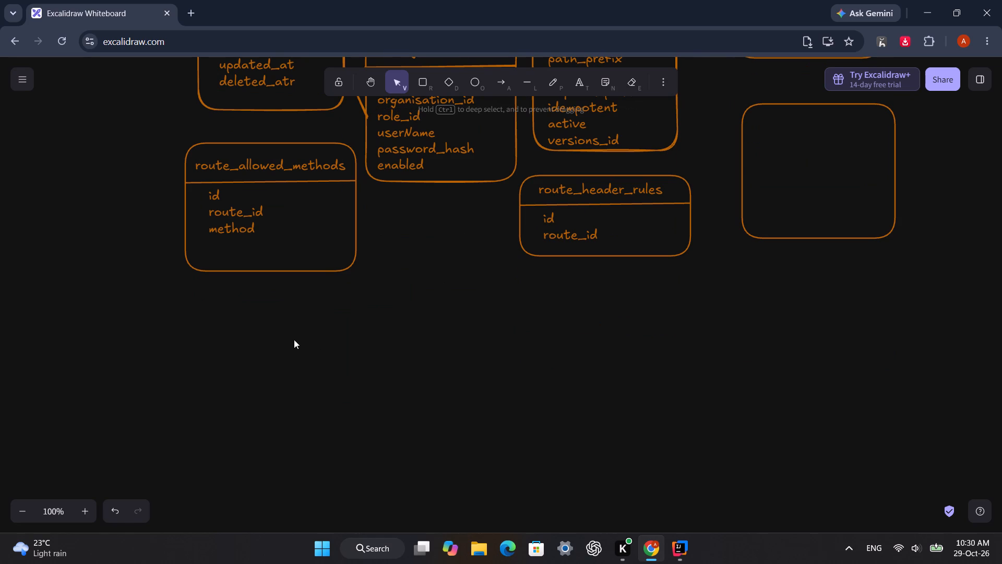
text(hibernate)
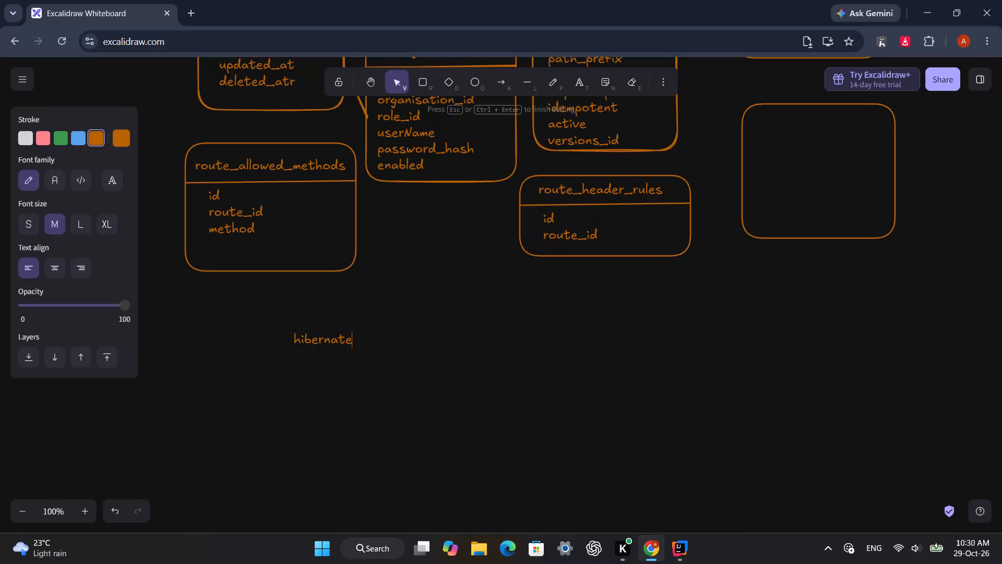
click(238, 372)
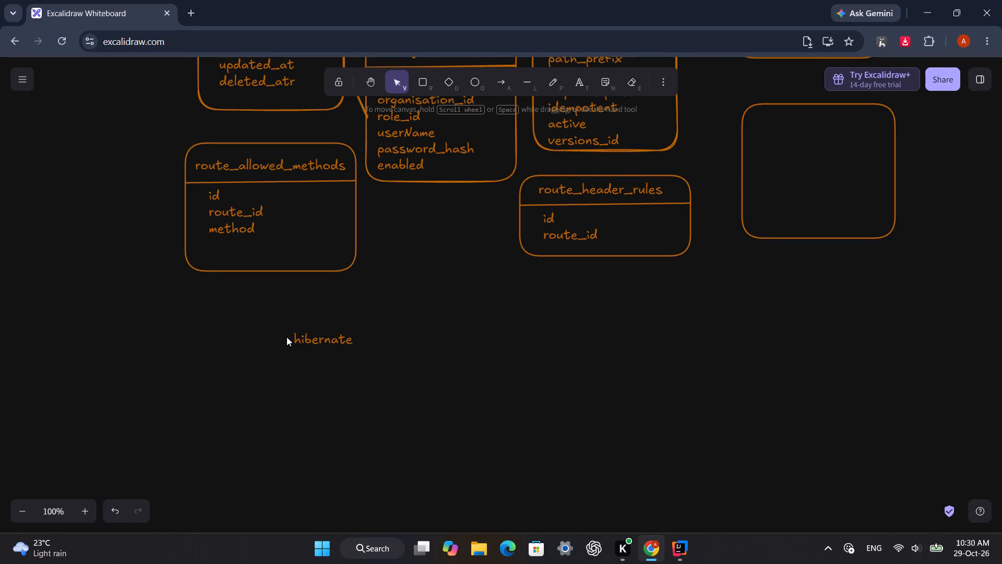
drag(315, 342, 244, 339)
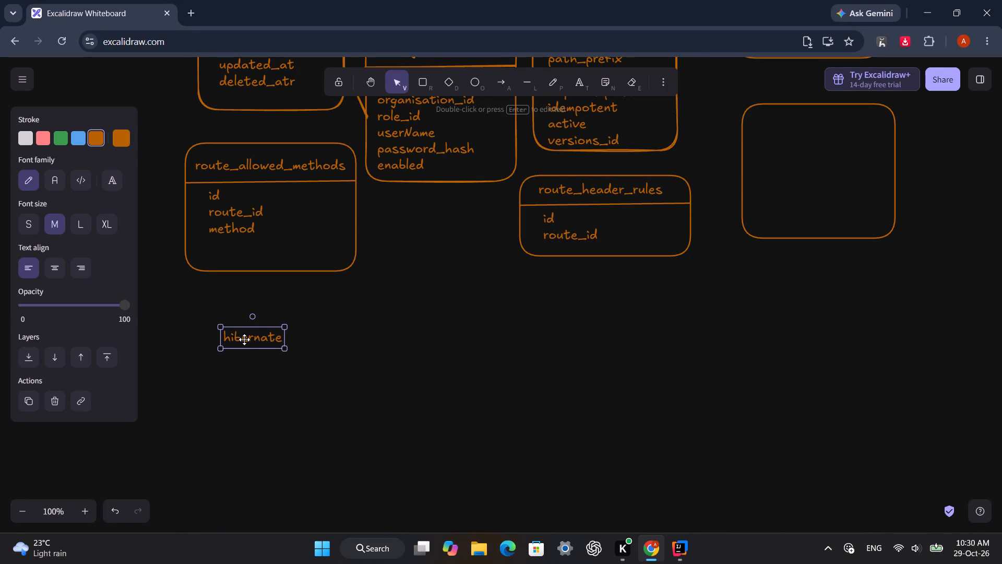
drag(244, 339, 221, 339)
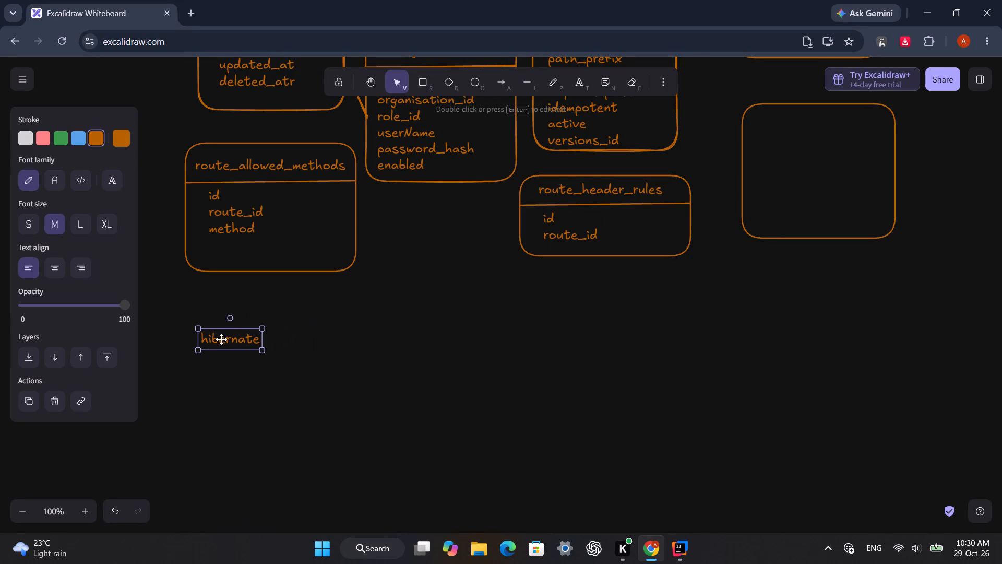
drag(221, 339, 221, 382)
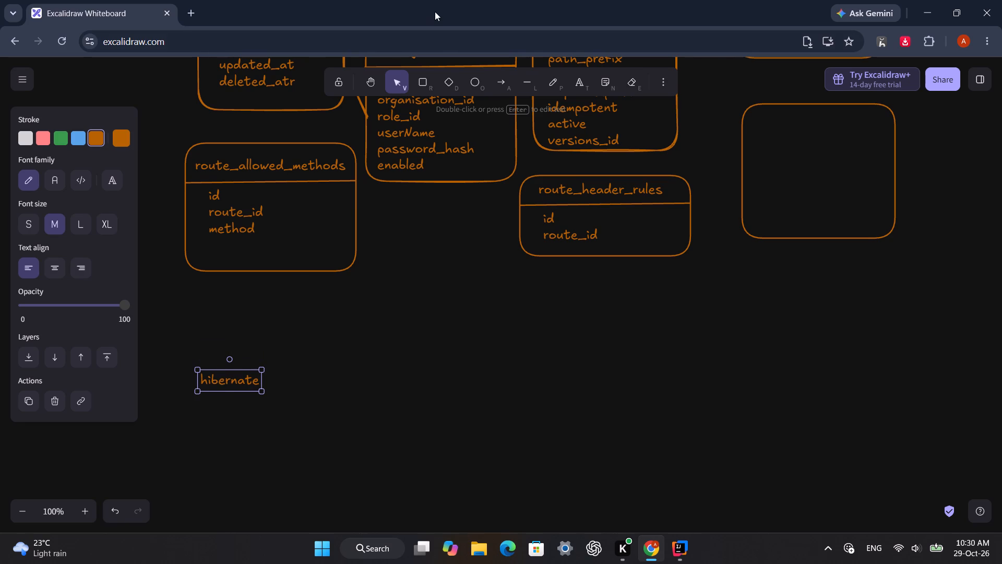
Draw a small rounded rectangle closely around the "hibernate" text.
click(423, 85)
drag(187, 372, 216, 380)
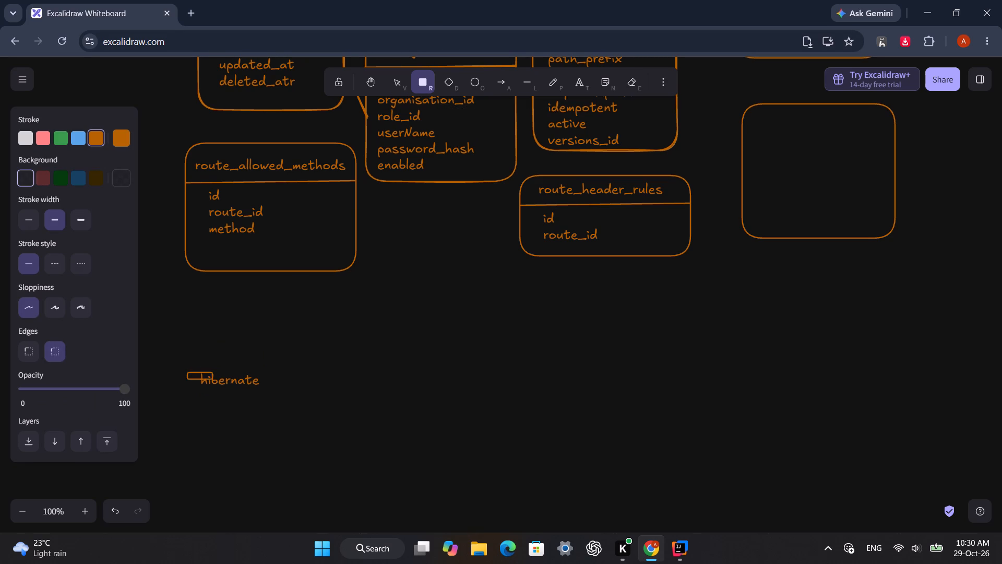
drag(216, 380, 273, 392)
click(232, 383)
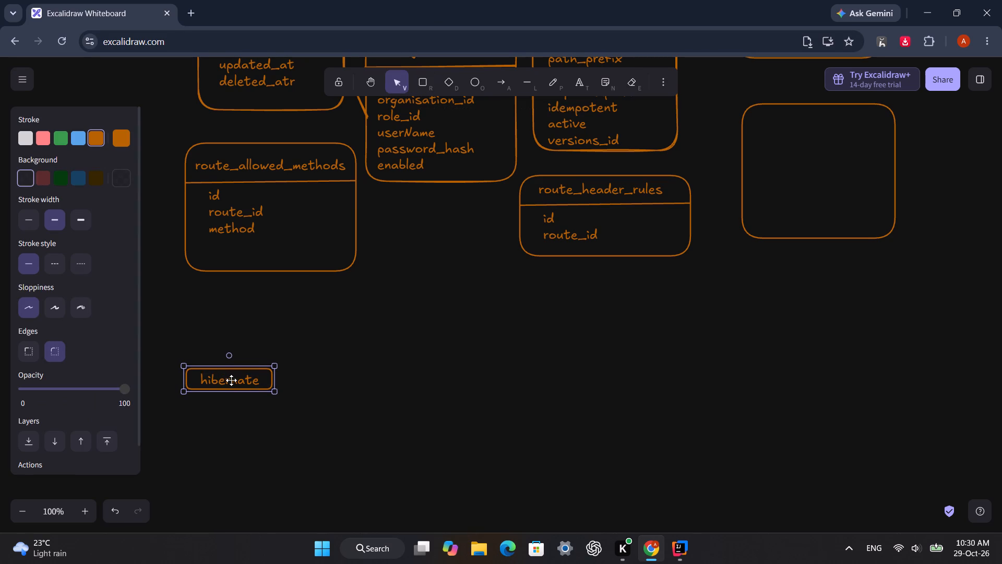
click(240, 424)
Add the text "Entity--> Hibernate--> Tables" just below the hibernate box.
scroll(364, 357, down, 1)
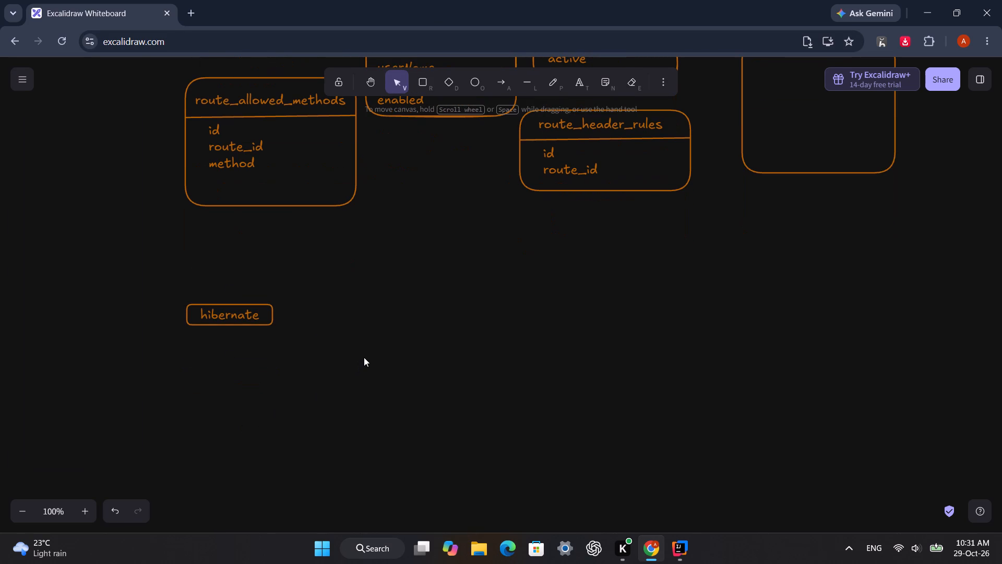
double_click(222, 365)
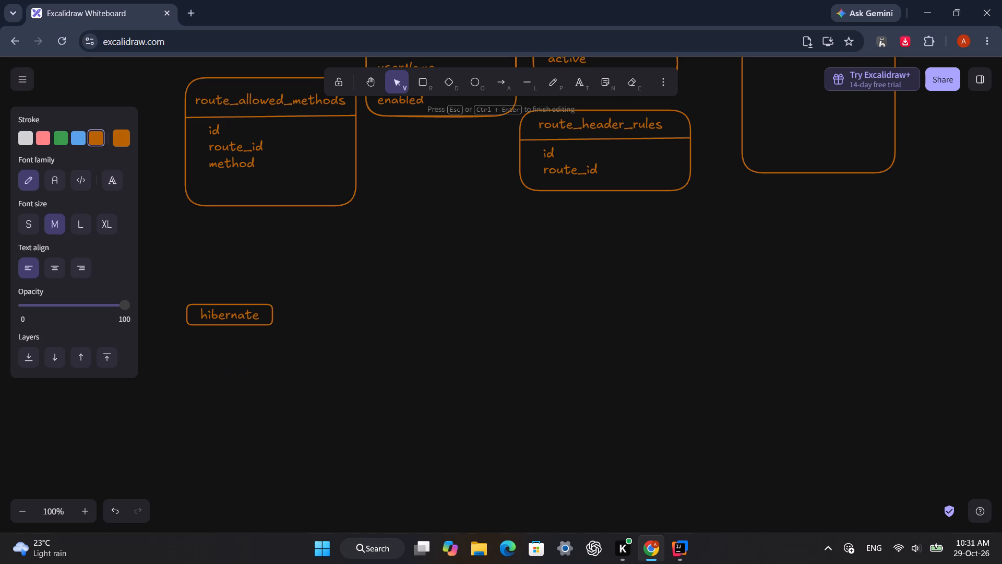
text(Entity)
text(--)
key(shift+greater)
key(space)
text(Hibernate)
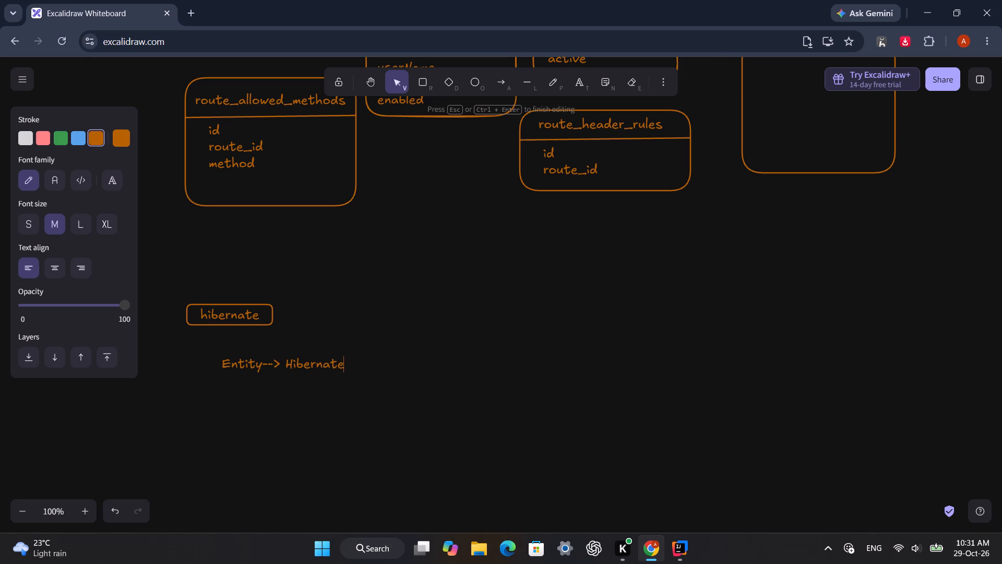
text(--)
key(shift+greater)
key(space)
text(Ta)
text(bles)
Draw a rounded rectangle enclosing the whole Entity-to-Tables flow text.
key(r)
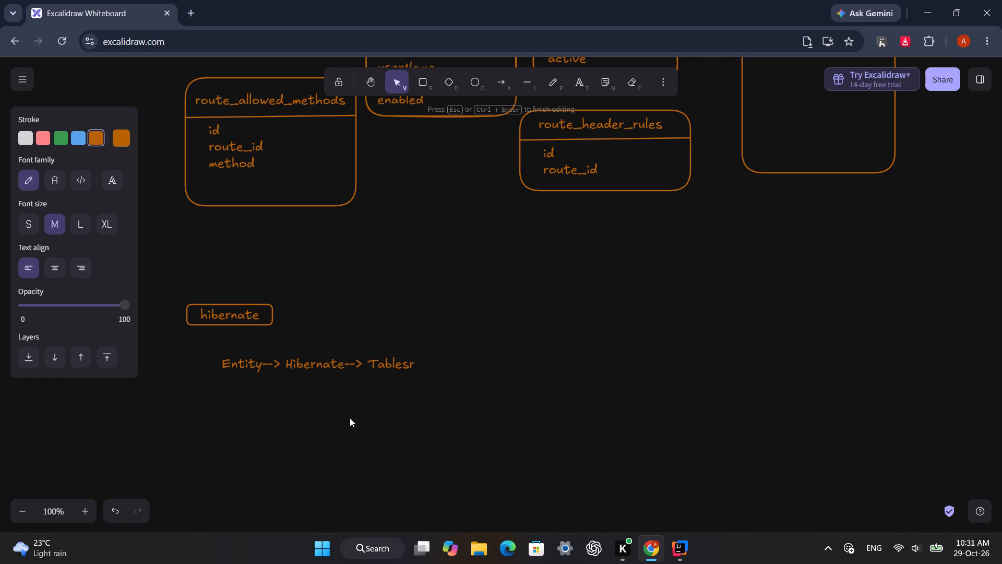
drag(216, 350, 277, 380)
key(r)
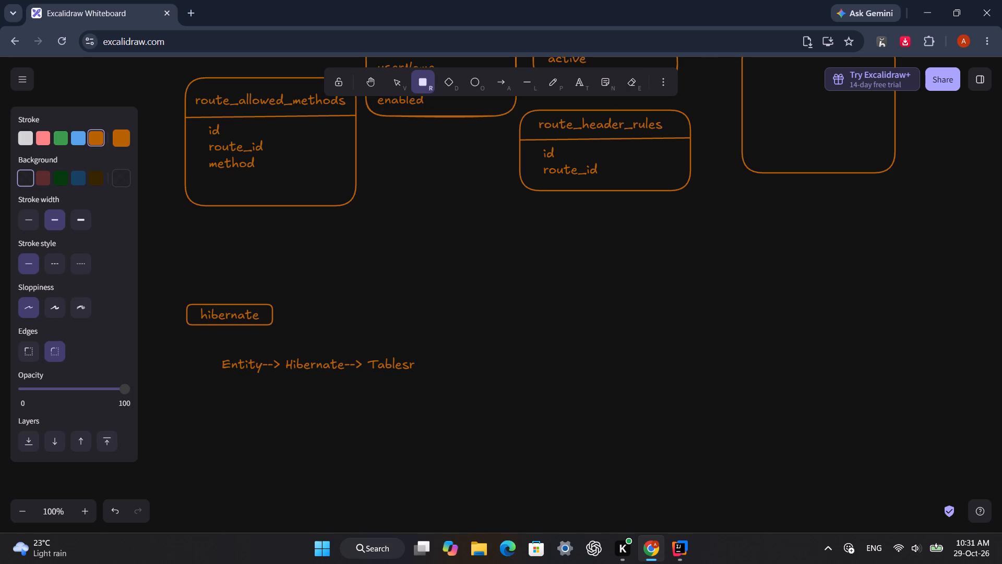
drag(217, 354, 373, 381)
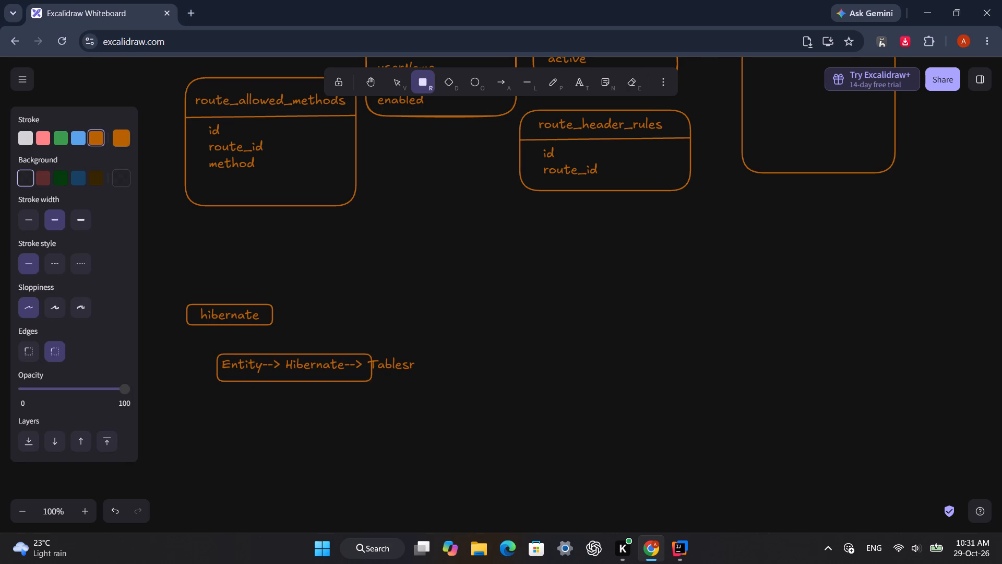
drag(373, 381, 421, 376)
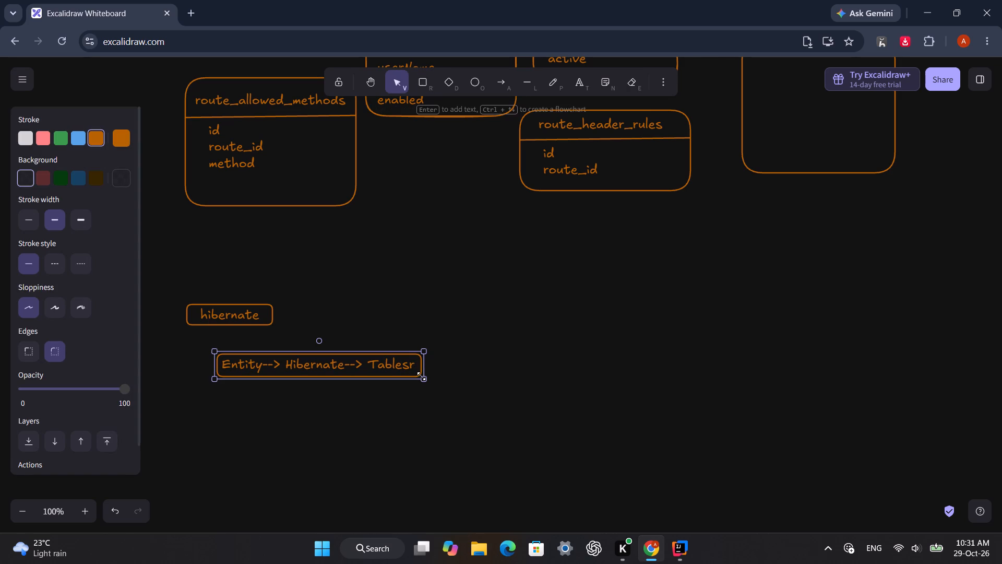
Correct the last word of the boxed flow text to "Tables" by removing the stray "r".
click(410, 365)
double_click(413, 367)
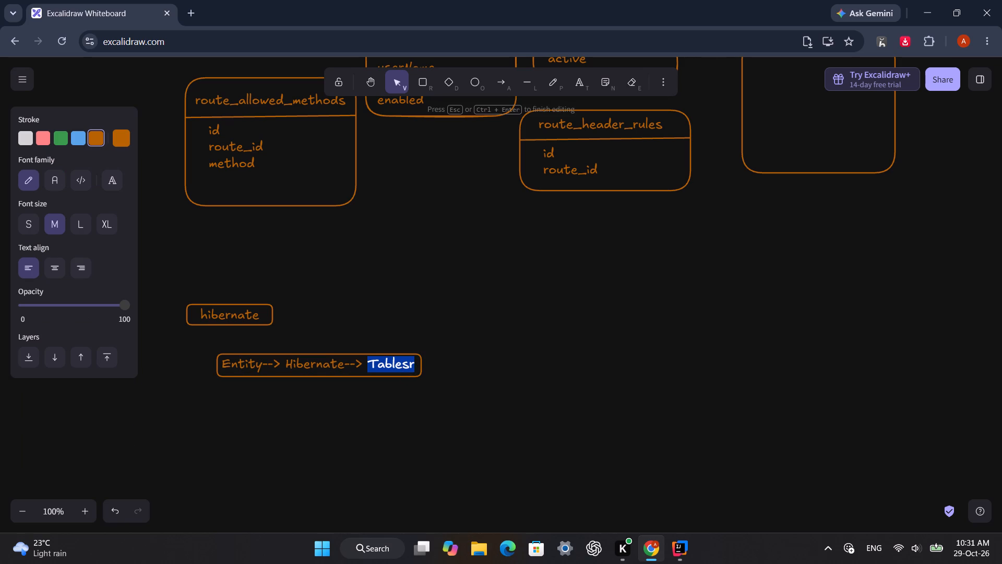
click(414, 365)
key(BackSpace)
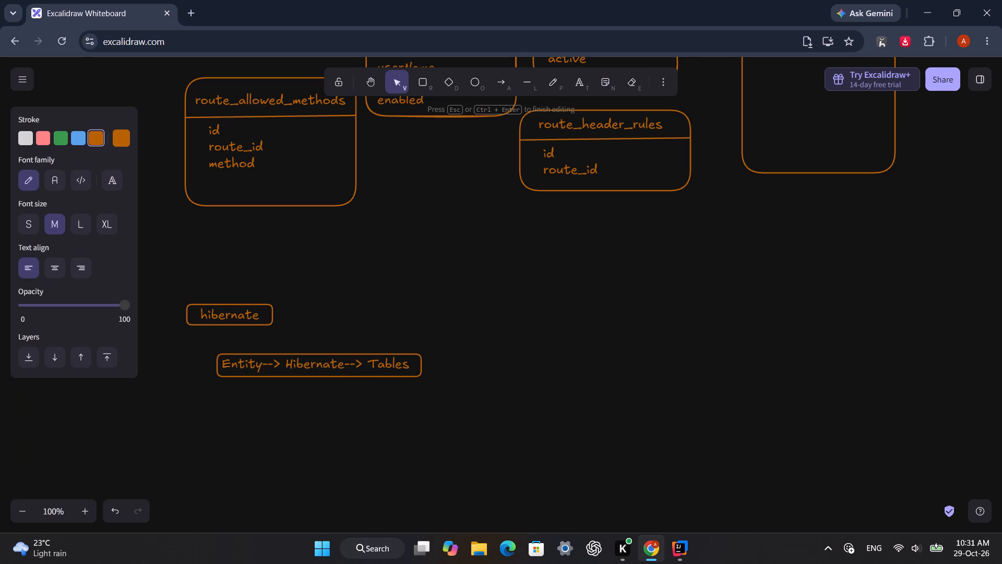
key(s)
key(BackSpace)
click(668, 286)
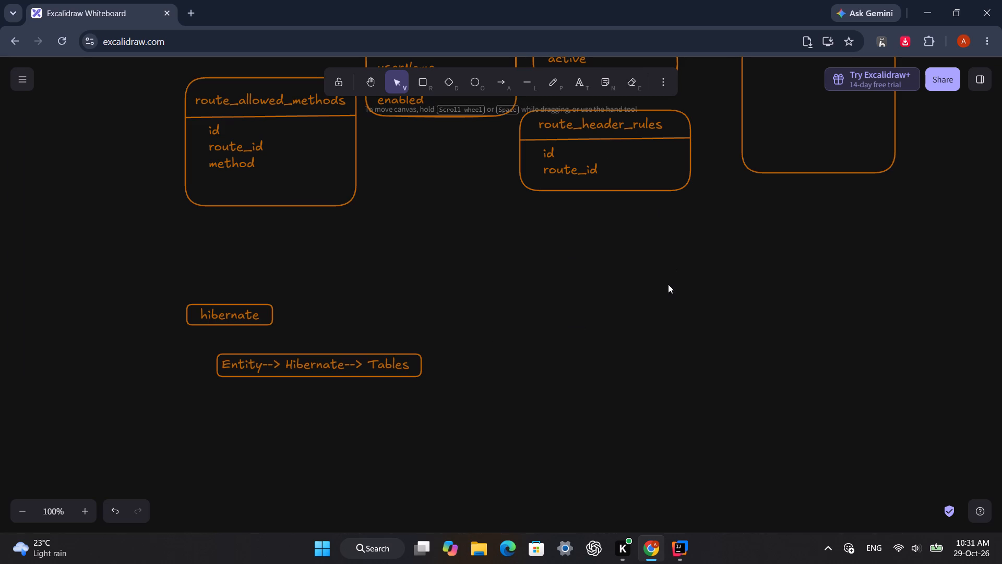
Use the laser pointer to circle the Entity–Hibernate–Tables flow and trace around the hibernate box.
key(k)
drag(400, 358, 209, 370)
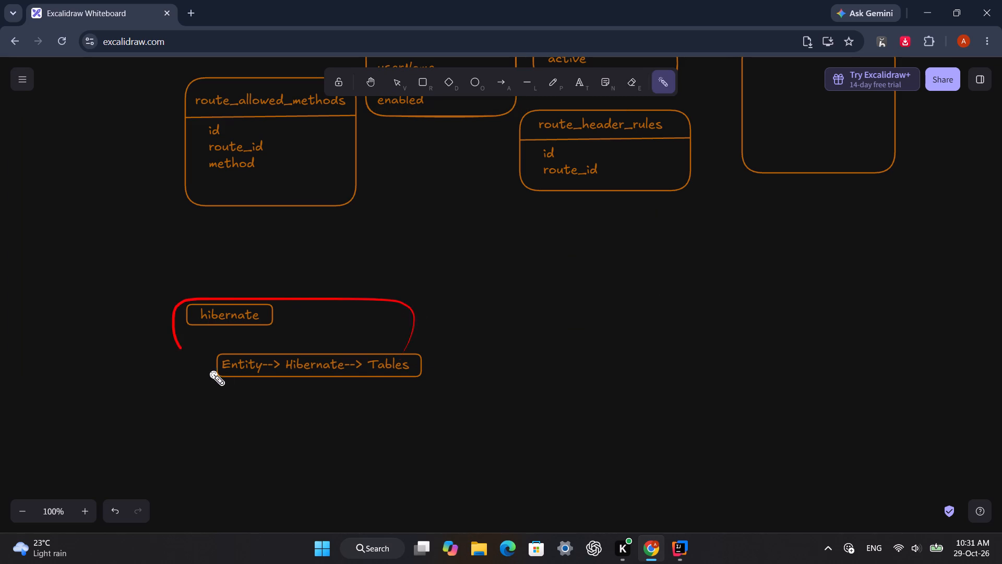
drag(209, 370, 384, 377)
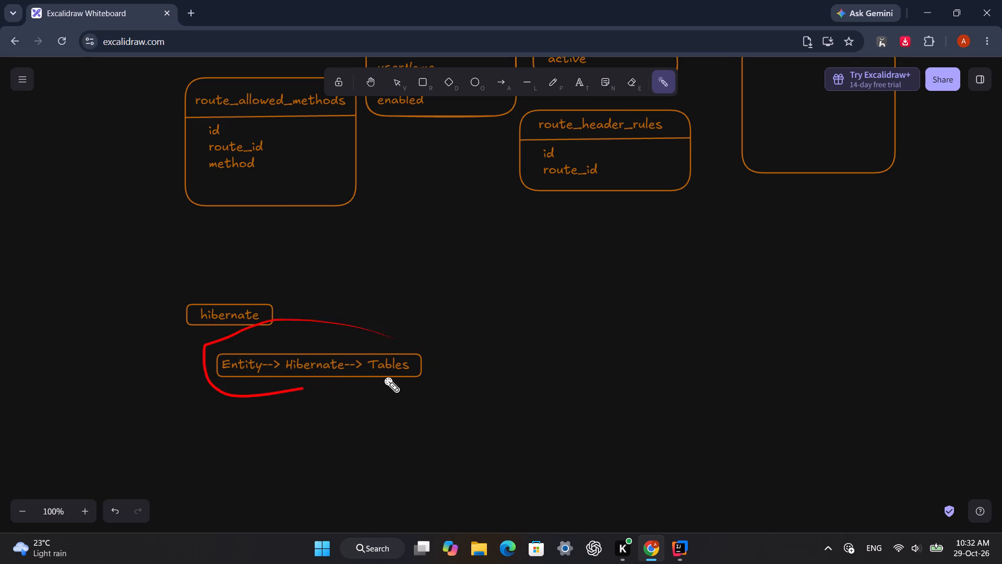
drag(384, 377, 251, 291)
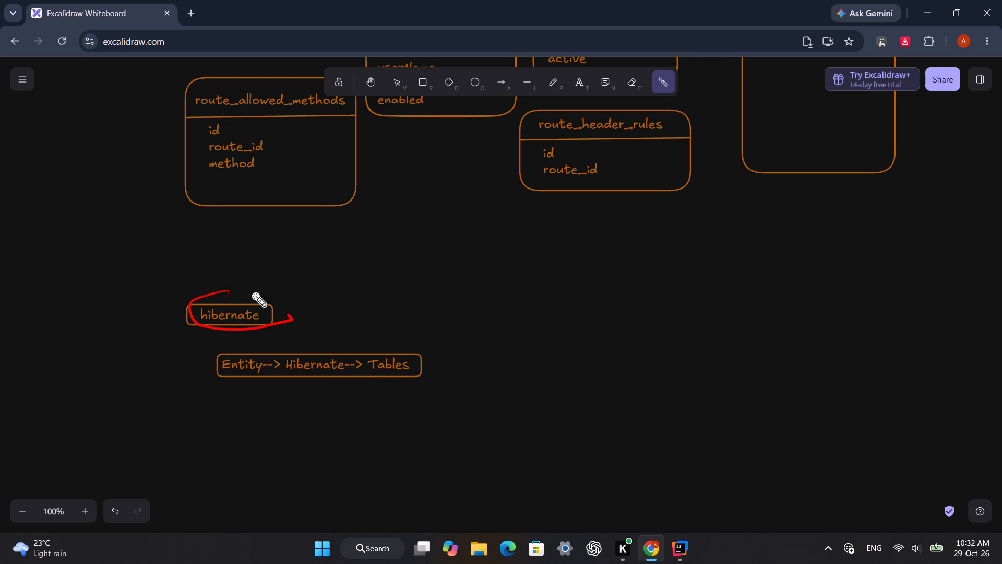
drag(251, 291, 209, 293)
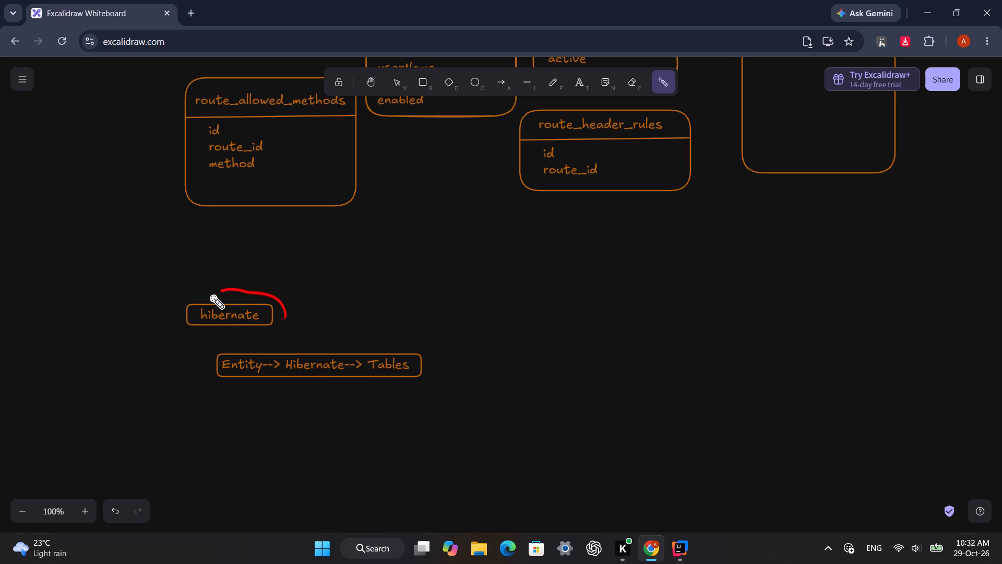
drag(209, 293, 197, 323)
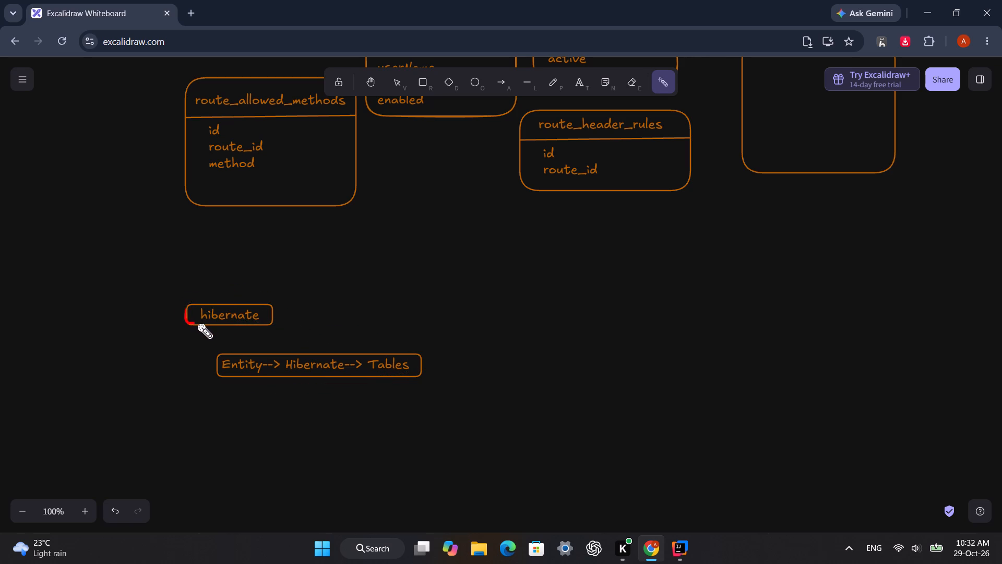
drag(197, 323, 259, 324)
drag(259, 324, 267, 304)
Trace repeatedly around the hibernate box with the laser pointer, and review the schema tables above it.
drag(267, 304, 217, 302)
drag(217, 302, 202, 325)
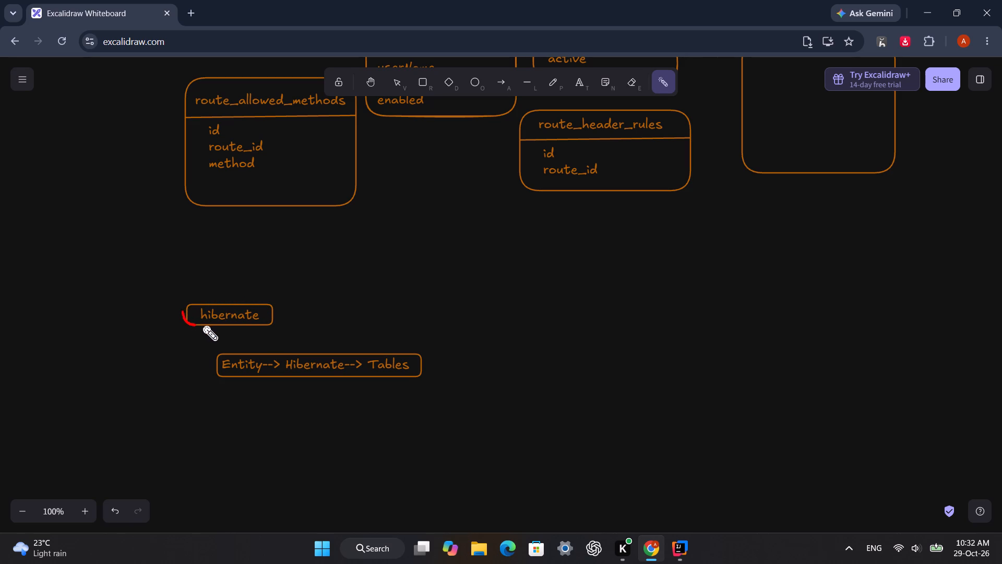
drag(202, 325, 270, 303)
drag(270, 303, 203, 303)
drag(203, 303, 195, 325)
drag(195, 325, 275, 324)
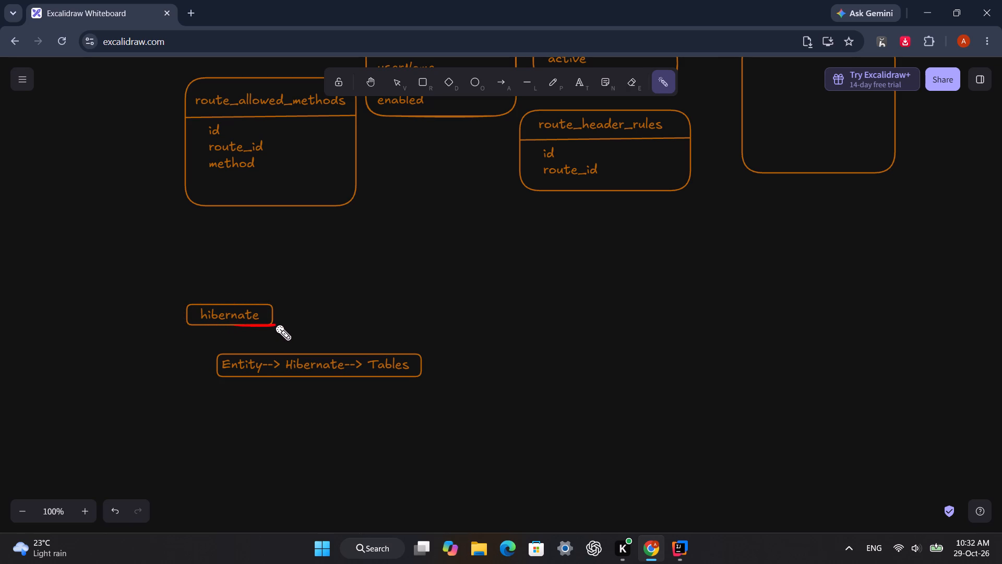
drag(275, 324, 220, 300)
drag(220, 300, 201, 327)
drag(201, 327, 278, 320)
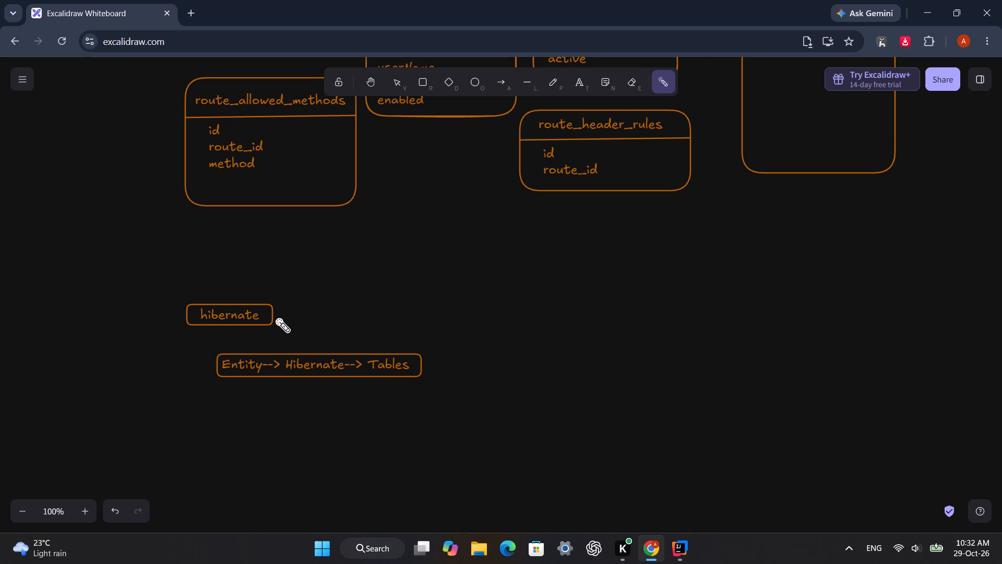
scroll(480, 384, up, 2)
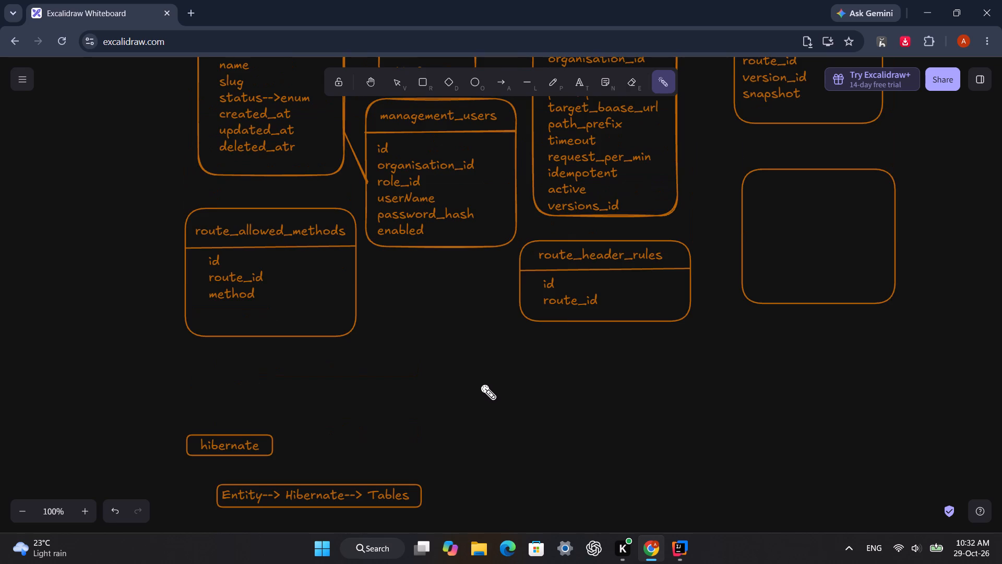
scroll(480, 384, up, 2)
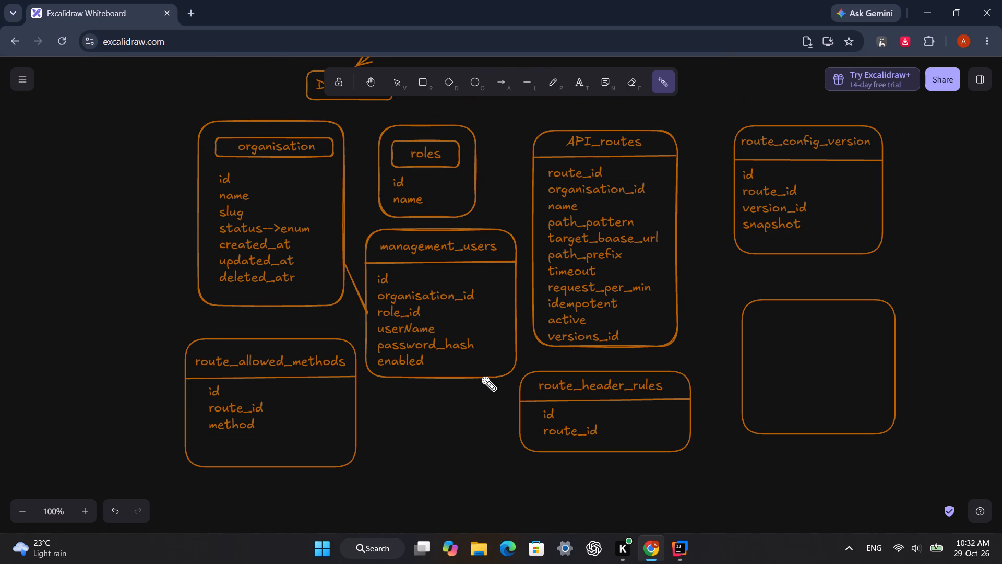
Add the text "Flyway" below the boxed Entity--> Hibernate--> Tables flow.
scroll(359, 283, down, 6)
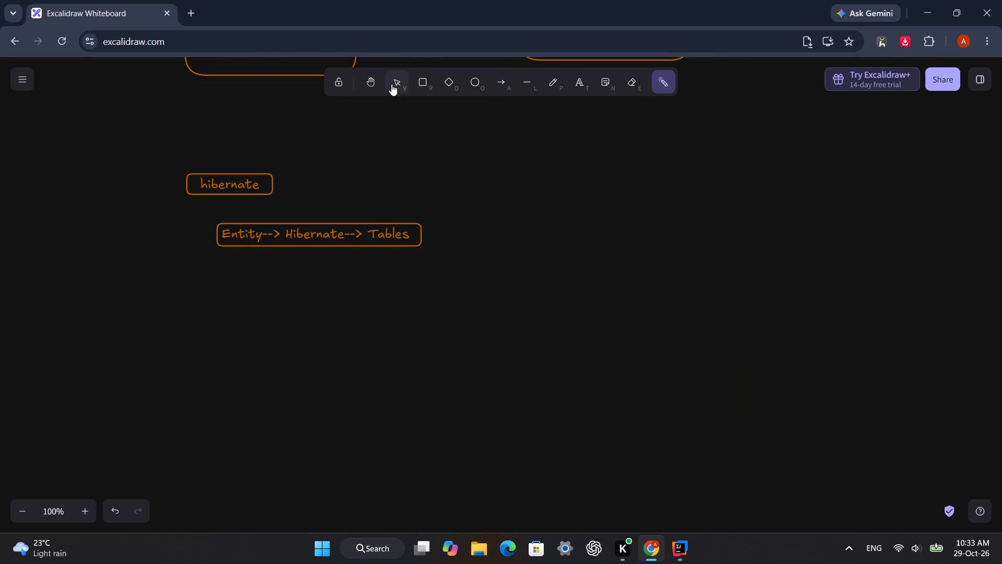
click(391, 84)
double_click(224, 284)
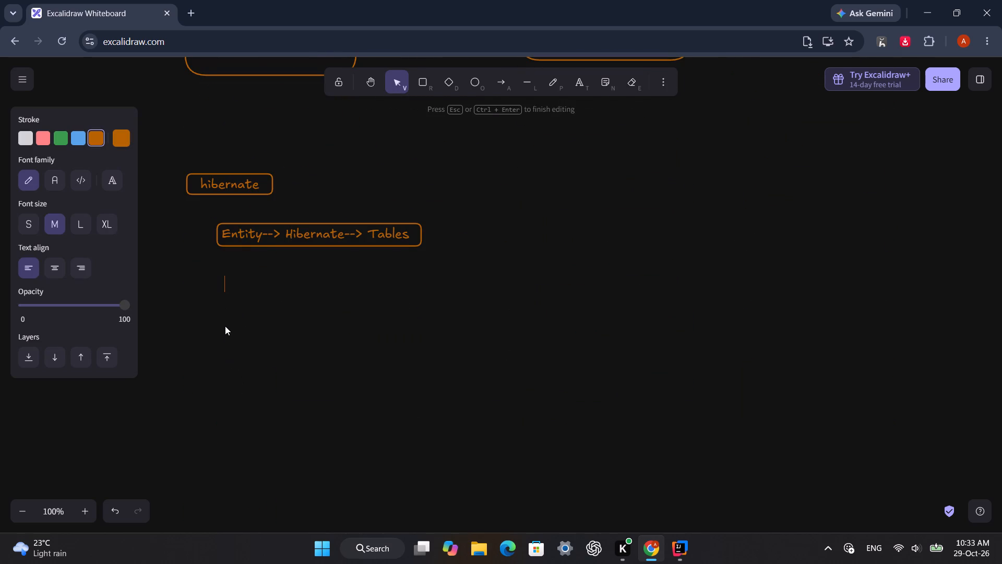
text(Flyway)
click(240, 317)
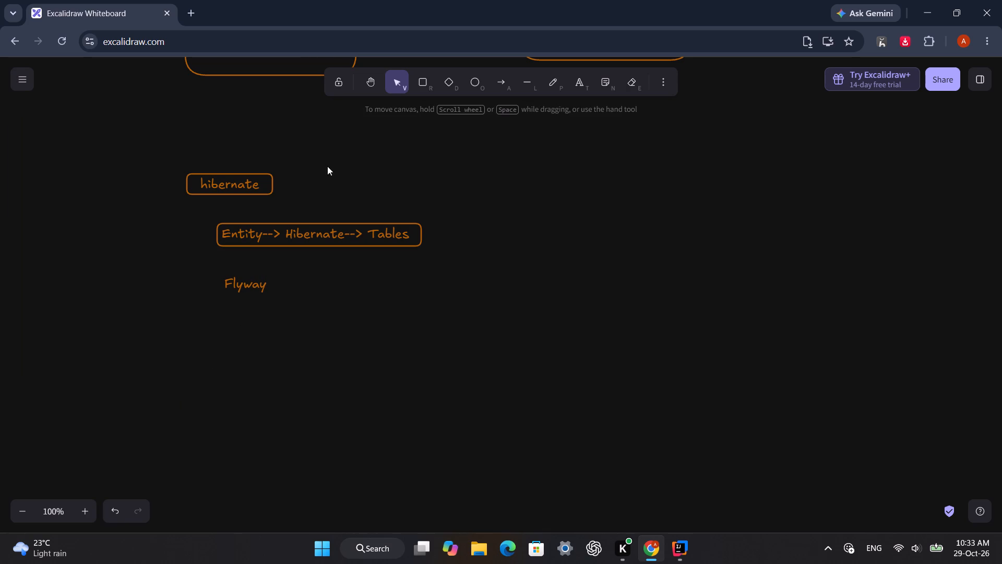
Draw a rounded rectangle around the Flyway text and shift the box and text slightly so the label sits inside.
click(419, 80)
drag(213, 267, 293, 307)
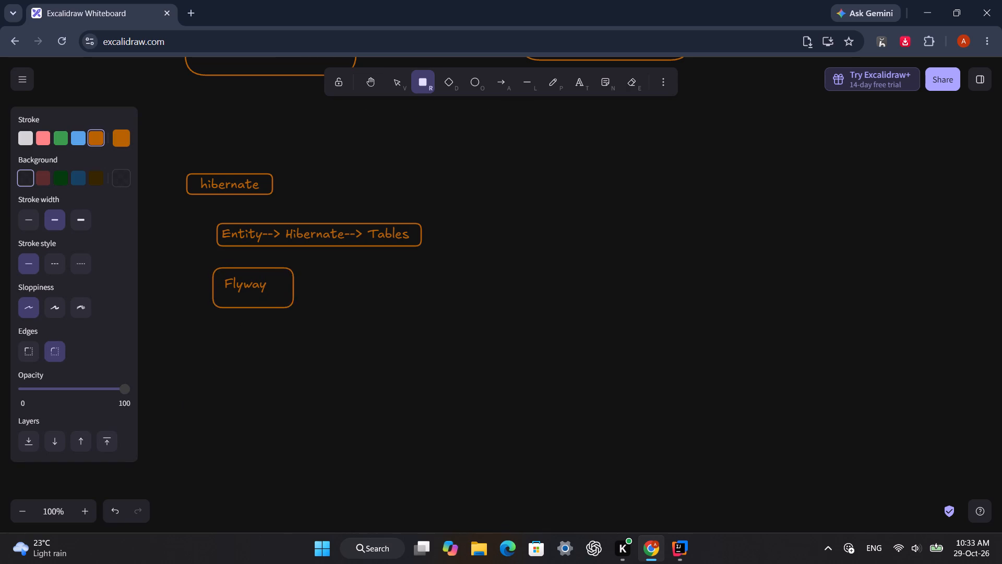
drag(293, 307, 276, 301)
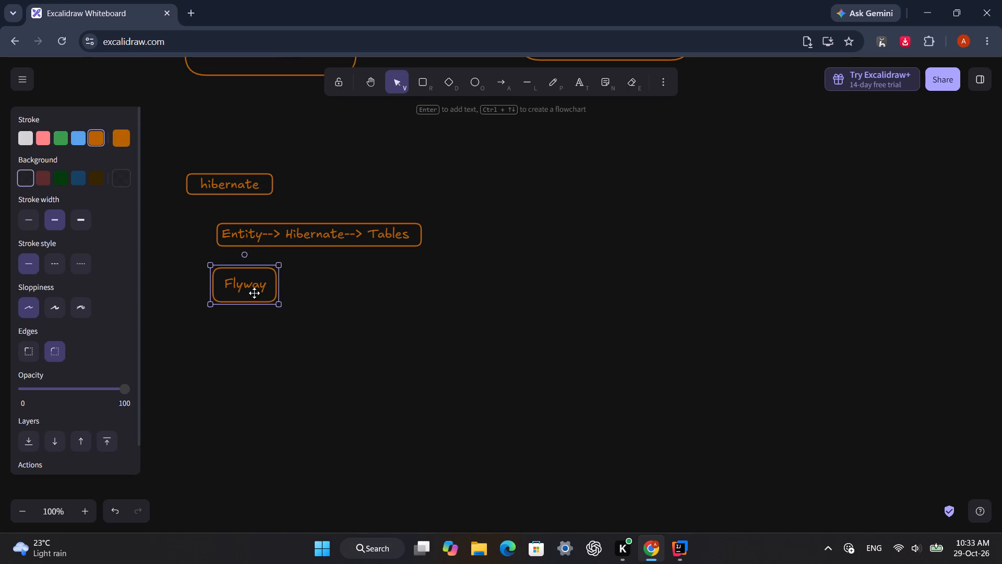
drag(249, 287, 249, 296)
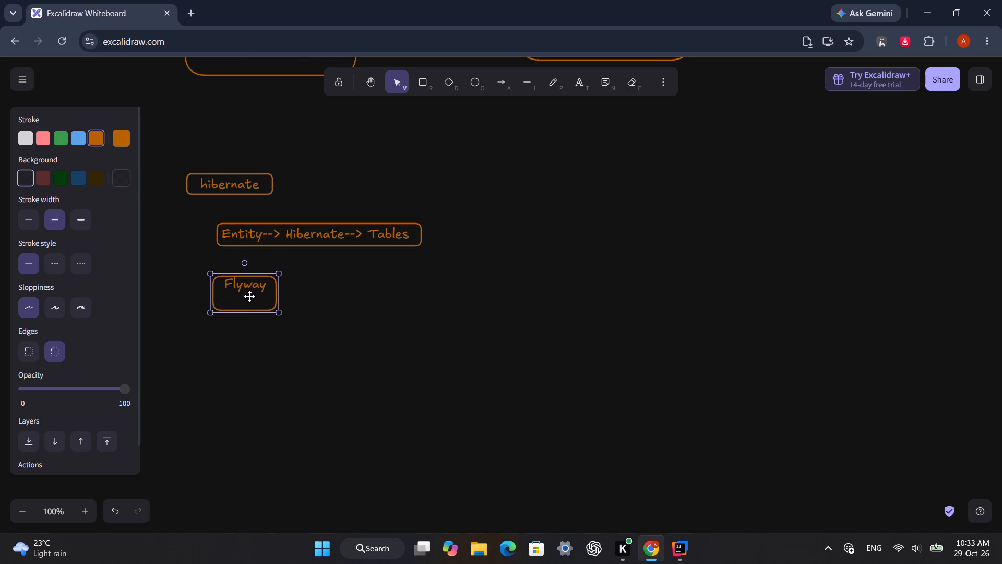
drag(249, 296, 249, 295)
click(245, 287)
drag(245, 287, 243, 293)
click(253, 355)
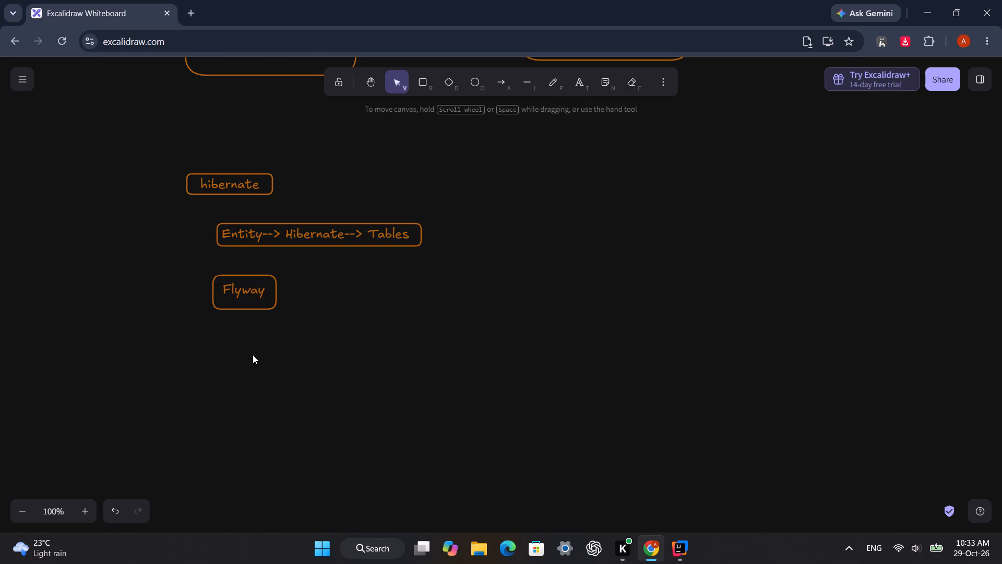
Move the Flyway box together with its text slightly further down, away from the Entity-to-Tables flow box.
drag(281, 344, 195, 260)
drag(237, 287, 236, 299)
click(356, 347)
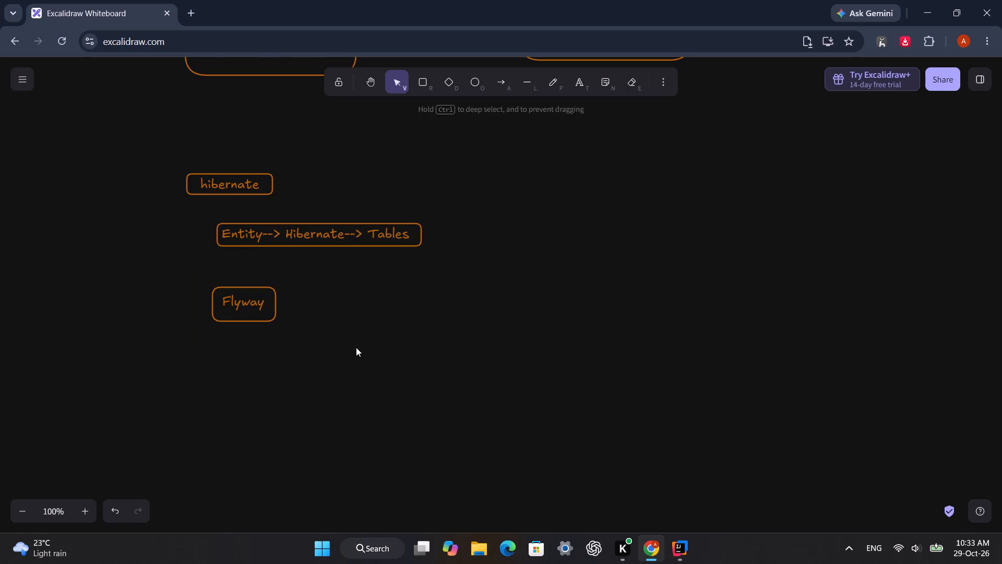